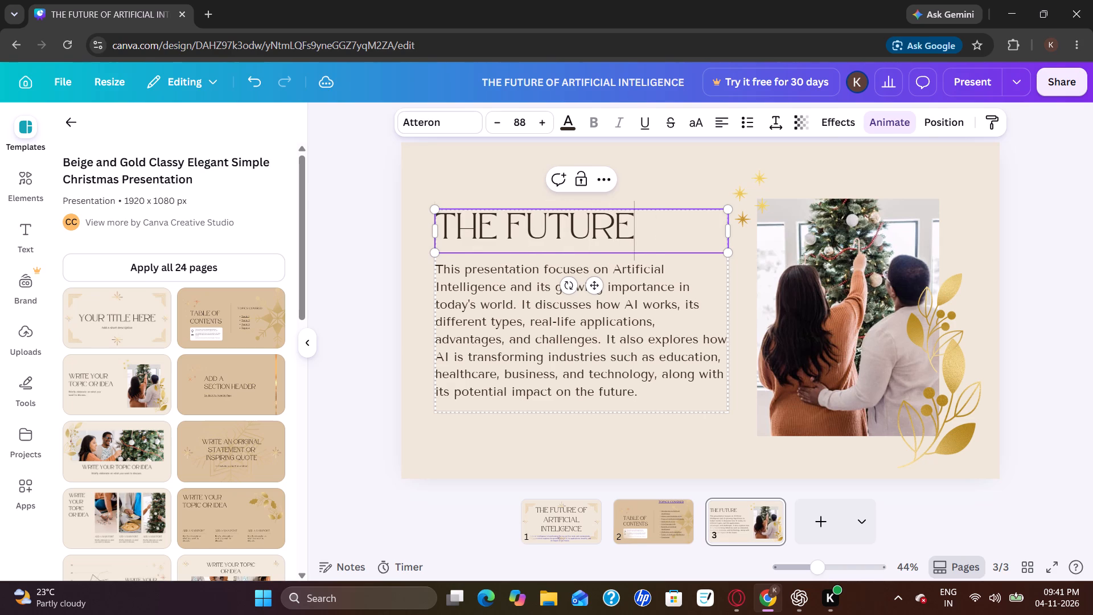
{"action": "key", "text": "space"}
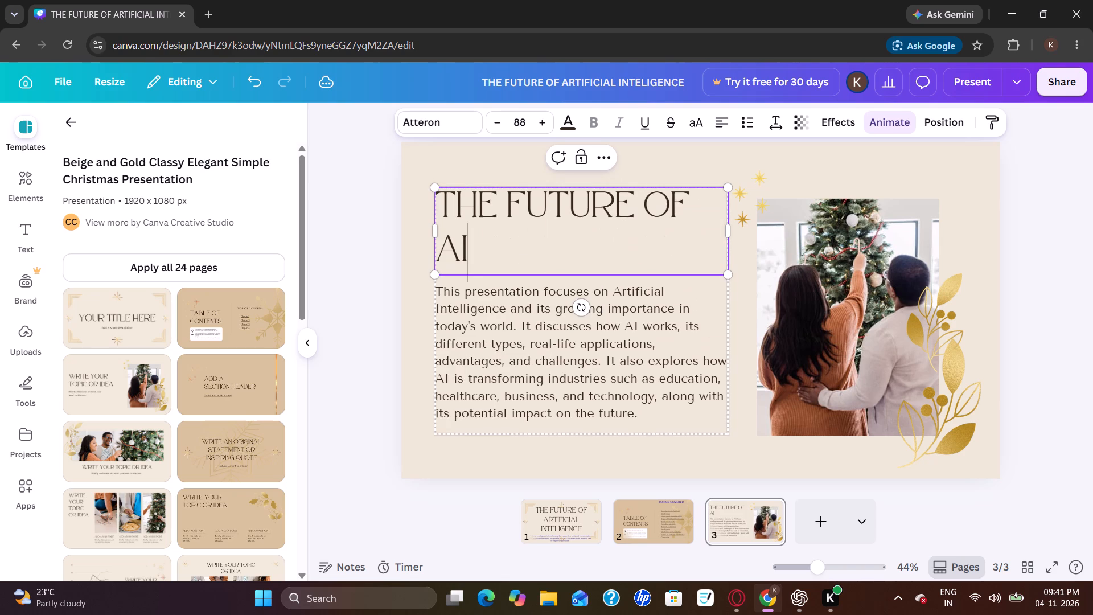
Underline the whole "THE FUTURE OF AI" heading on slide 3.
{"action": "left_click", "coordinate": [568, 132]}
{"action": "left_click", "coordinate": [644, 120]}
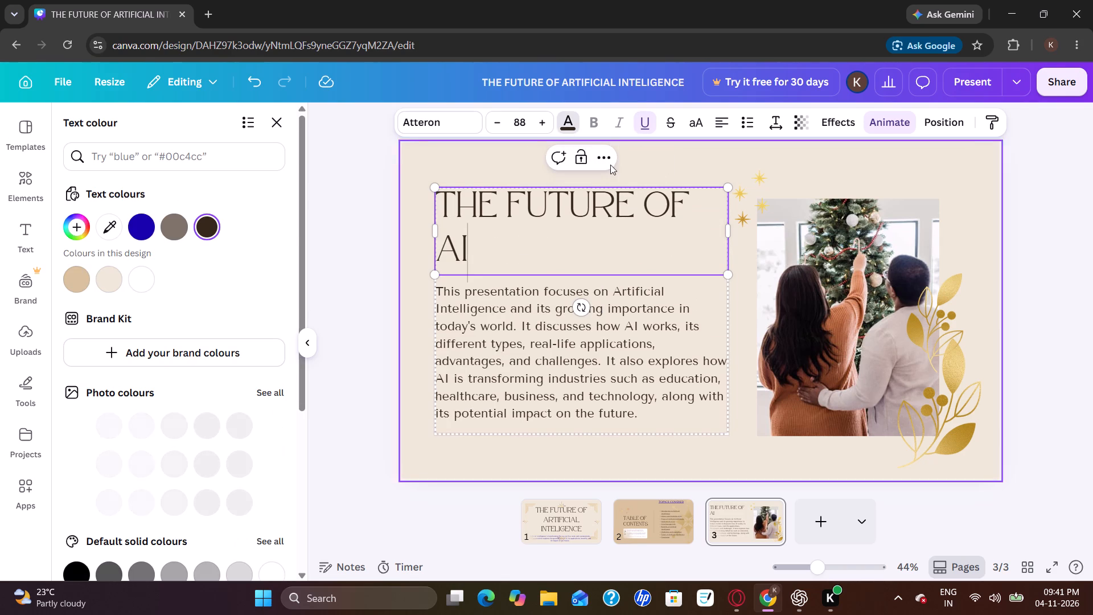
{"action": "left_click_drag", "start_coordinate": [441, 210], "coordinate": [453, 216]}
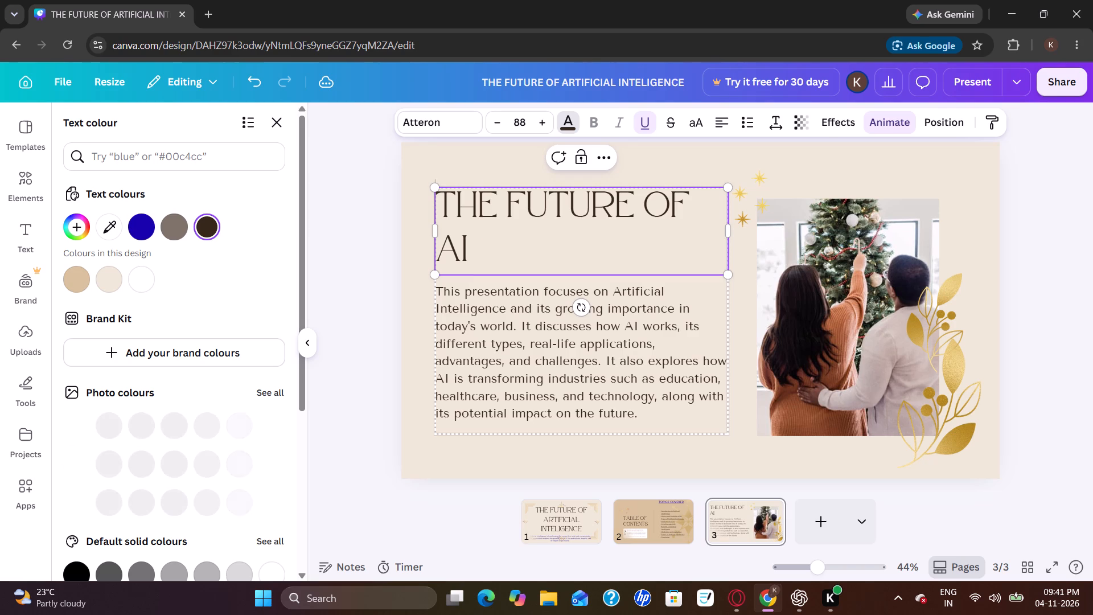
{"action": "left_click_drag", "start_coordinate": [453, 216], "coordinate": [484, 253]}
{"action": "left_click", "coordinate": [635, 129]}
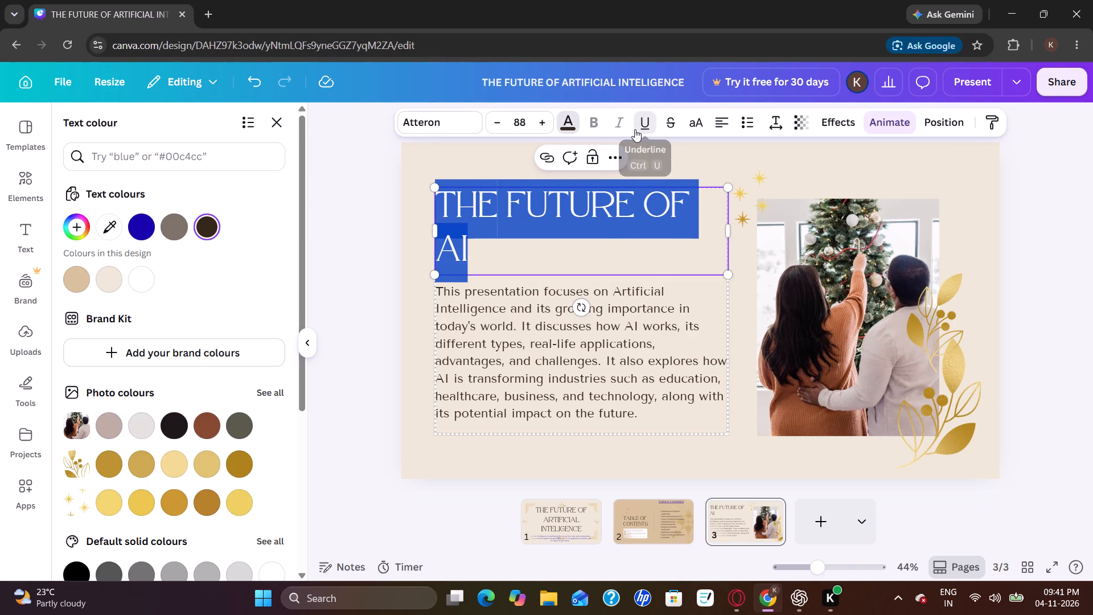
{"action": "left_click", "coordinate": [739, 293]}
Set the slide 3 heading's font size to 87 and widen its text box so the heading fits on one line.
{"action": "left_click", "coordinate": [568, 207]}
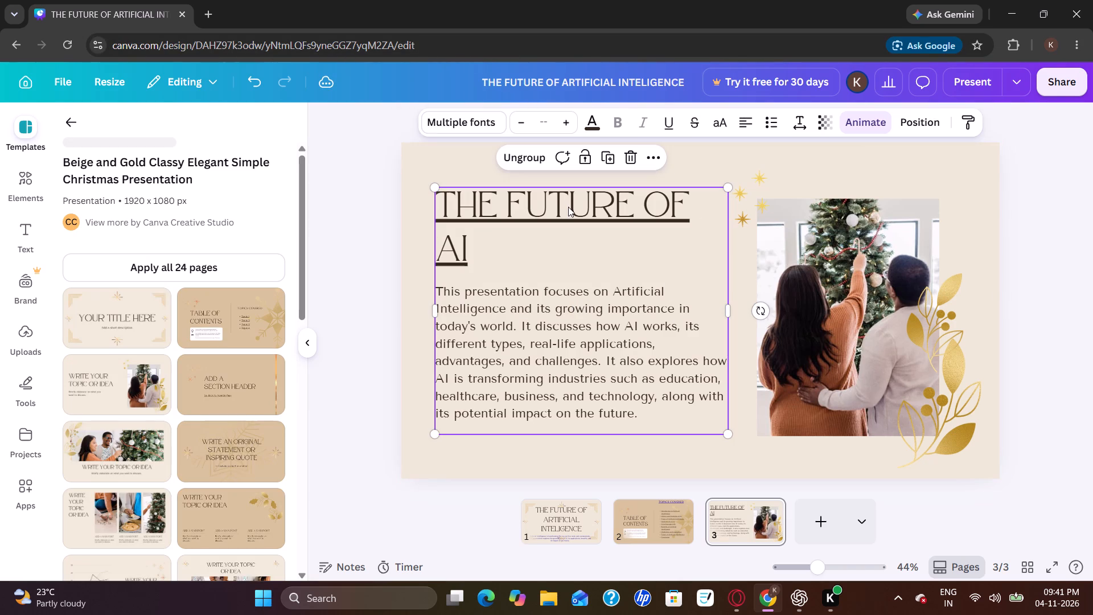
{"action": "left_click", "coordinate": [589, 178]}
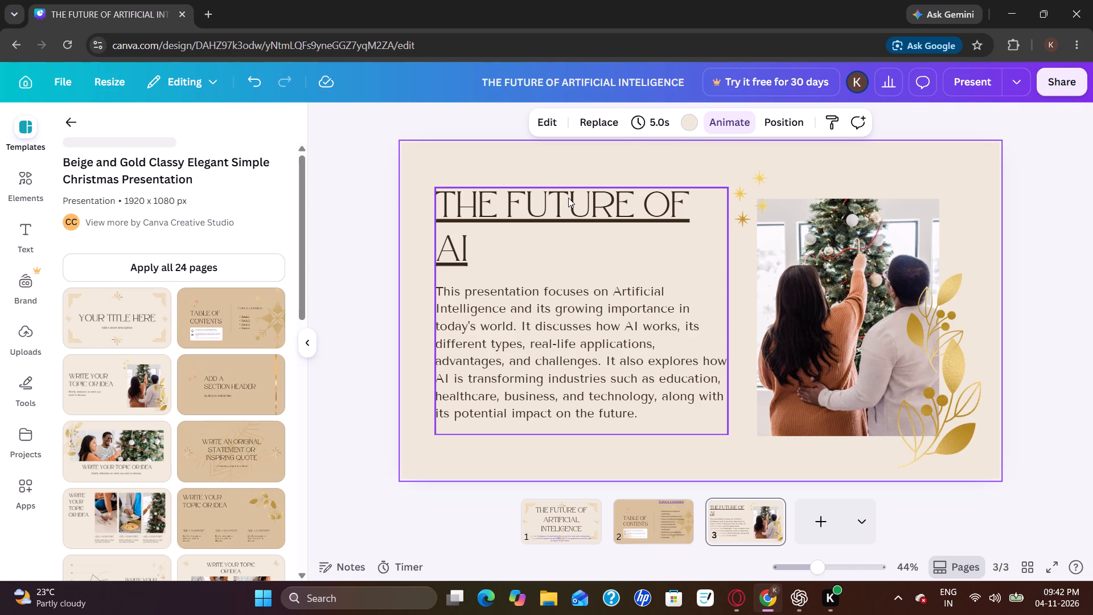
{"action": "left_click", "coordinate": [568, 198]}
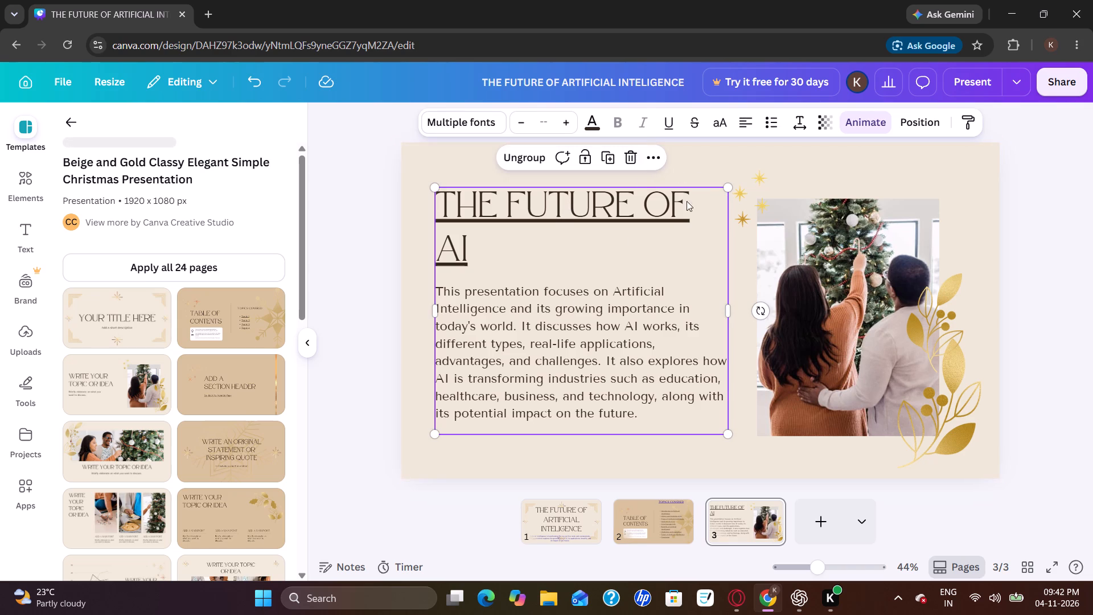
{"action": "left_click", "coordinate": [651, 191]}
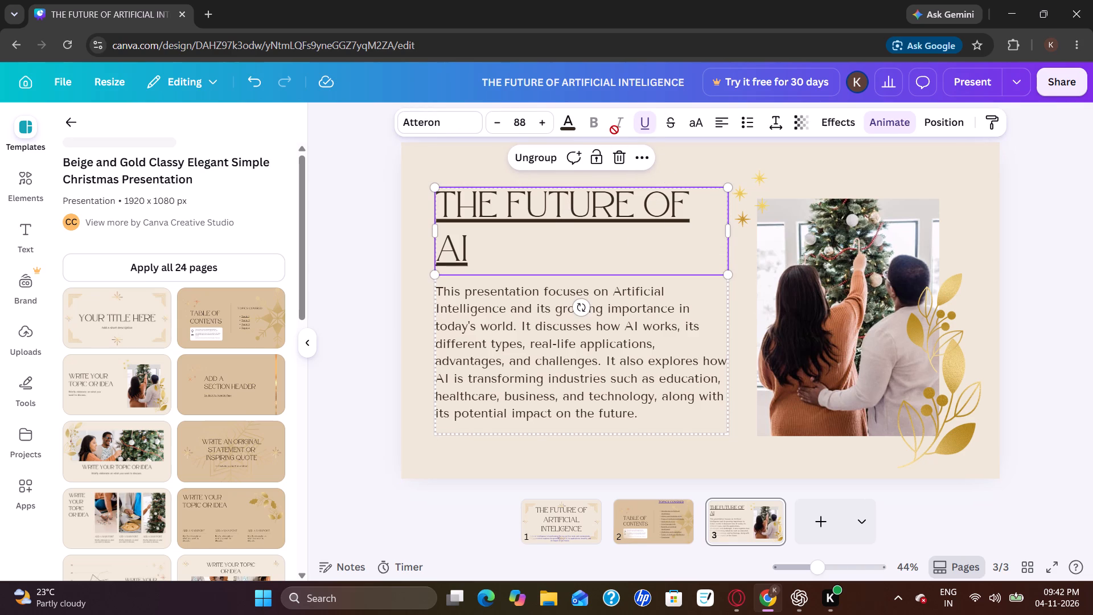
{"action": "triple_click", "coordinate": [545, 125]}
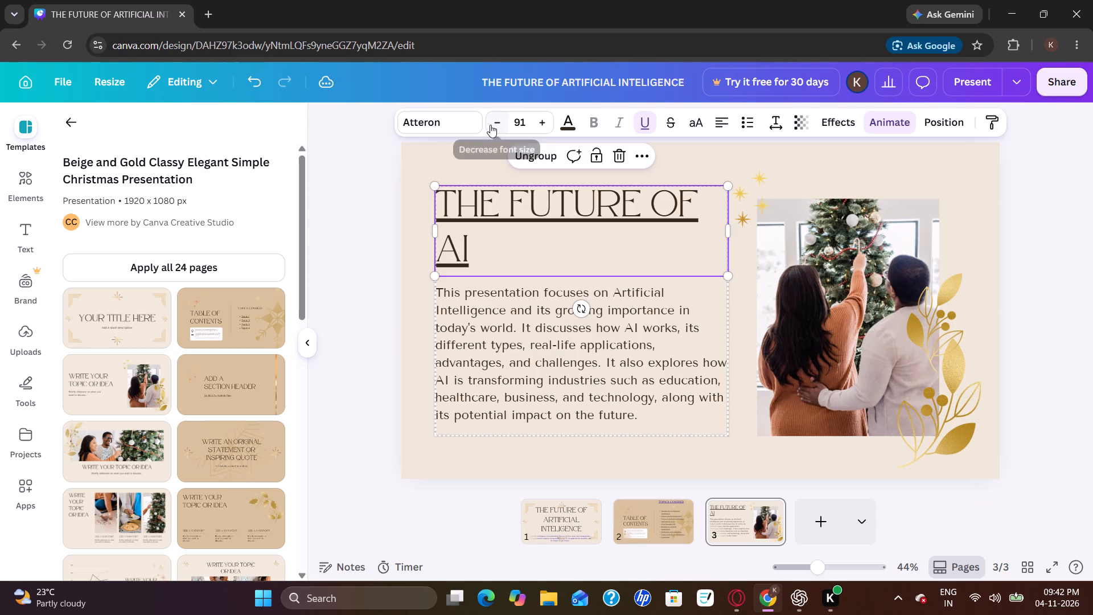
{"action": "triple_click", "coordinate": [490, 125]}
{"action": "triple_click", "coordinate": [490, 125]}
{"action": "left_click", "coordinate": [490, 125]}
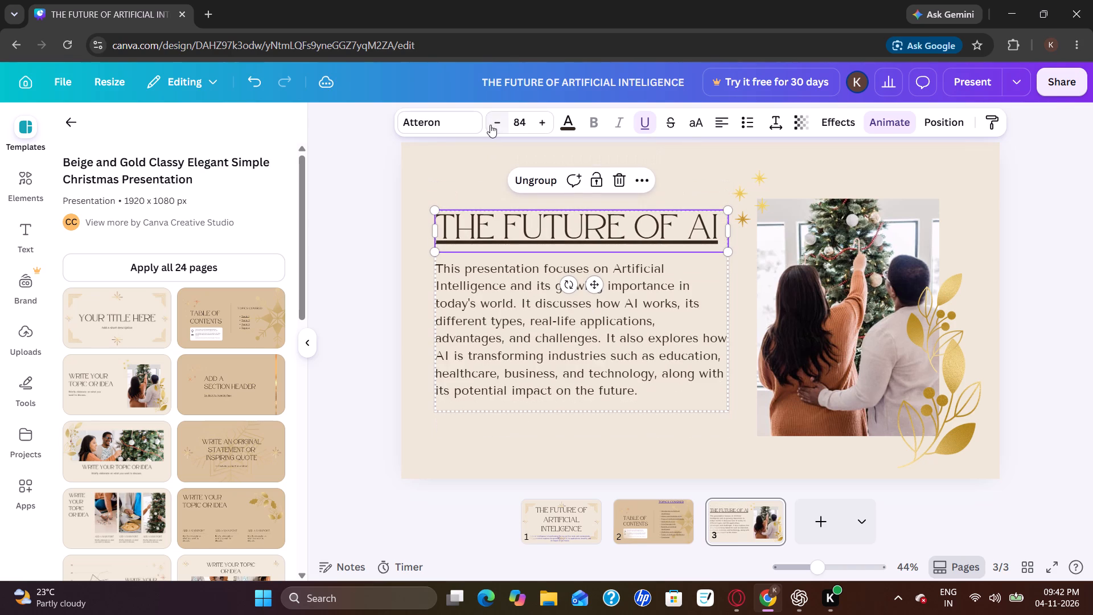
{"action": "left_click", "coordinate": [540, 120]}
{"action": "left_click", "coordinate": [540, 120]}
{"action": "left_click", "coordinate": [540, 120]}
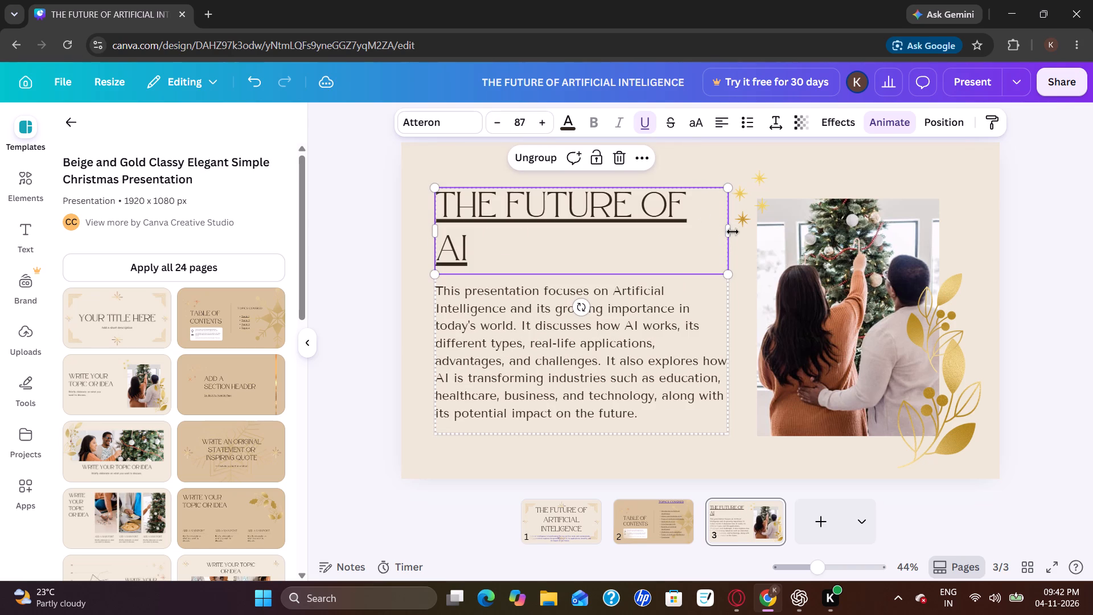
{"action": "left_click_drag", "start_coordinate": [732, 232], "coordinate": [745, 232]}
Enlarge the font size of the body paragraph beneath the heading by a few points.
{"action": "left_click", "coordinate": [594, 346]}
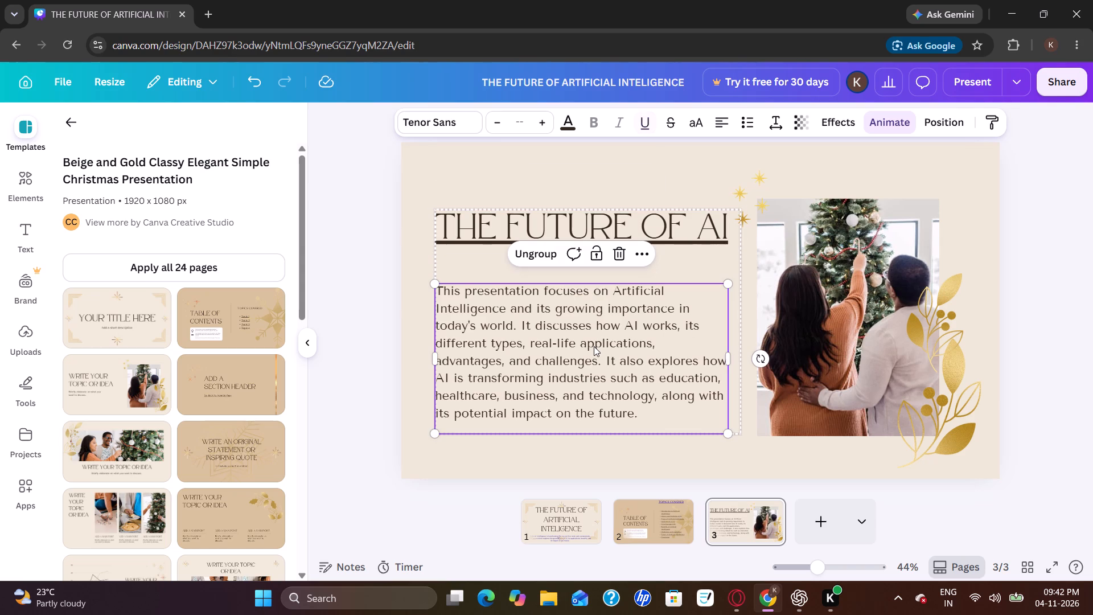
{"action": "triple_click", "coordinate": [540, 128]}
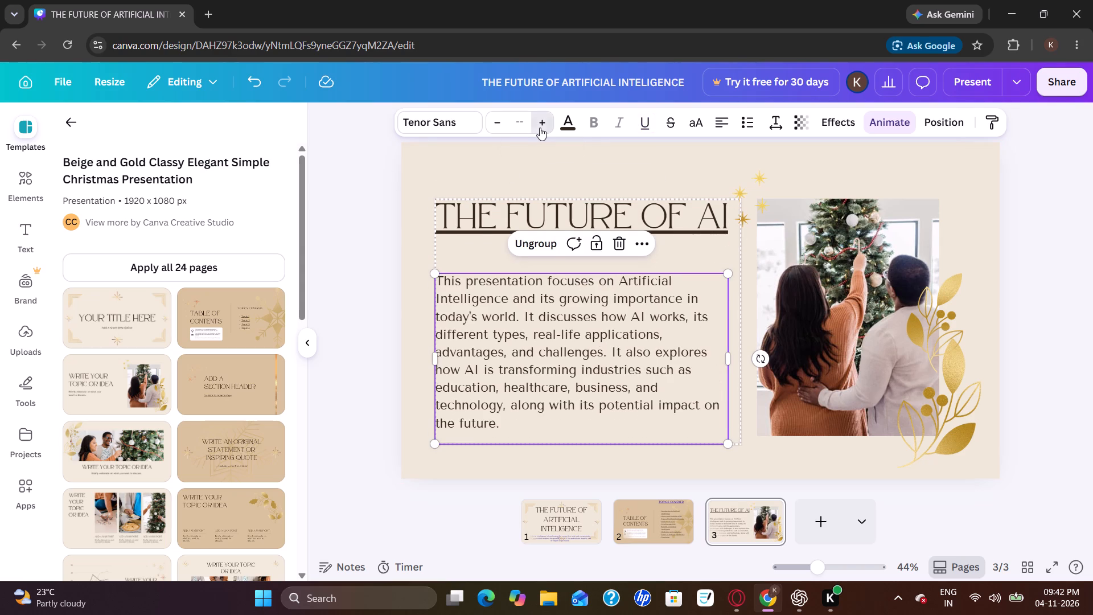
{"action": "left_click", "coordinate": [540, 128]}
{"action": "left_click", "coordinate": [540, 128]}
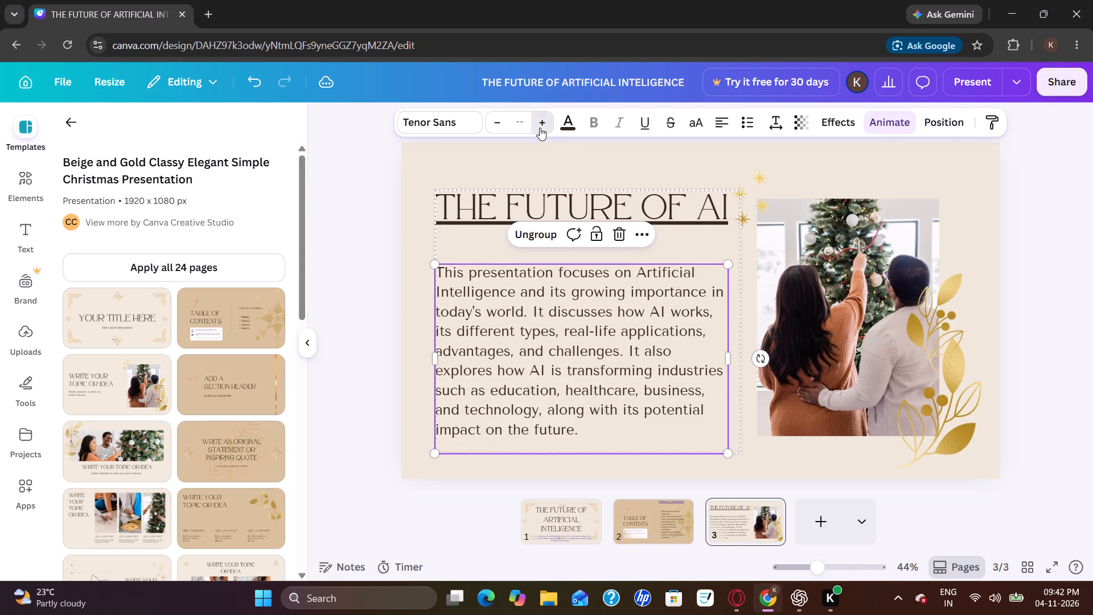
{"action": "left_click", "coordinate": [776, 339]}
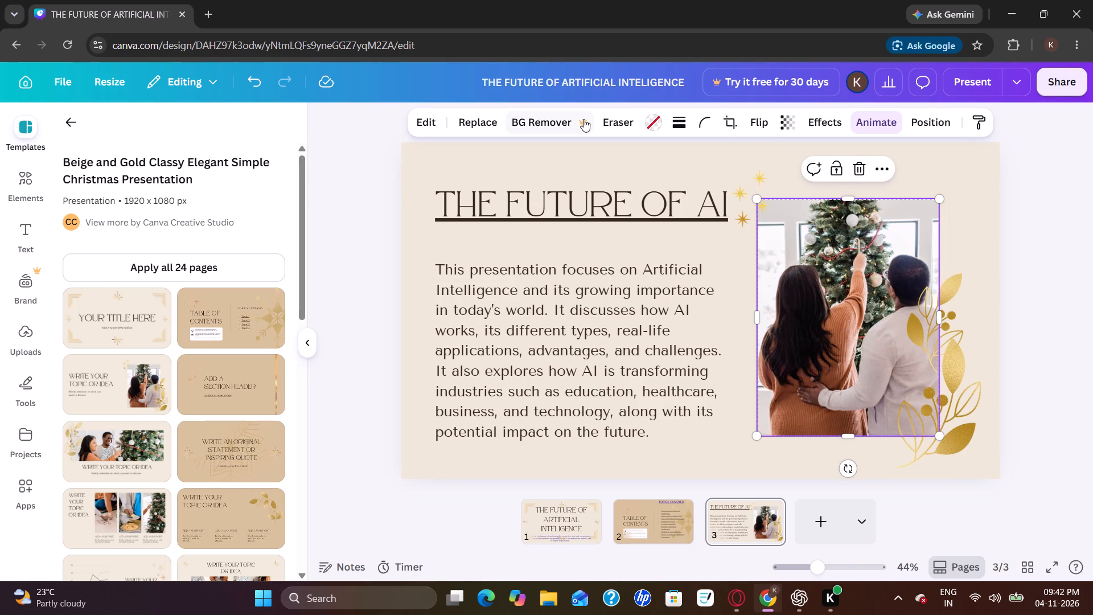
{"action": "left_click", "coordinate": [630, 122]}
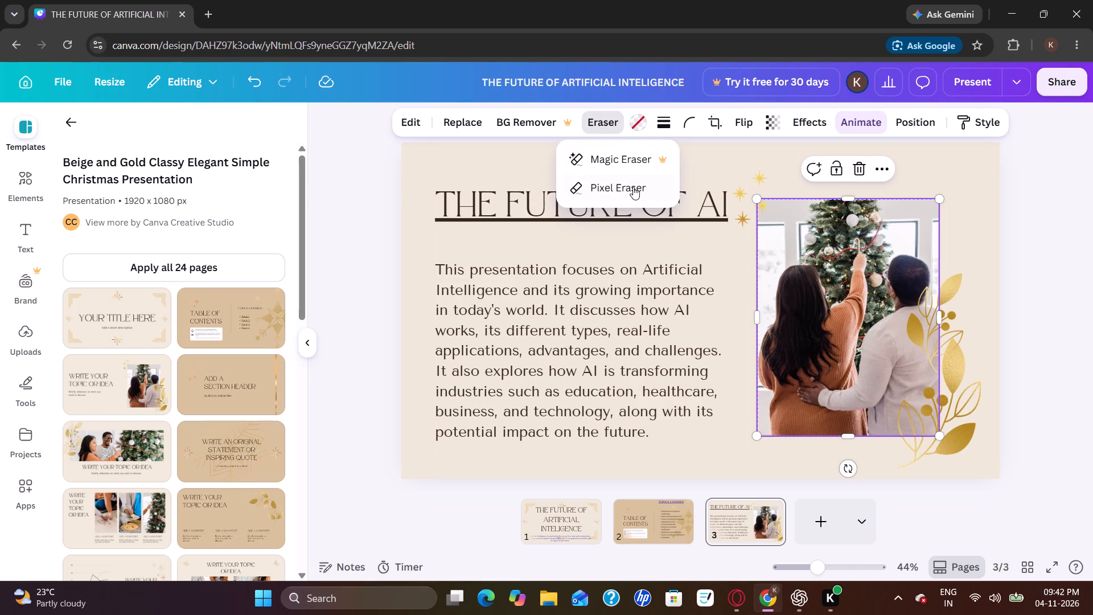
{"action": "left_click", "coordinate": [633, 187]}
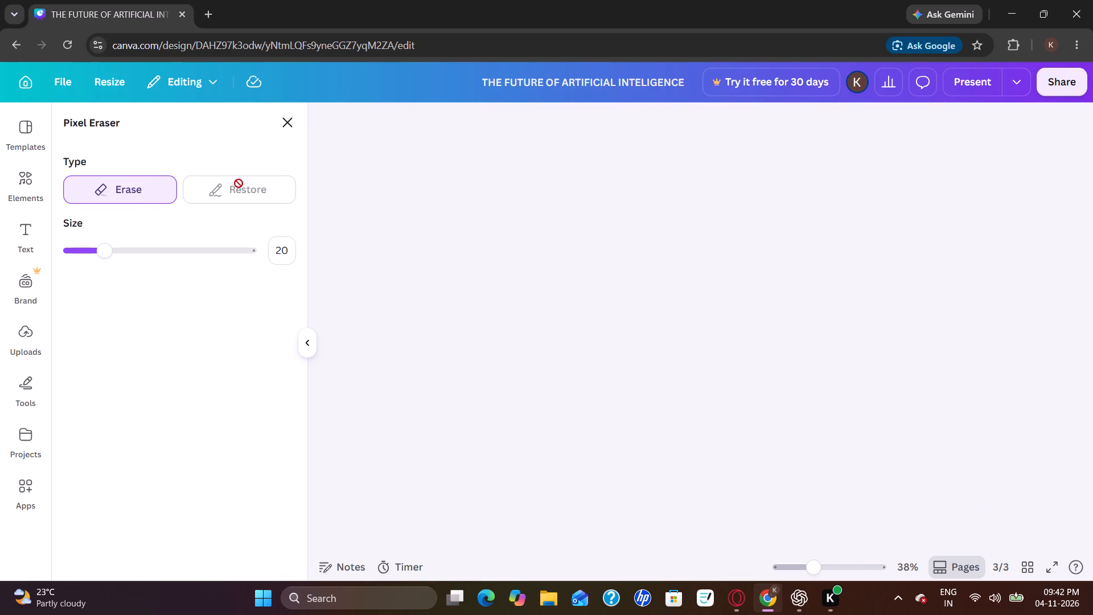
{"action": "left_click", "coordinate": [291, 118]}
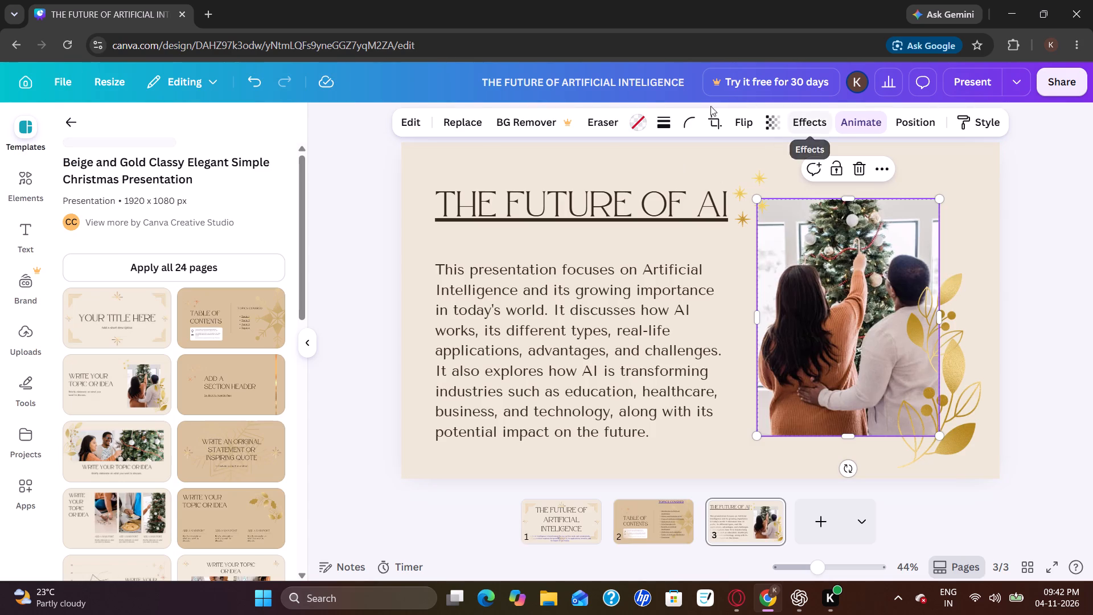
Crop the couple's photo on slide 3 by shifting the image downward inside its frame to include more of the tree's top.
{"action": "left_click", "coordinate": [718, 124]}
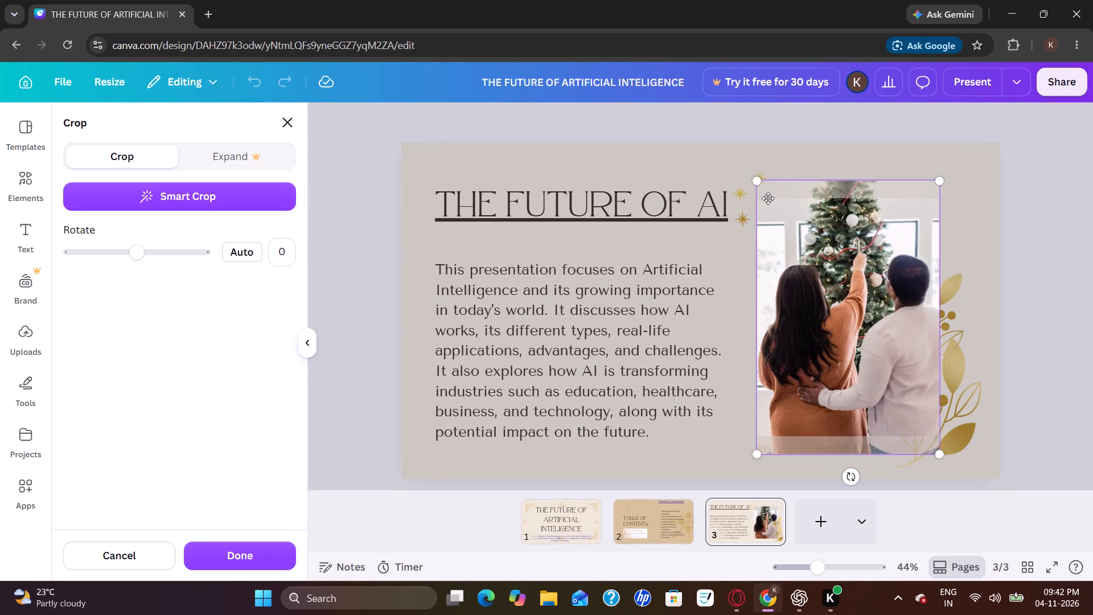
{"action": "left_click_drag", "start_coordinate": [758, 183], "coordinate": [764, 192]}
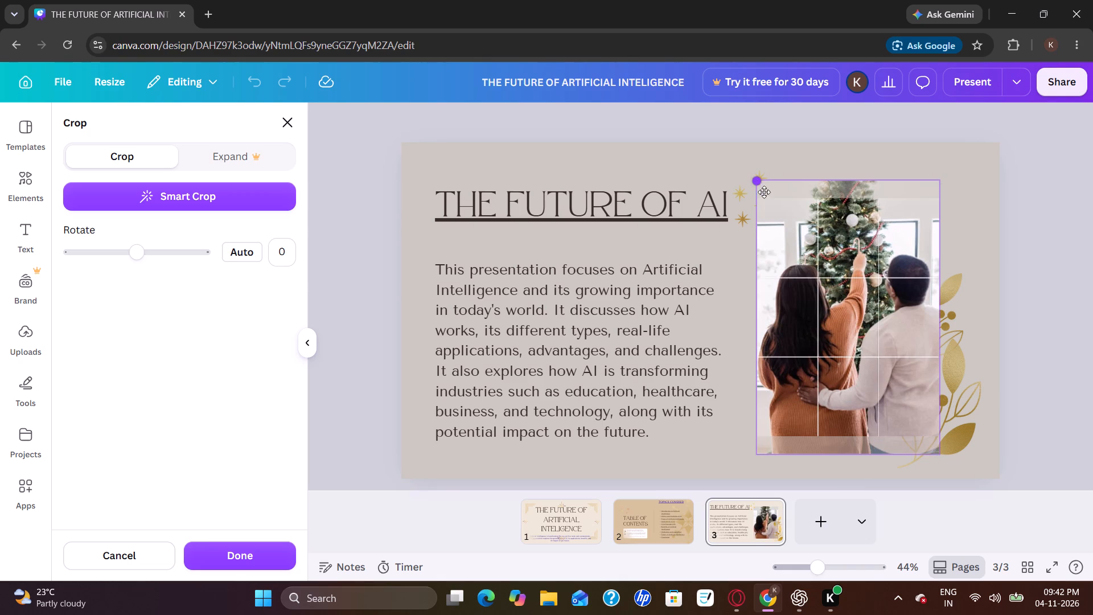
{"action": "left_click_drag", "start_coordinate": [764, 192], "coordinate": [782, 212]}
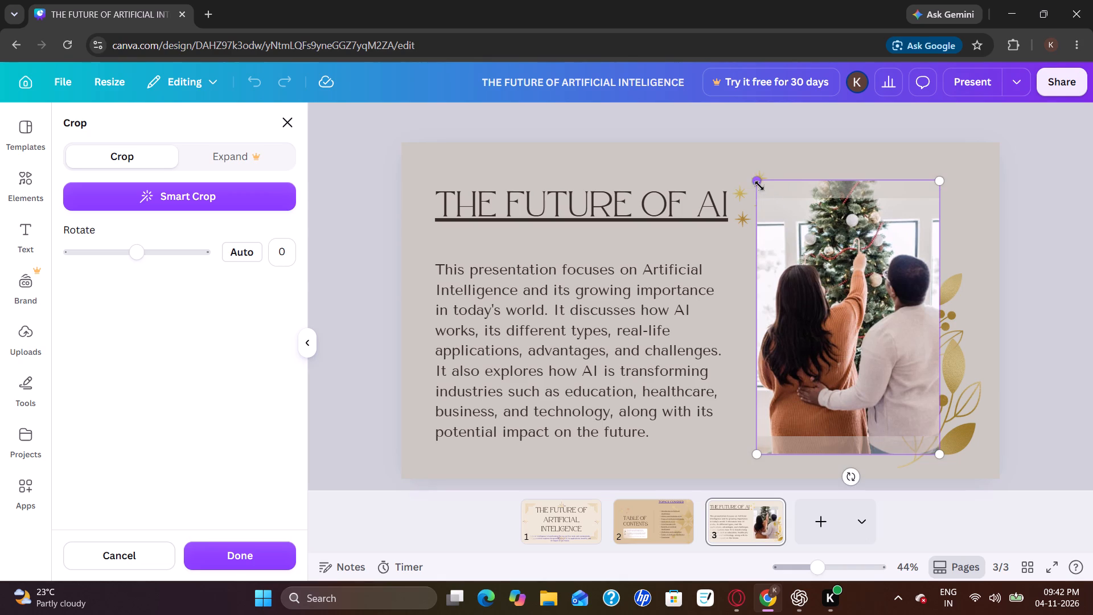
{"action": "left_click_drag", "start_coordinate": [756, 183], "coordinate": [791, 200]}
{"action": "left_click_drag", "start_coordinate": [758, 181], "coordinate": [776, 203]}
{"action": "left_click_drag", "start_coordinate": [809, 368], "coordinate": [804, 385]}
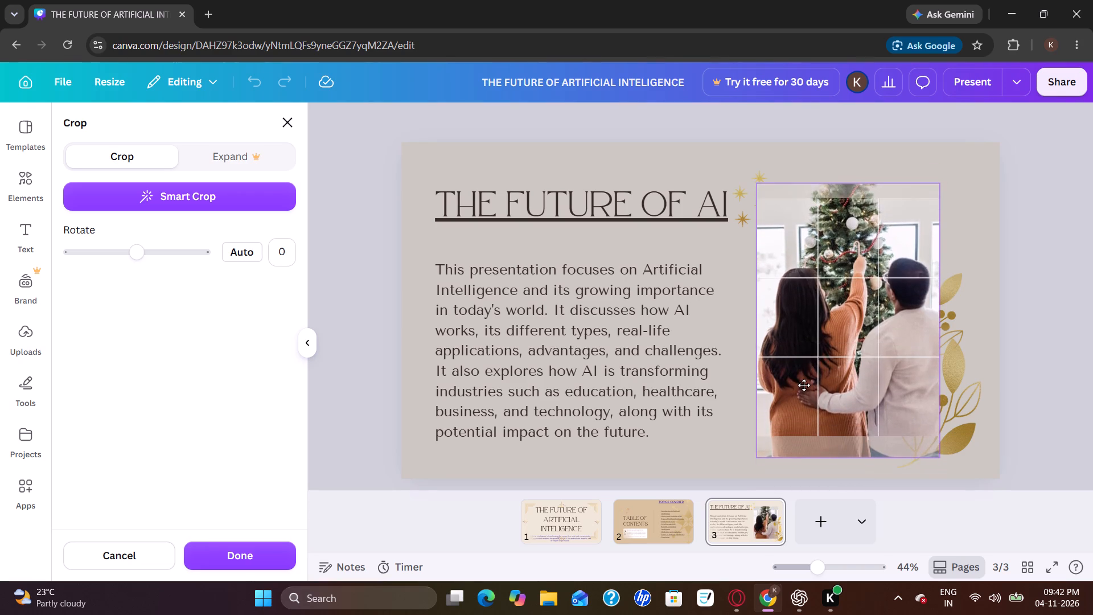
{"action": "left_click_drag", "start_coordinate": [804, 385], "coordinate": [800, 389]}
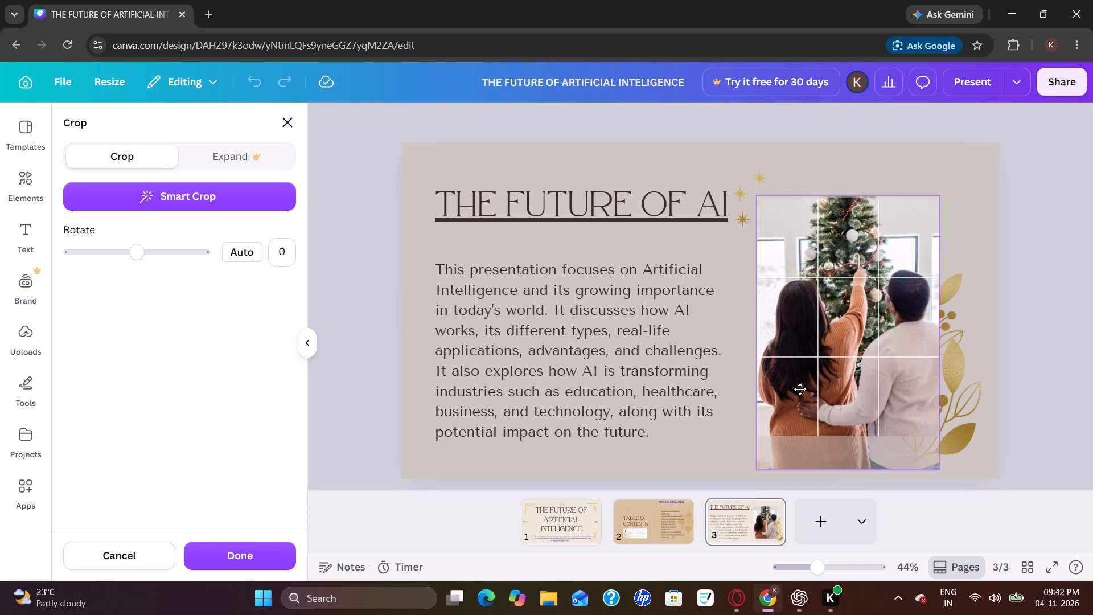
{"action": "left_click_drag", "start_coordinate": [800, 389], "coordinate": [810, 434]}
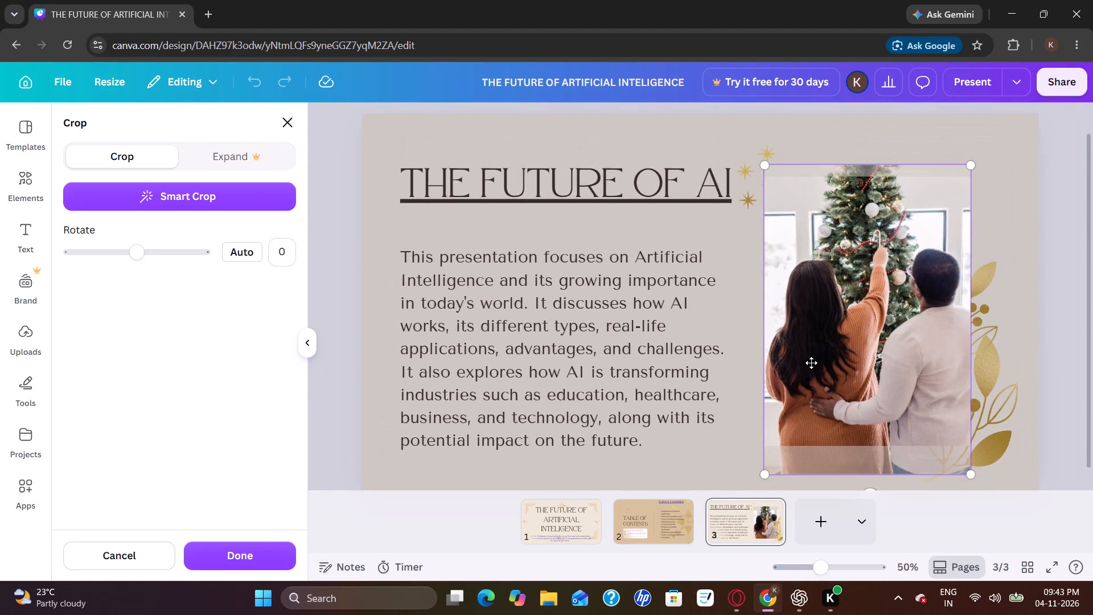
{"action": "left_click_drag", "start_coordinate": [910, 290], "coordinate": [910, 264]}
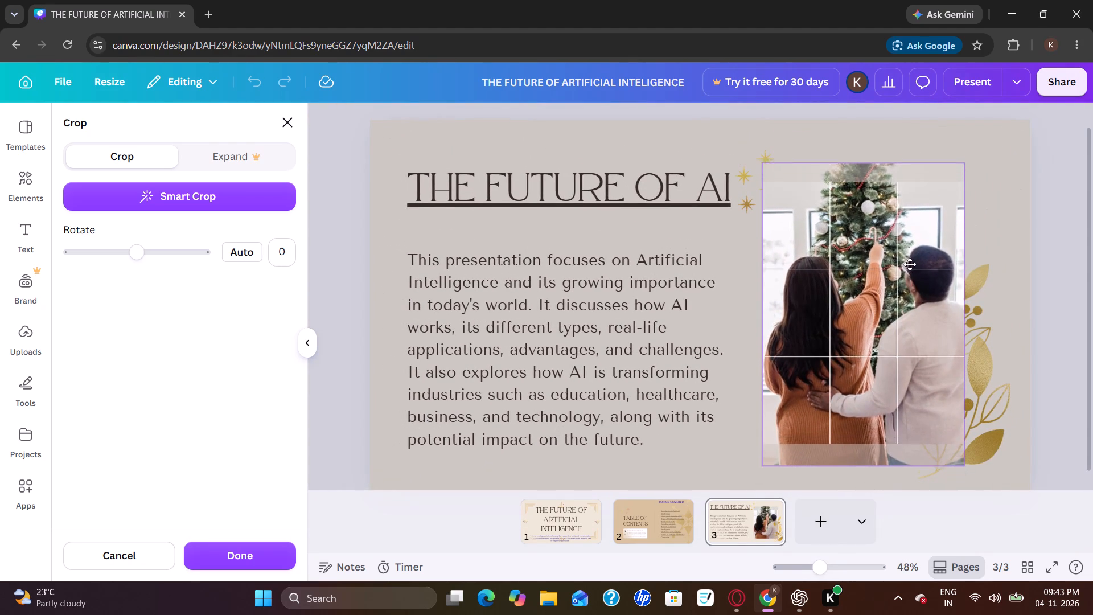
{"action": "left_click_drag", "start_coordinate": [910, 264], "coordinate": [926, 322]}
{"action": "left_click", "coordinate": [988, 334]}
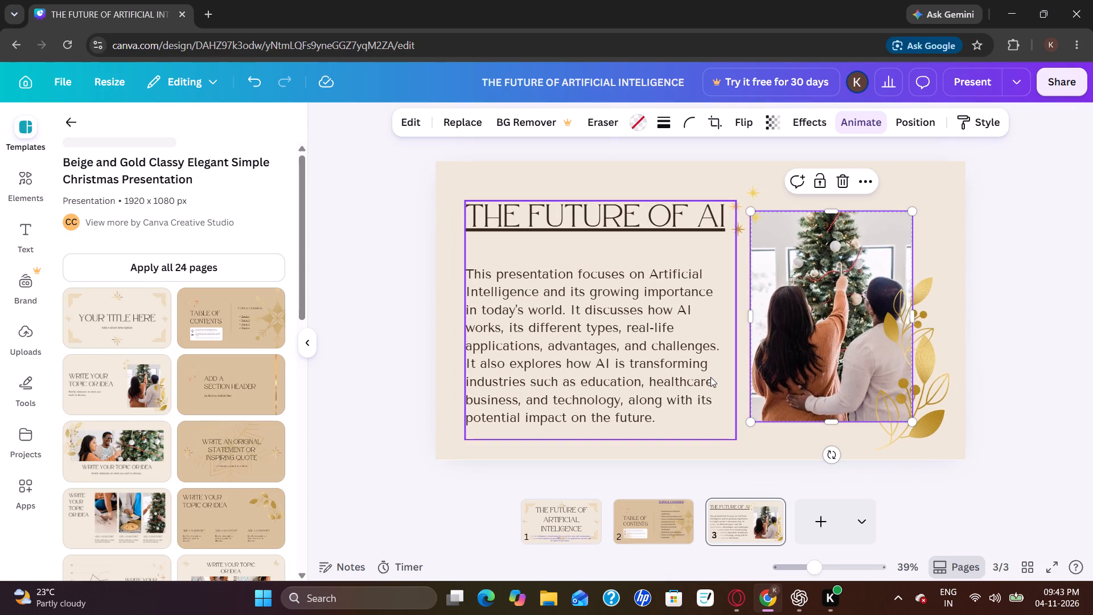
Add the template's "Add a Section Header" layout as a new page after slide 3.
{"action": "left_click", "coordinate": [1025, 268]}
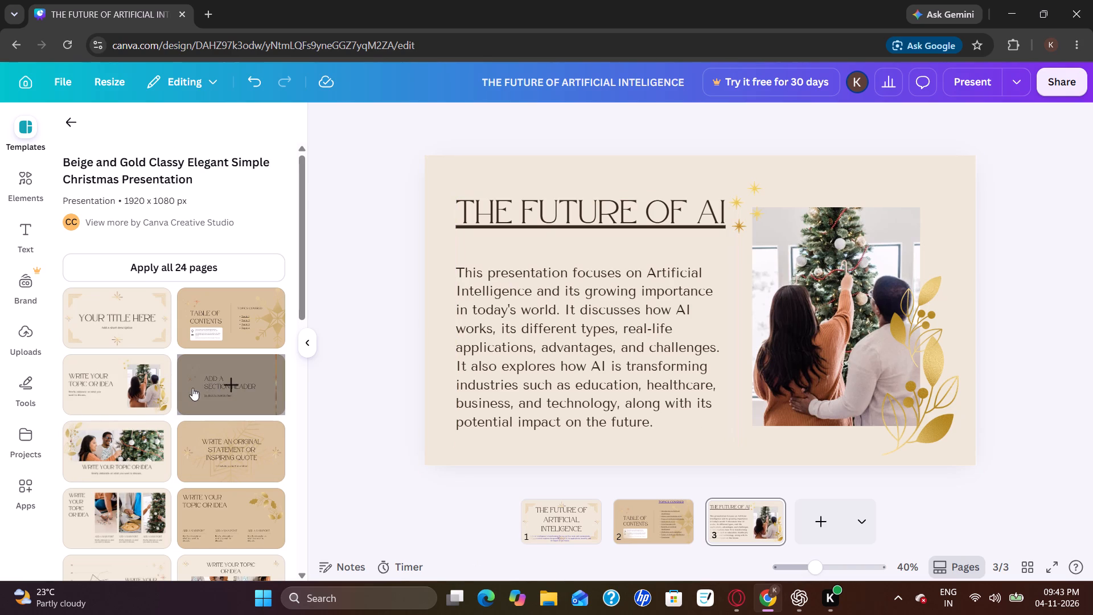
{"action": "left_click", "coordinate": [226, 376]}
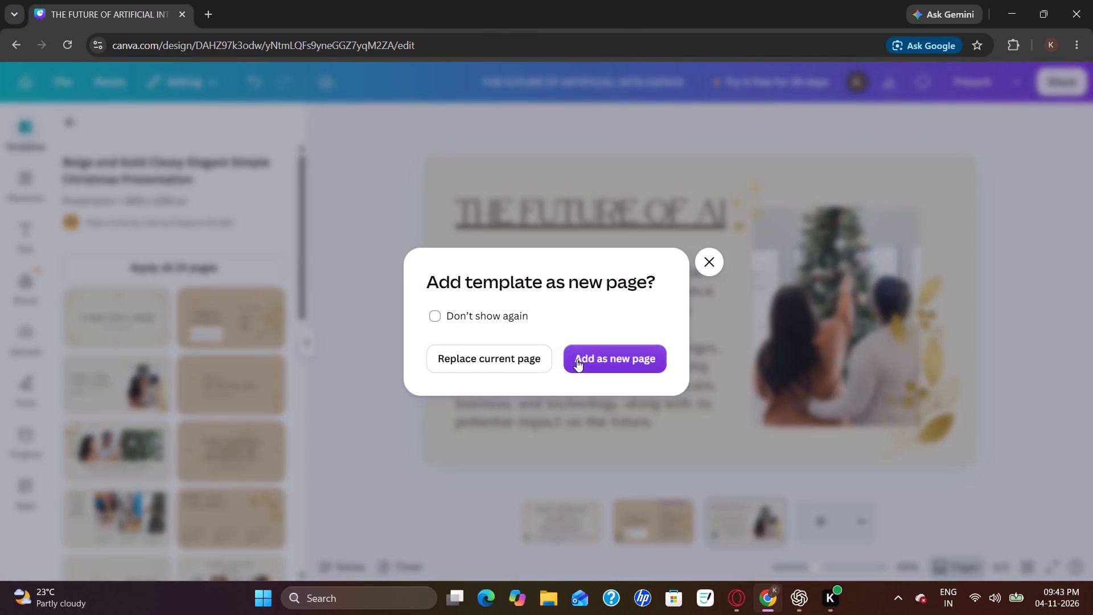
{"action": "left_click", "coordinate": [586, 359]}
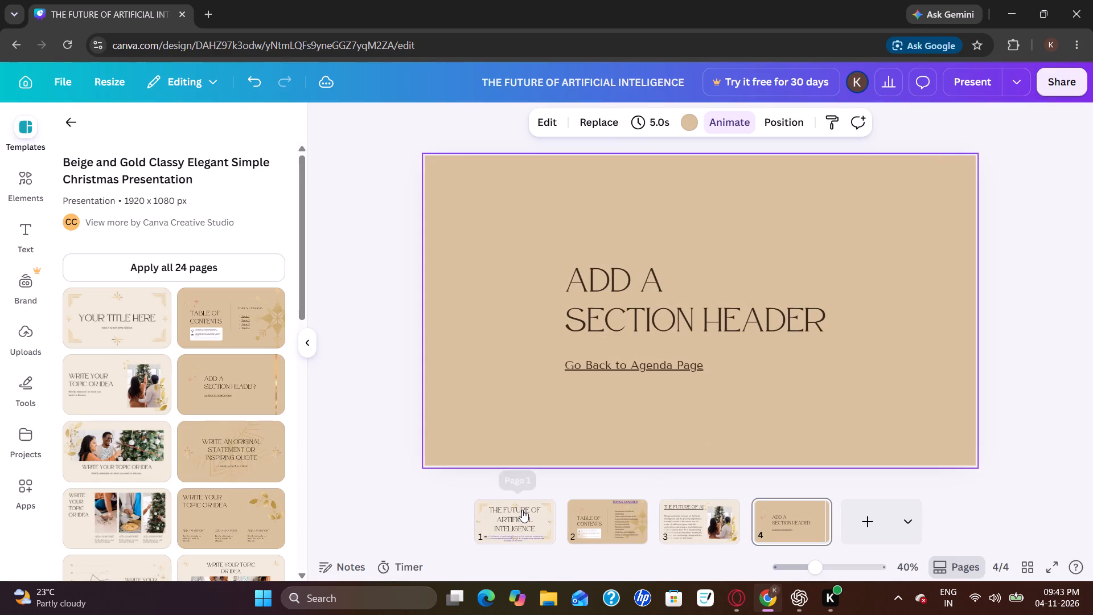
Change the text colour of the "THE FUTURE OF AI" heading on slide 3 to vivid indigo (#1800ad).
{"action": "left_click", "coordinate": [522, 510]}
{"action": "left_click", "coordinate": [589, 519]}
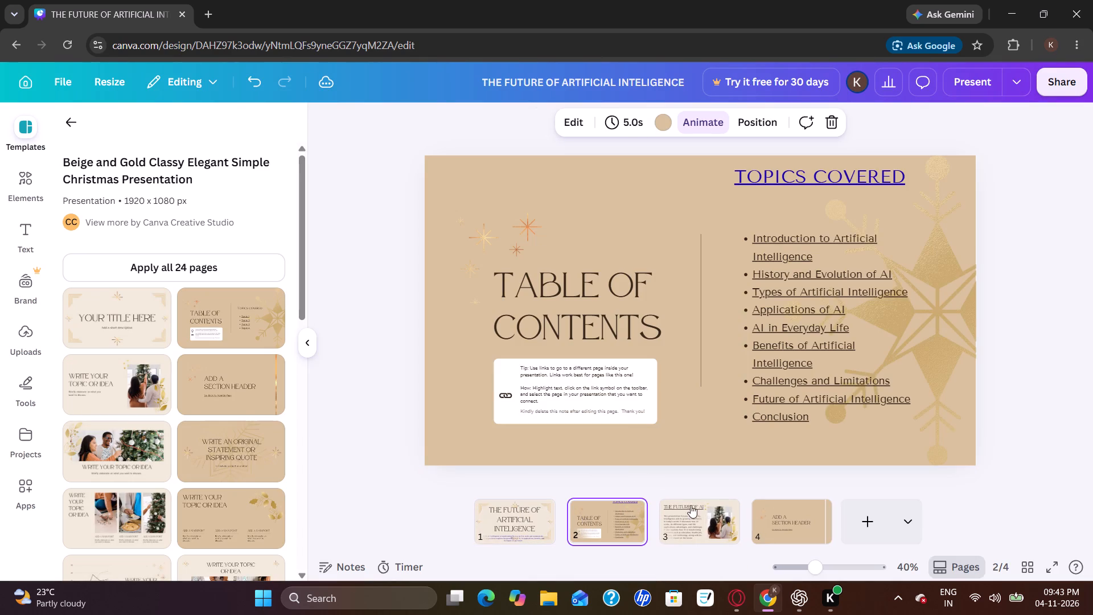
{"action": "left_click", "coordinate": [712, 518]}
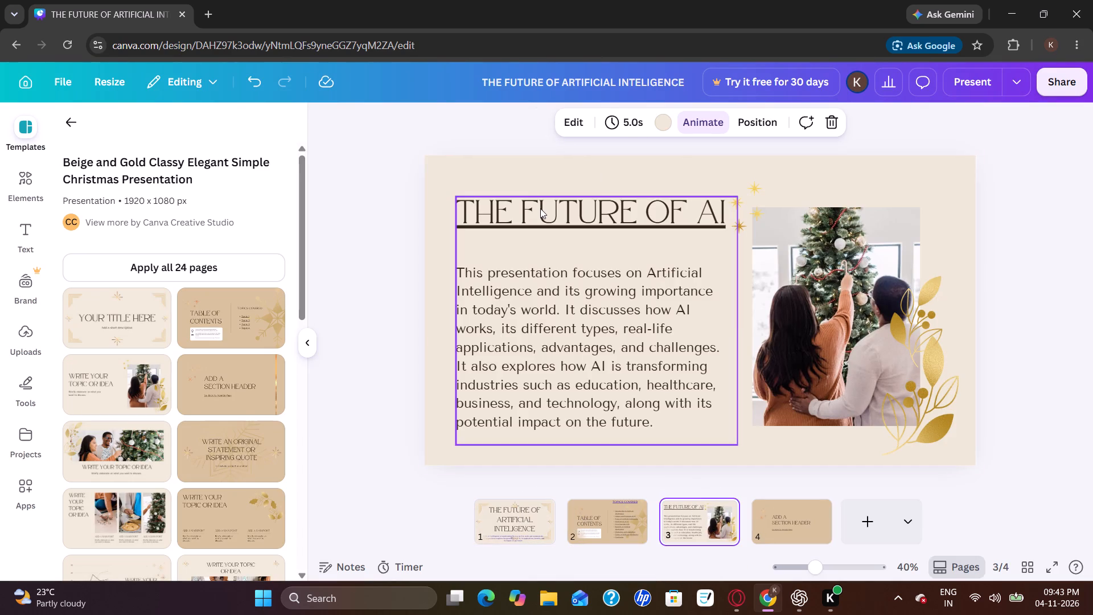
{"action": "left_click", "coordinate": [540, 208]}
{"action": "left_click", "coordinate": [627, 190]}
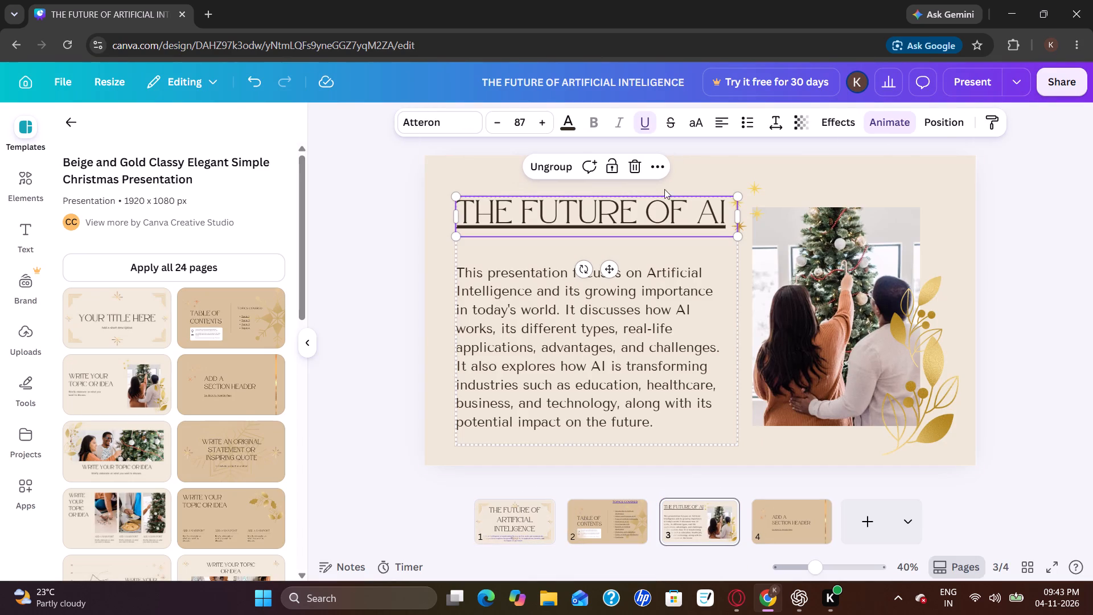
{"action": "left_click", "coordinate": [570, 122]}
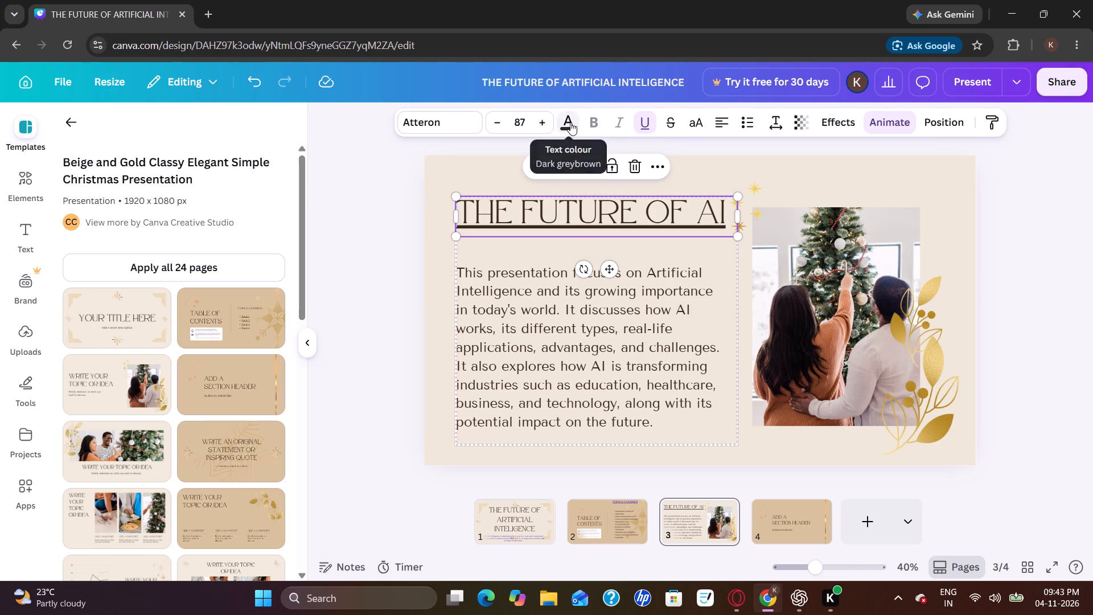
{"action": "left_click", "coordinate": [150, 220]}
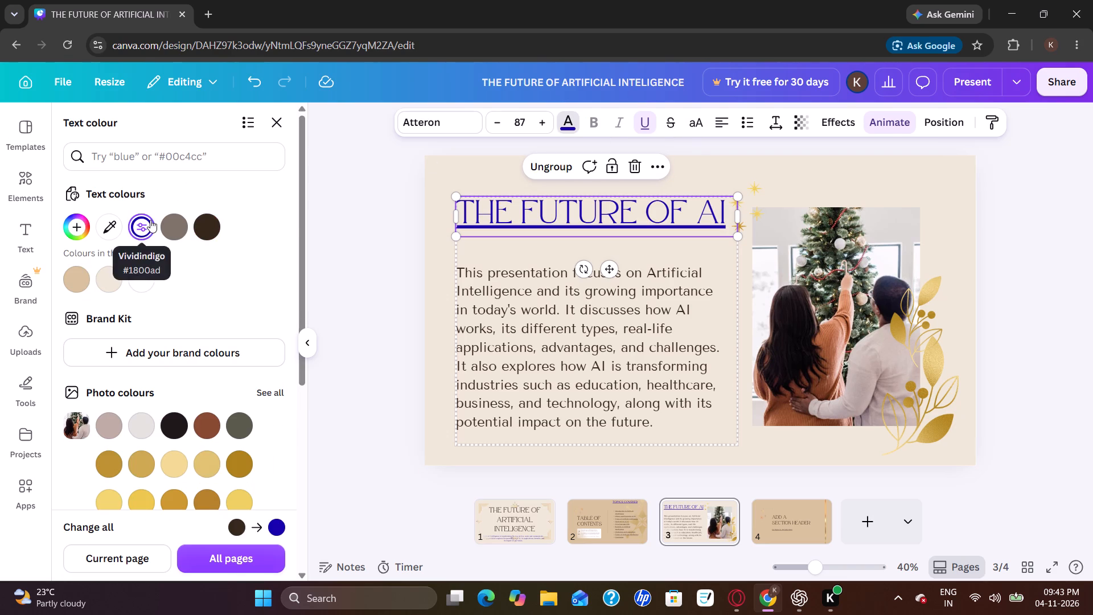
{"action": "left_click", "coordinate": [336, 449]}
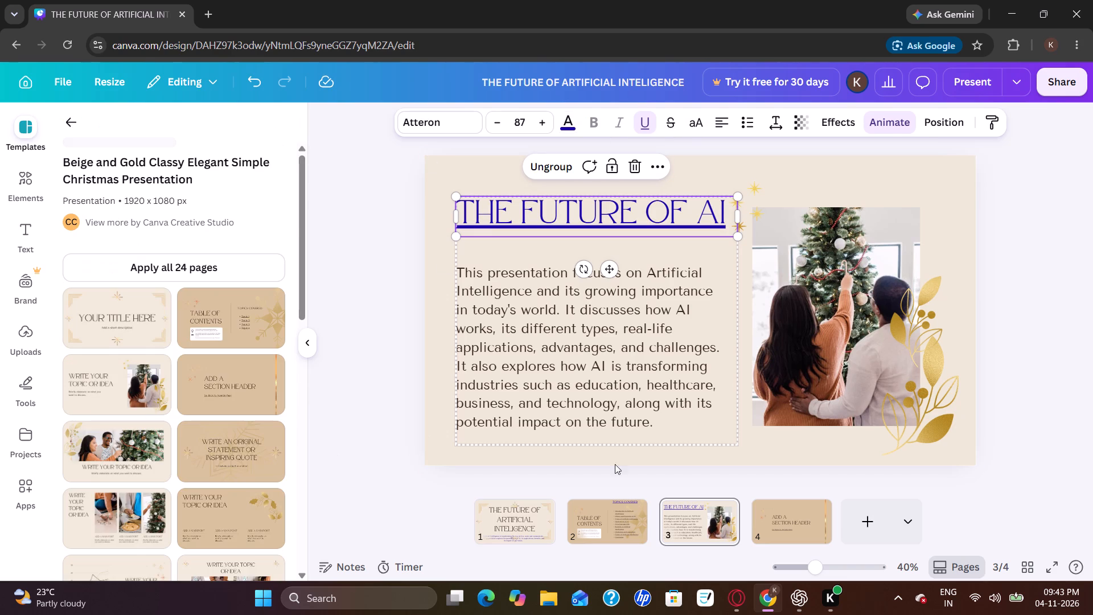
{"action": "left_click", "coordinate": [767, 524]}
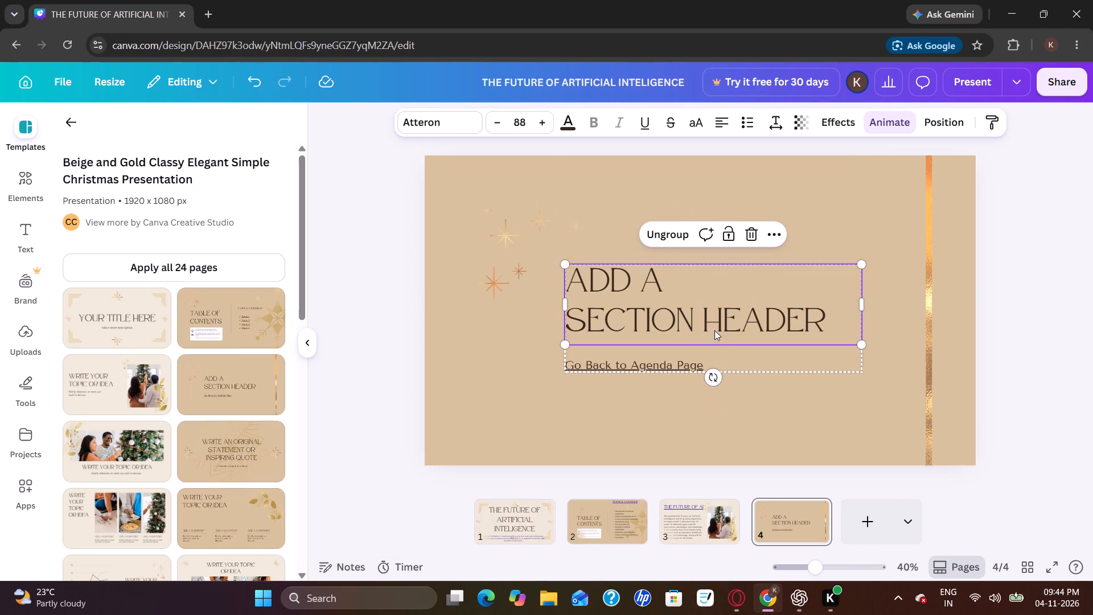
{"action": "left_click", "coordinate": [795, 325]}
{"action": "key", "text": "BackSpace"}
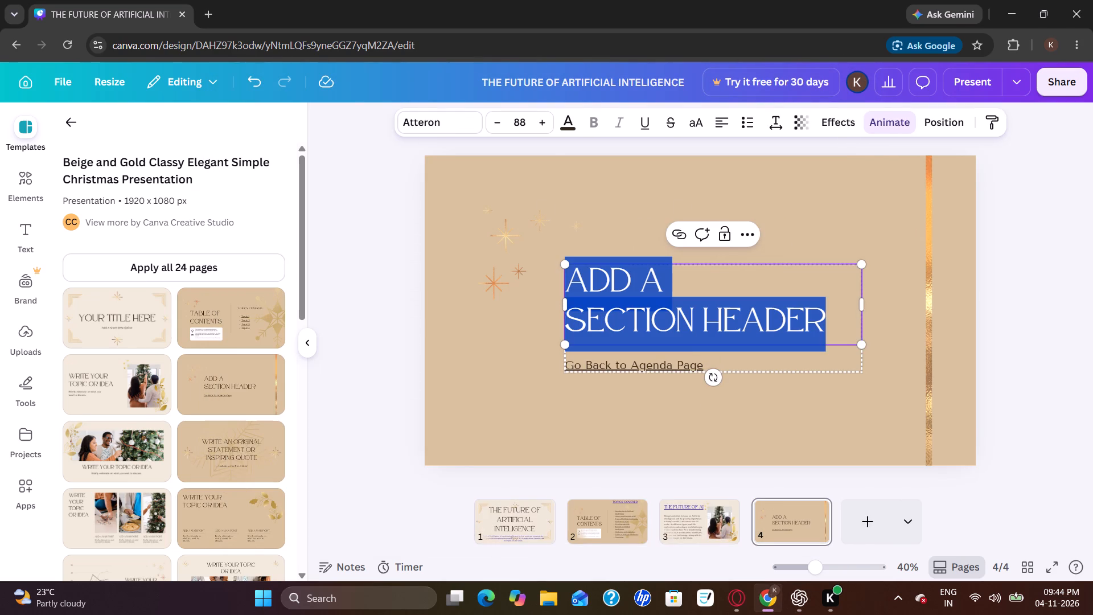
{"action": "key", "text": "ctrl+v"}
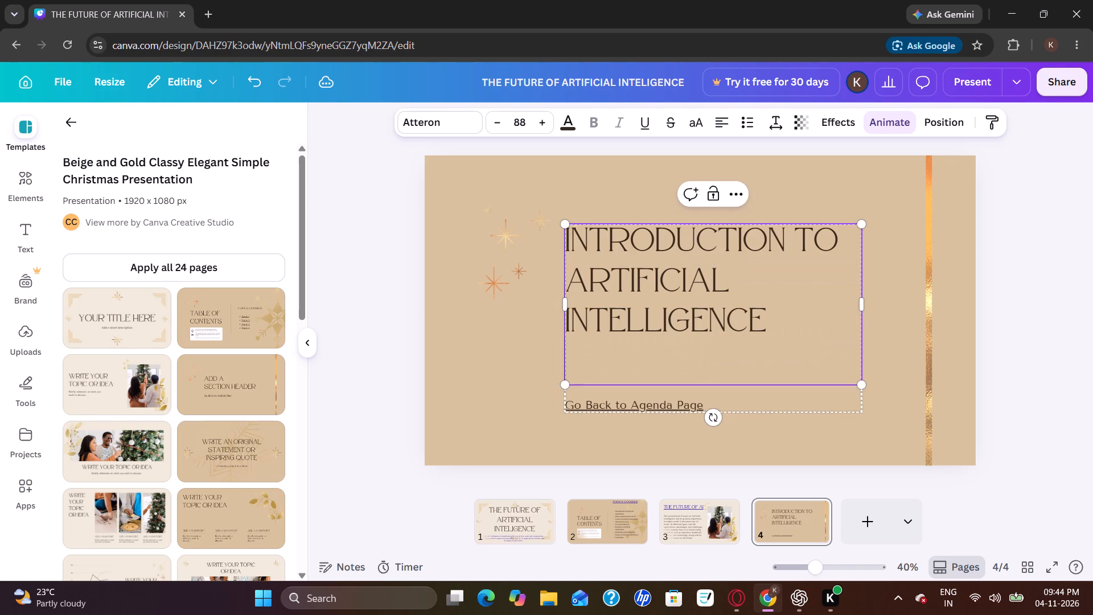
Delete the "Go Back to Agenda Page" link text from slide 4.
{"action": "left_click", "coordinate": [768, 399]}
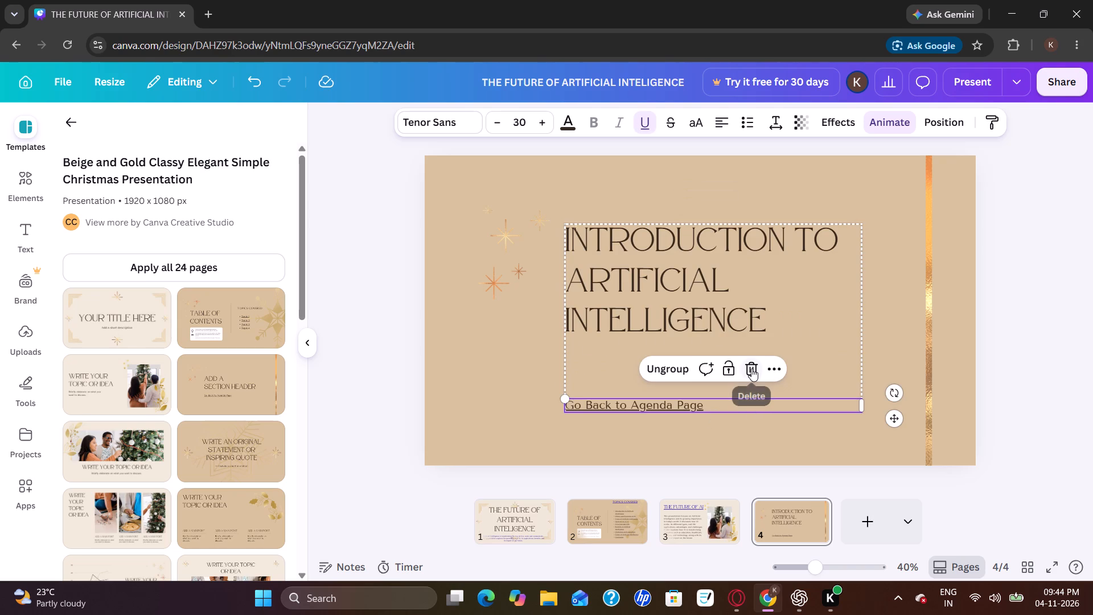
{"action": "left_click", "coordinate": [751, 368]}
Increase the slide 4 heading's font size to 112.
{"action": "left_click", "coordinate": [659, 237]}
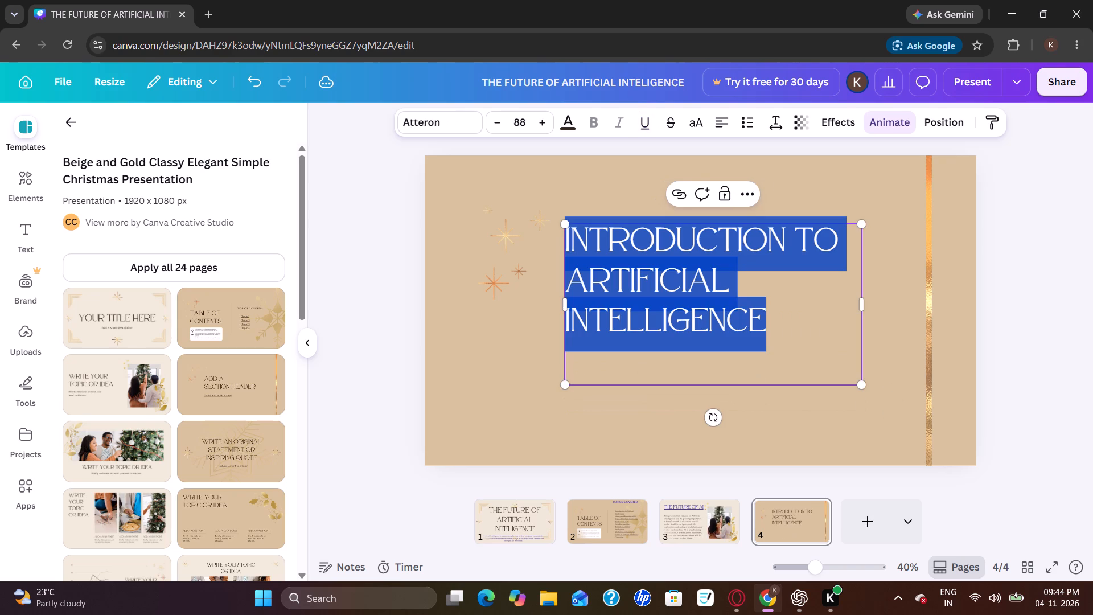
{"action": "left_click", "coordinate": [546, 130]}
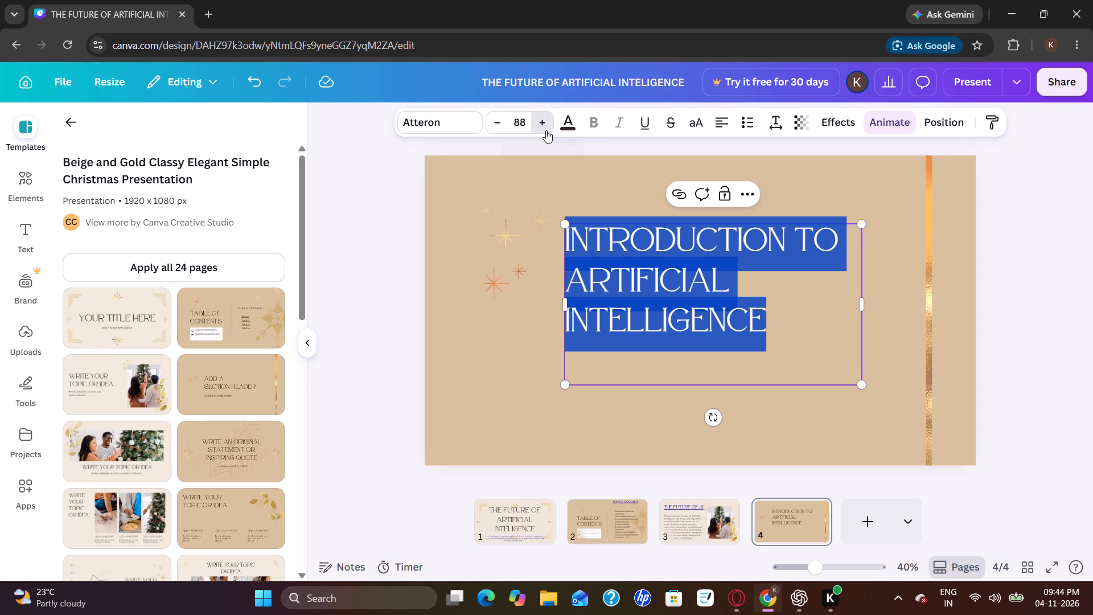
{"action": "triple_click", "coordinate": [546, 130]}
{"action": "triple_click", "coordinate": [546, 130]}
{"action": "triple_click", "coordinate": [546, 130]}
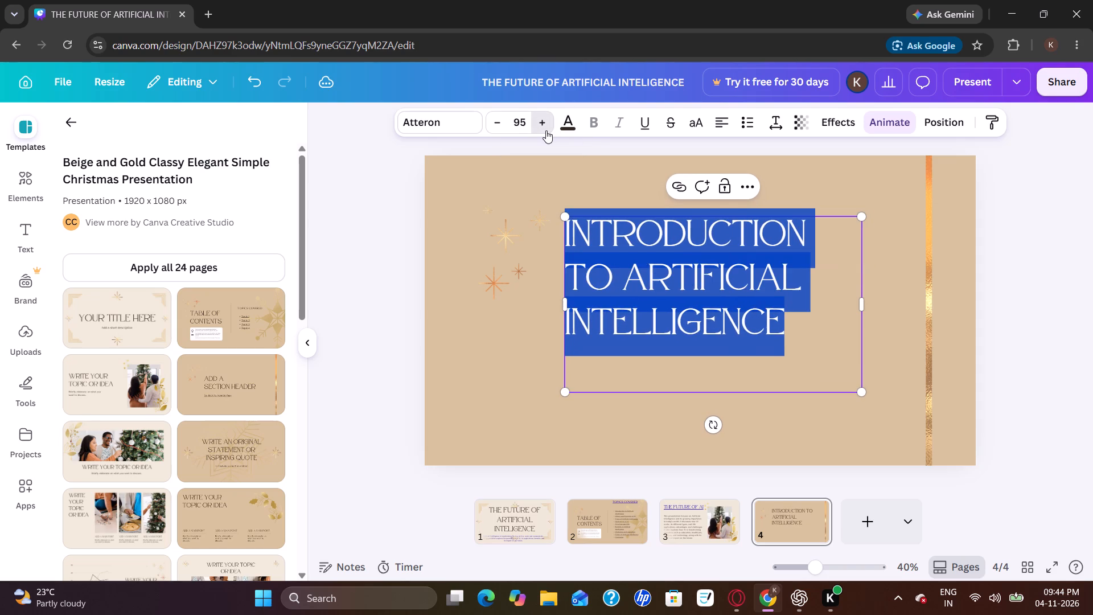
{"action": "triple_click", "coordinate": [546, 130]}
{"action": "triple_click", "coordinate": [546, 130]}
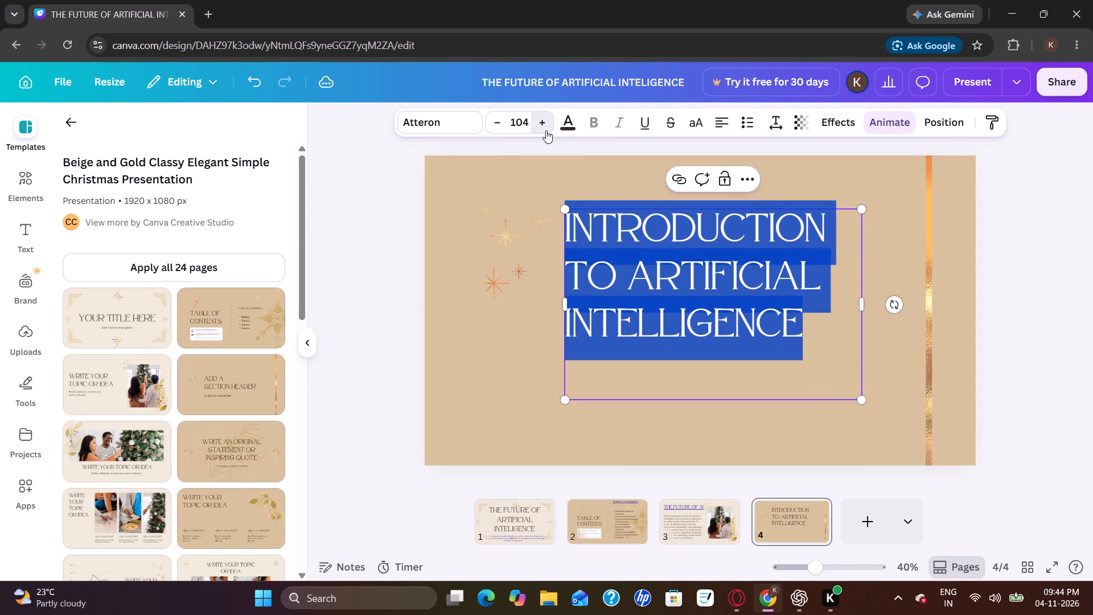
{"action": "left_click", "coordinate": [498, 486]}
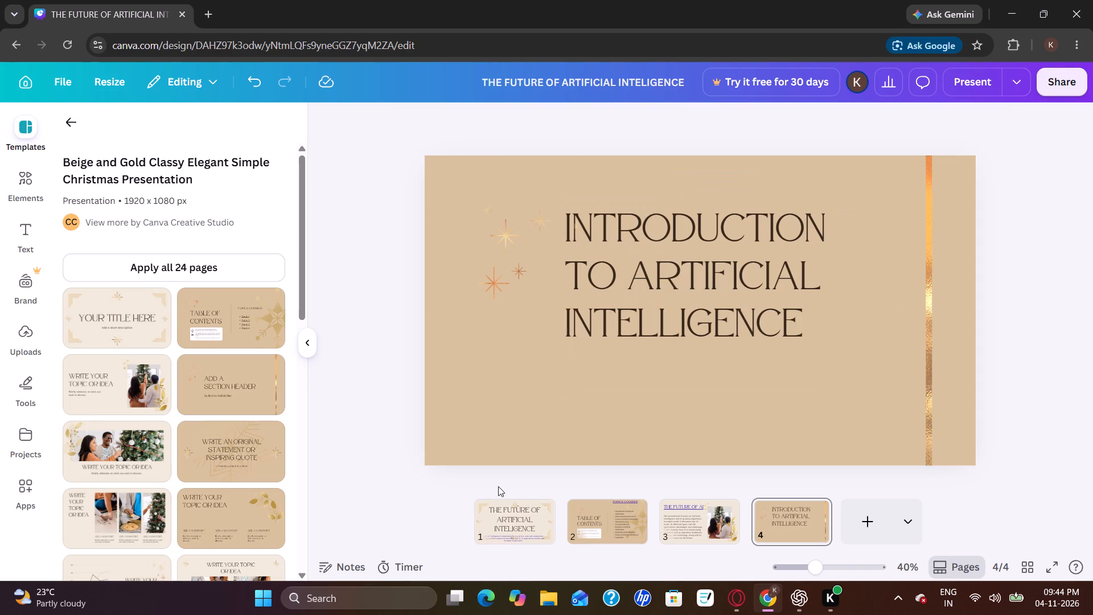
{"action": "left_click", "coordinate": [652, 259]}
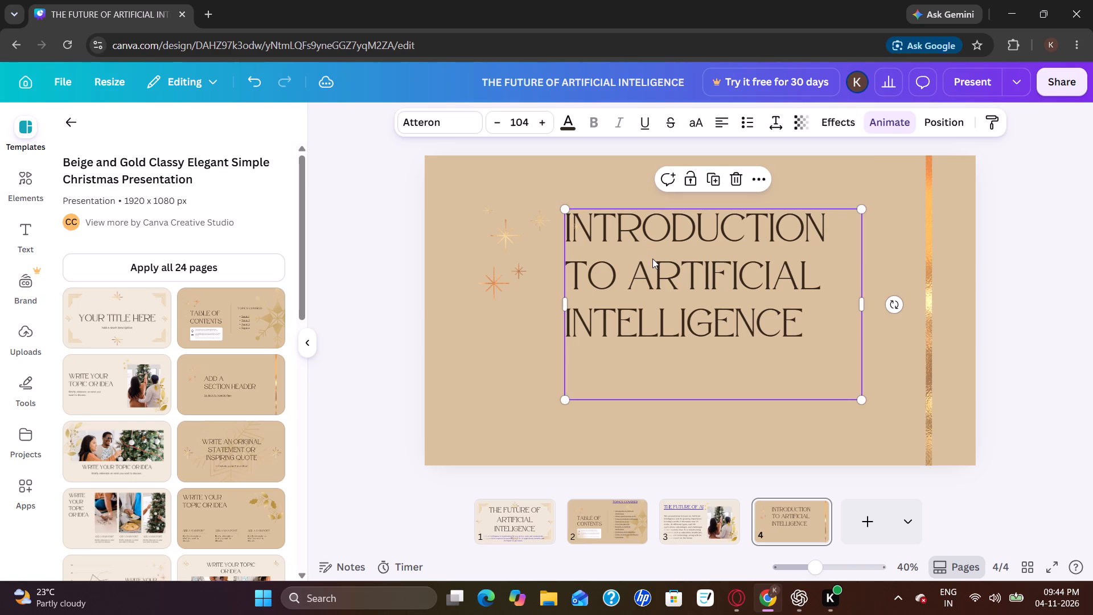
{"action": "triple_click", "coordinate": [546, 127]}
{"action": "triple_click", "coordinate": [546, 127]}
{"action": "double_click", "coordinate": [546, 127]}
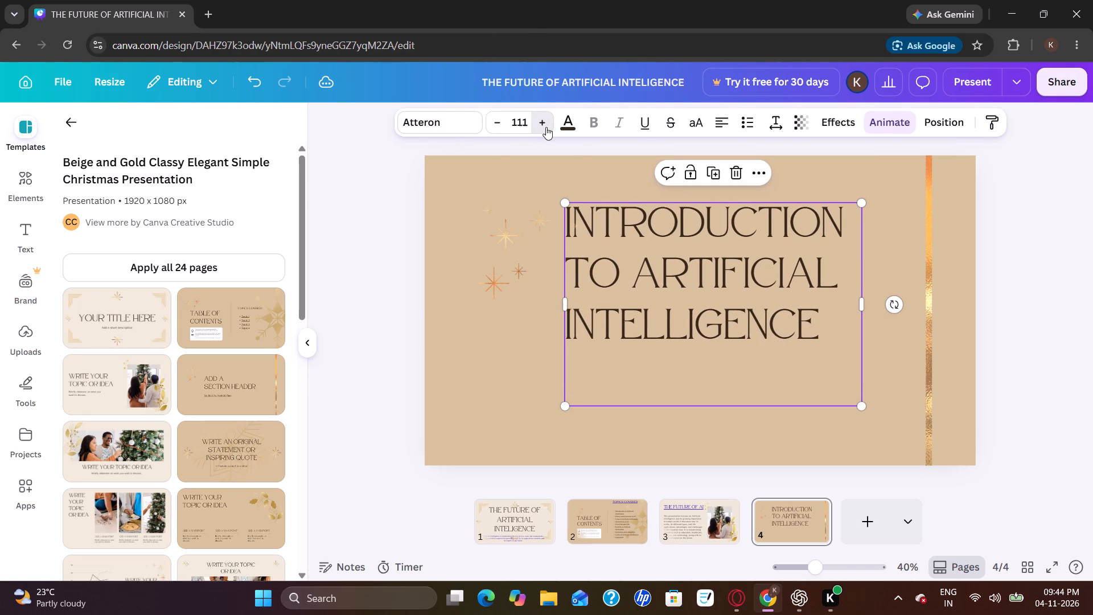
Align the slide 4 heading box to the vertical middle of the page and bring it forward.
{"action": "left_click", "coordinate": [951, 118]}
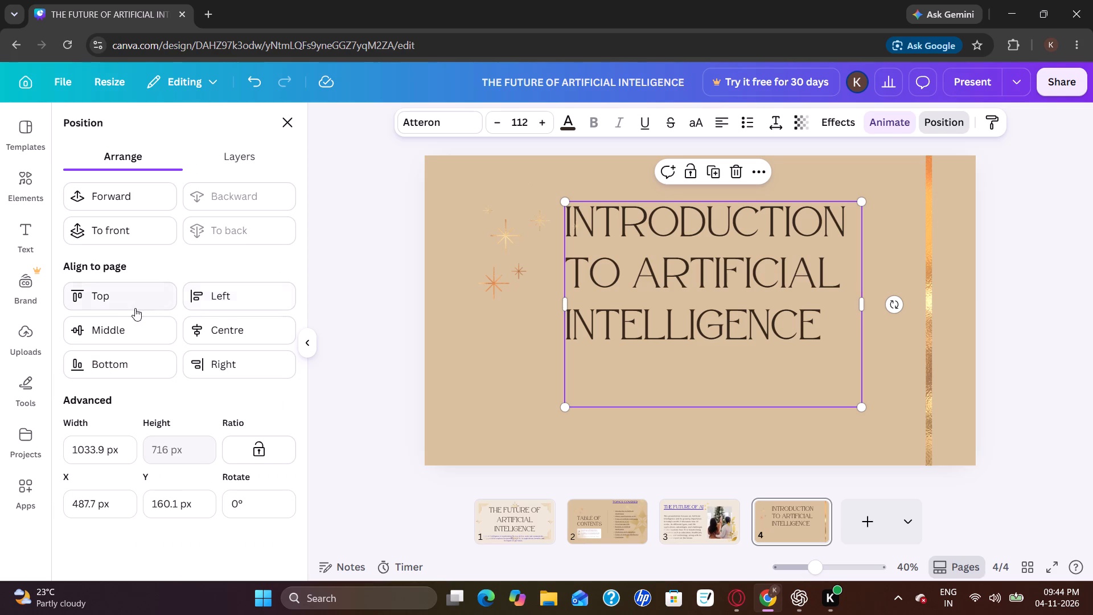
{"action": "left_click", "coordinate": [140, 332]}
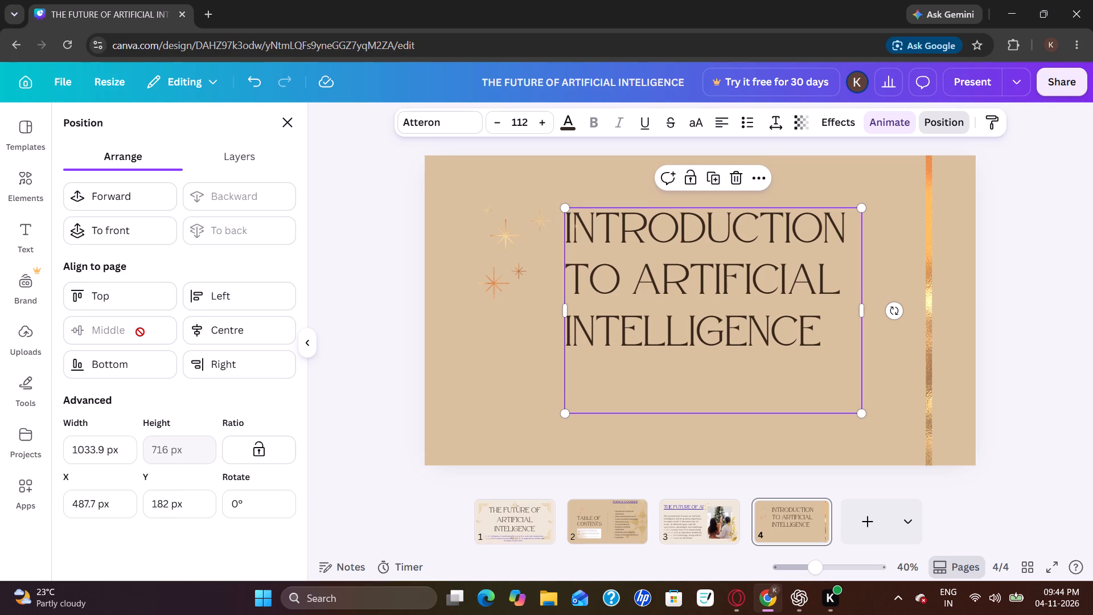
{"action": "left_click", "coordinate": [152, 203]}
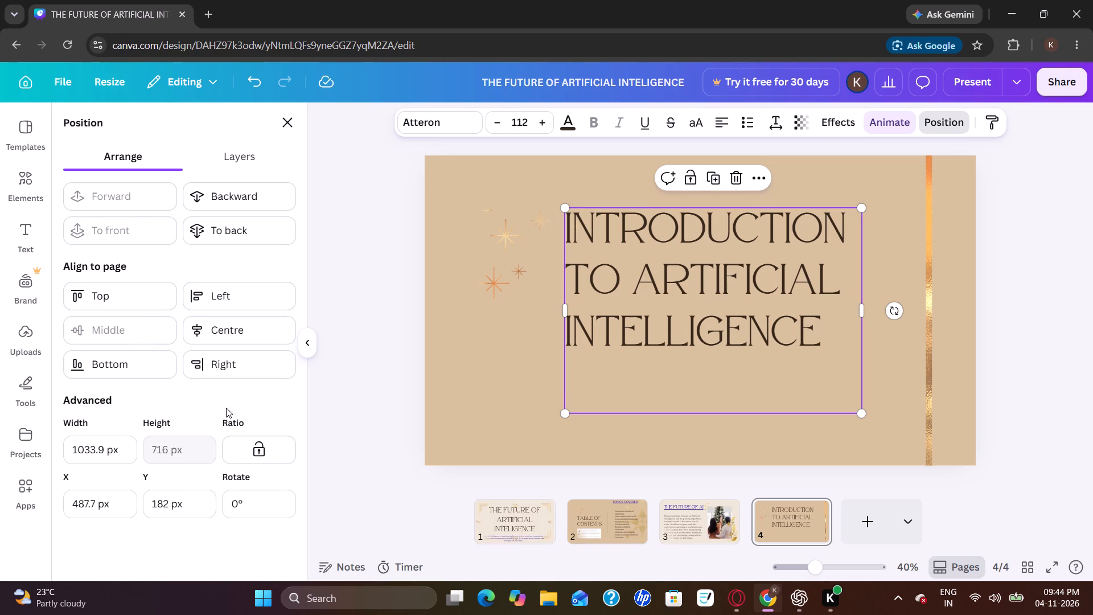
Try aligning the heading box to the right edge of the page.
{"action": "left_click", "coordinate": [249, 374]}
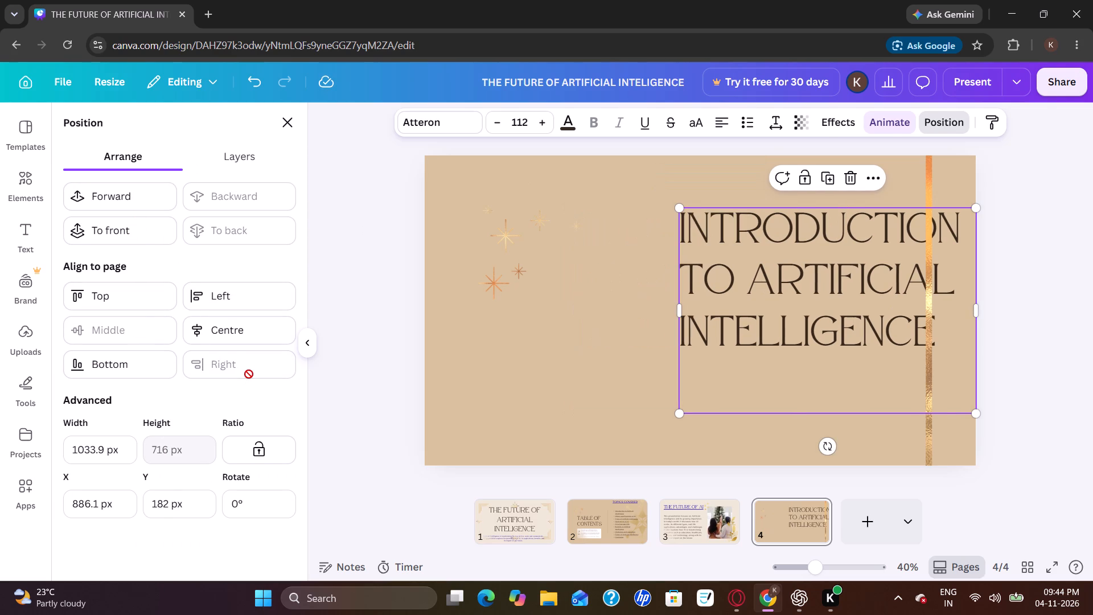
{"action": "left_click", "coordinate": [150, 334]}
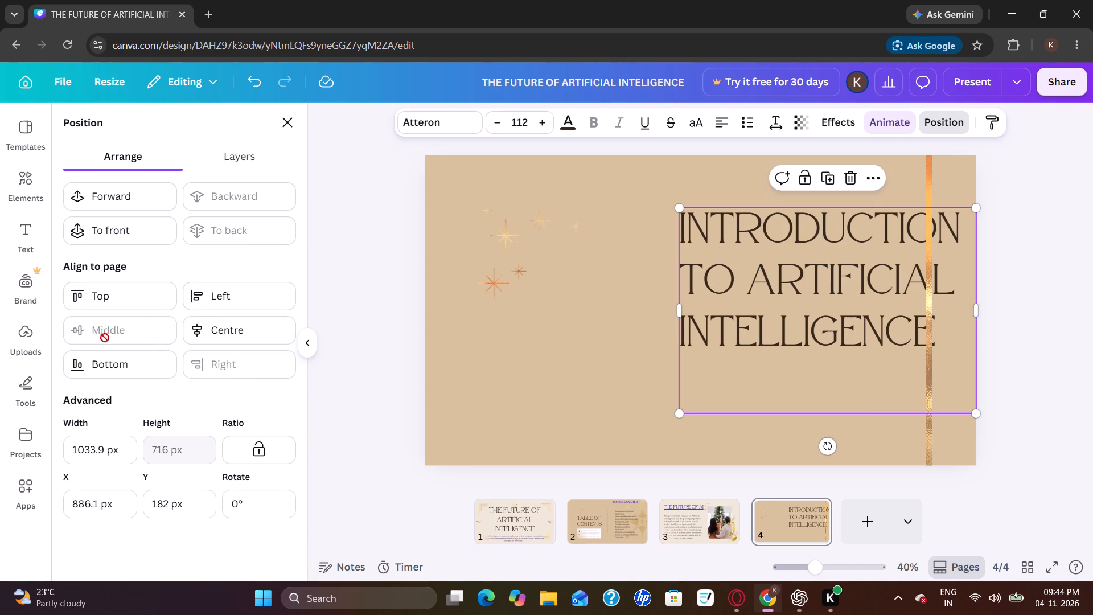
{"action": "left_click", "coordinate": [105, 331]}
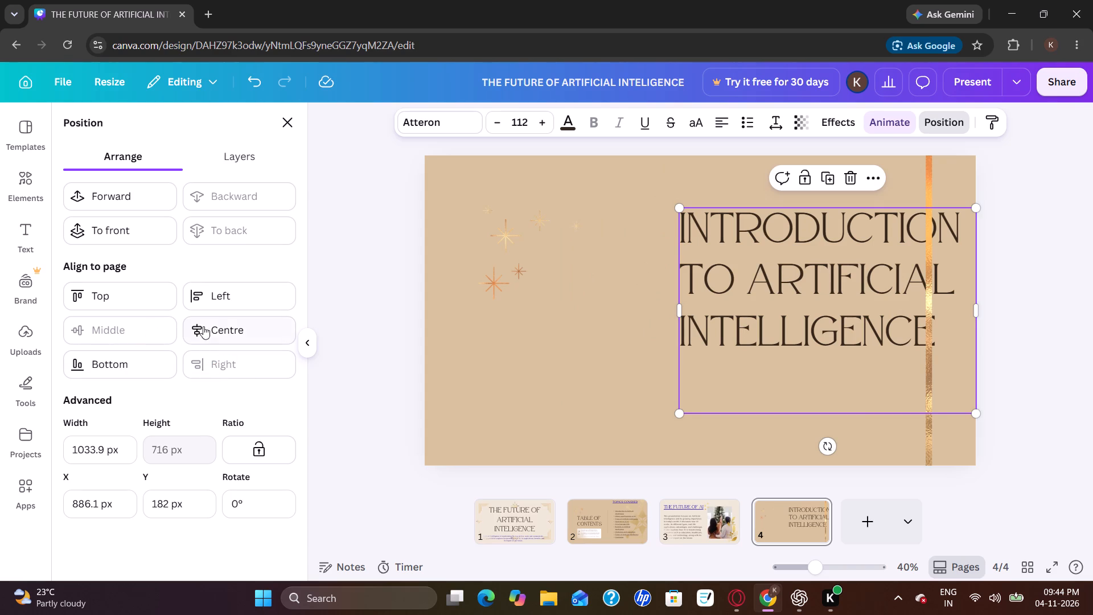
Centre the heading box horizontally on slide 4 and collapse the positioning options.
{"action": "left_click", "coordinate": [207, 333]}
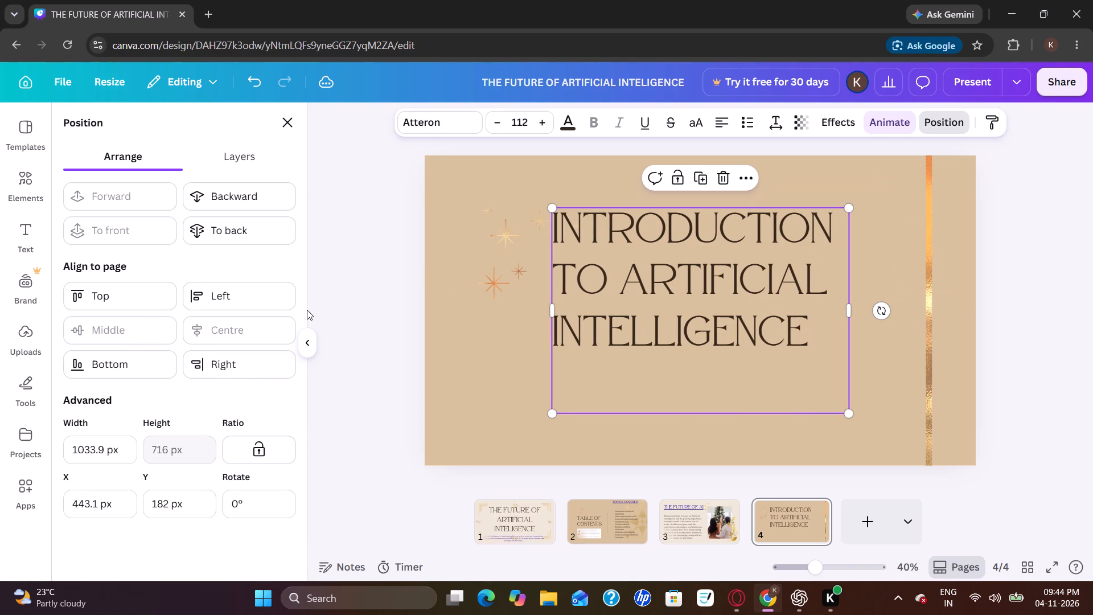
{"action": "left_click", "coordinate": [308, 347]}
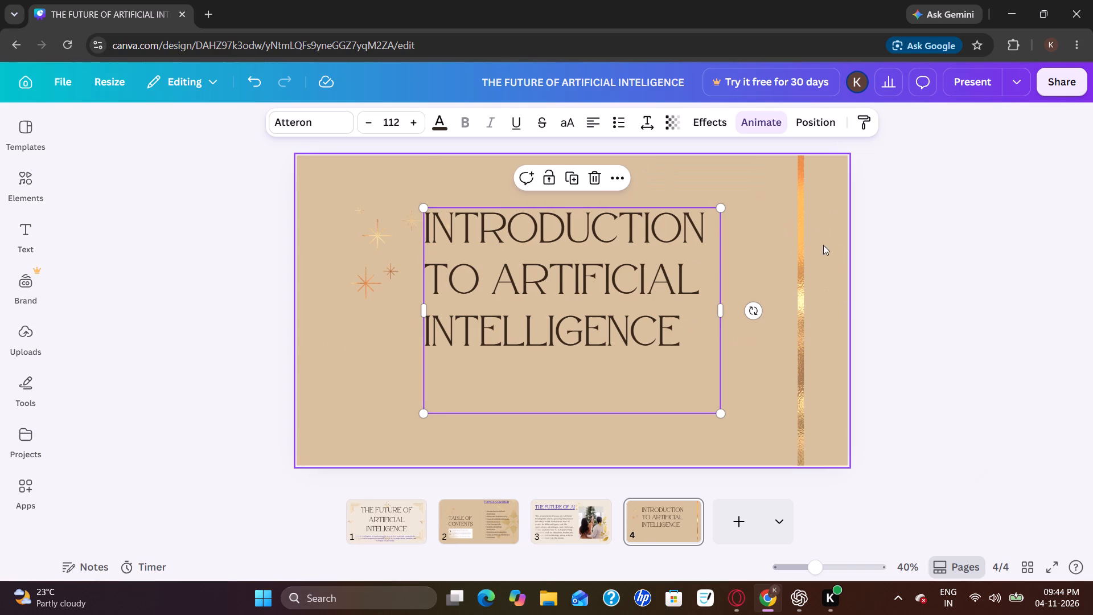
Deselect the slide 4 heading and leave the design for Canva's presentations page.
{"action": "left_click", "coordinate": [931, 248]}
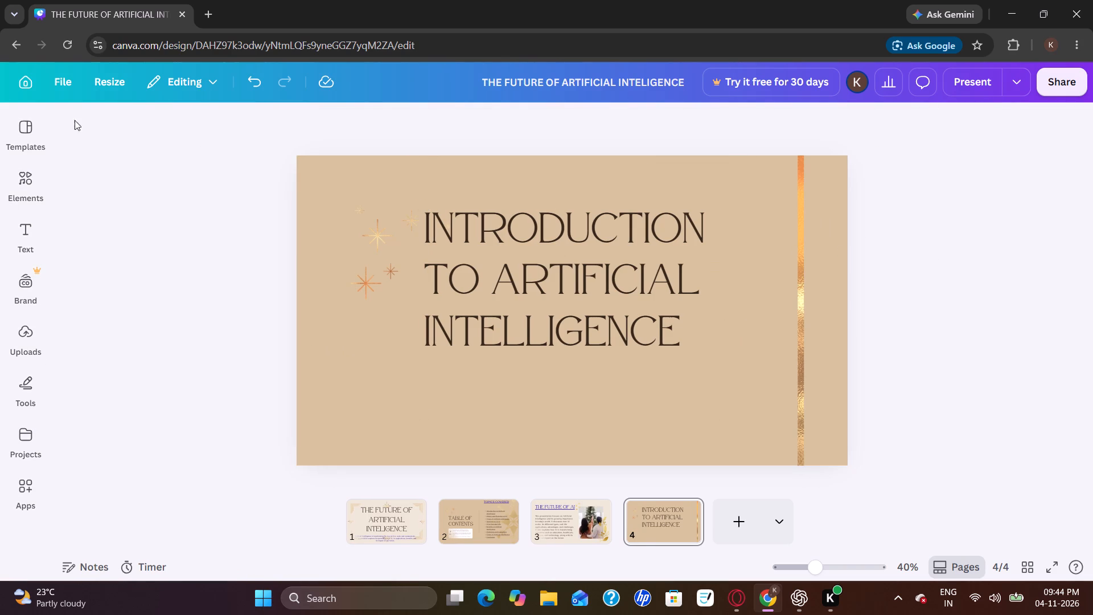
{"action": "left_click", "coordinate": [19, 33]}
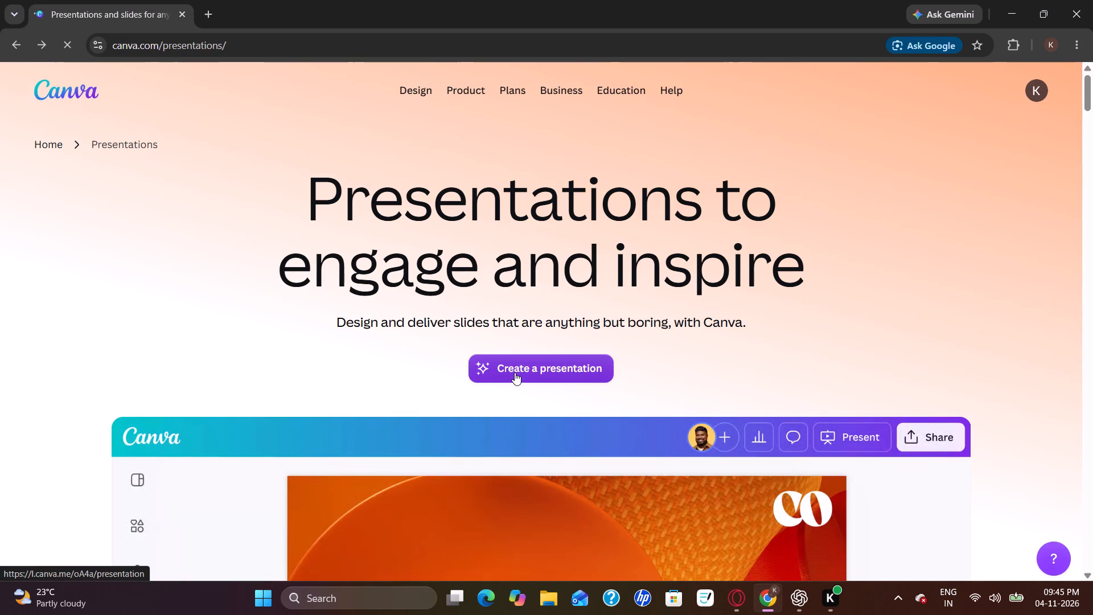
Look through the presentations landing page from its introduction down to the feature sections.
{"action": "scroll", "coordinate": [559, 276], "scroll_direction": "down", "scroll_amount": 6}
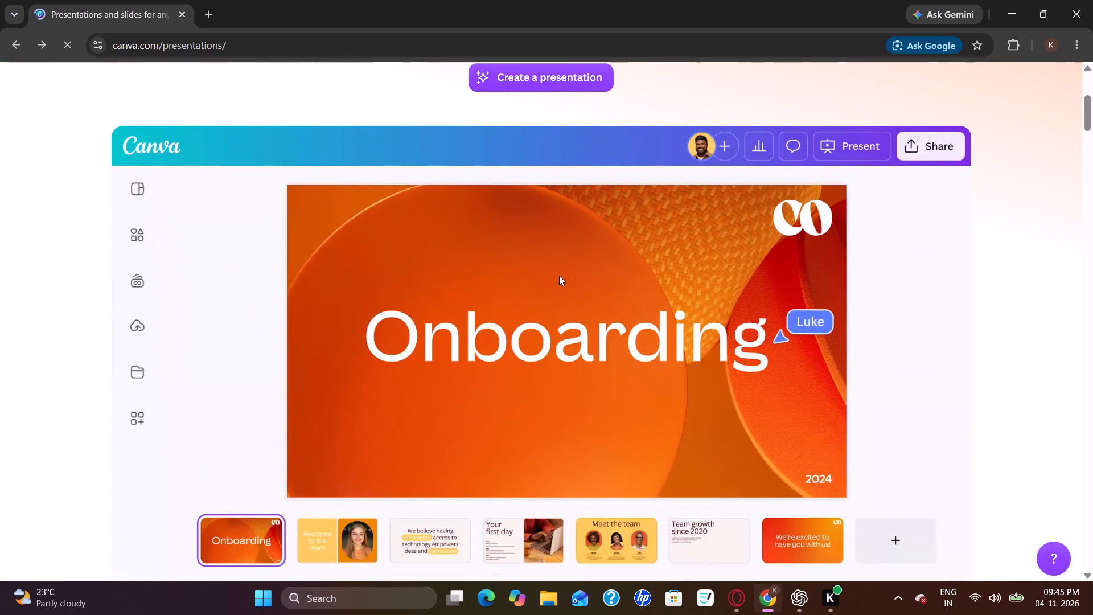
{"action": "scroll", "coordinate": [559, 276], "scroll_direction": "down", "scroll_amount": 3}
{"action": "scroll", "coordinate": [559, 276], "scroll_direction": "up", "scroll_amount": 2}
{"action": "scroll", "coordinate": [559, 276], "scroll_direction": "down", "scroll_amount": 3}
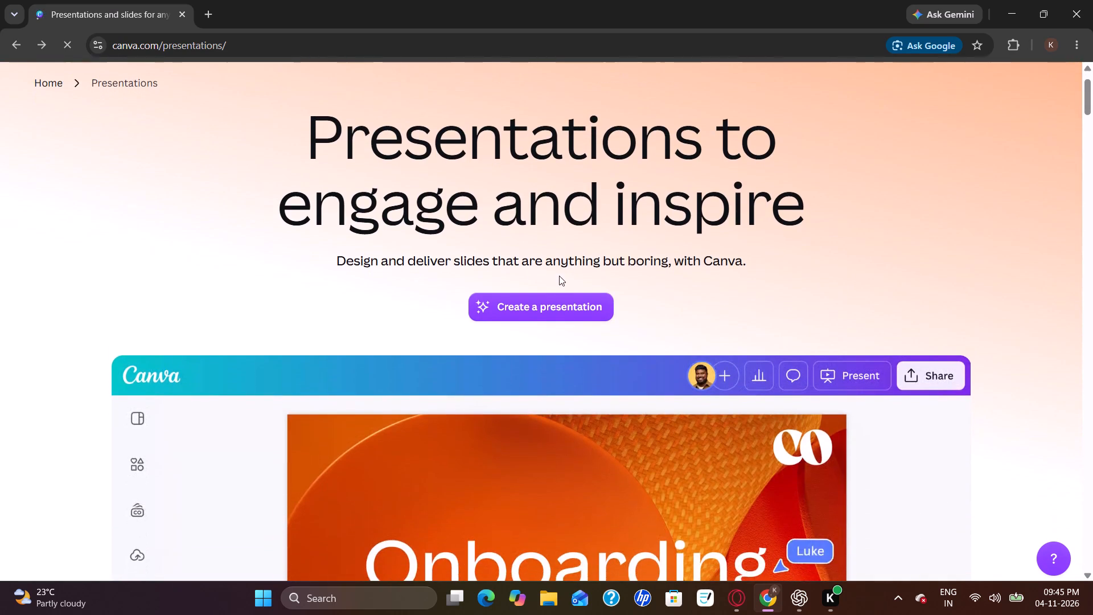
{"action": "scroll", "coordinate": [559, 276], "scroll_direction": "down", "scroll_amount": 12}
{"action": "scroll", "coordinate": [559, 276], "scroll_direction": "up", "scroll_amount": 1}
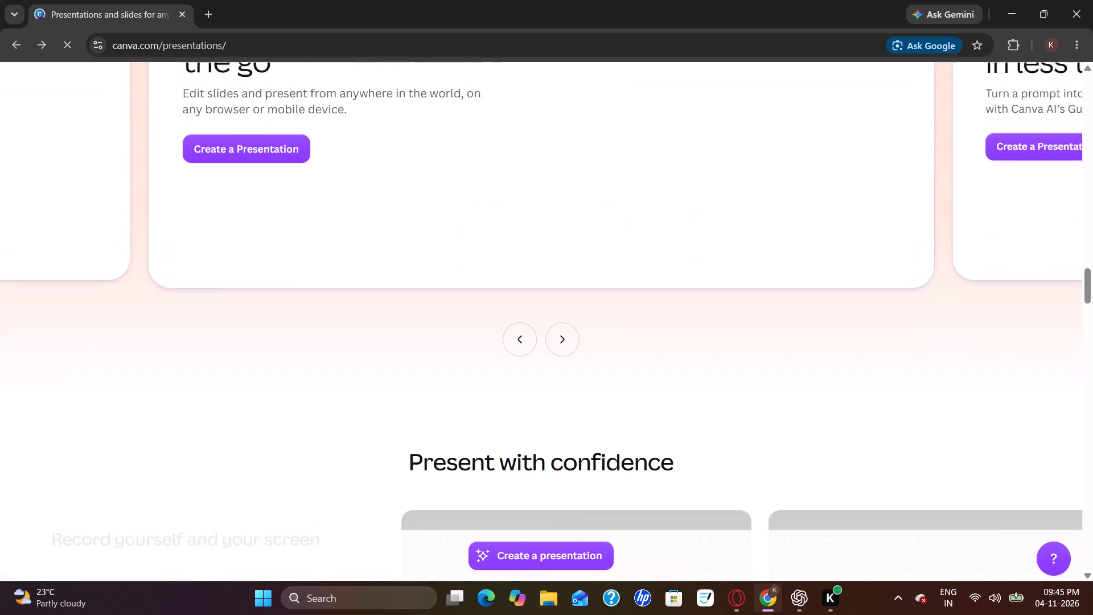
{"action": "scroll", "coordinate": [559, 276], "scroll_direction": "up", "scroll_amount": 15}
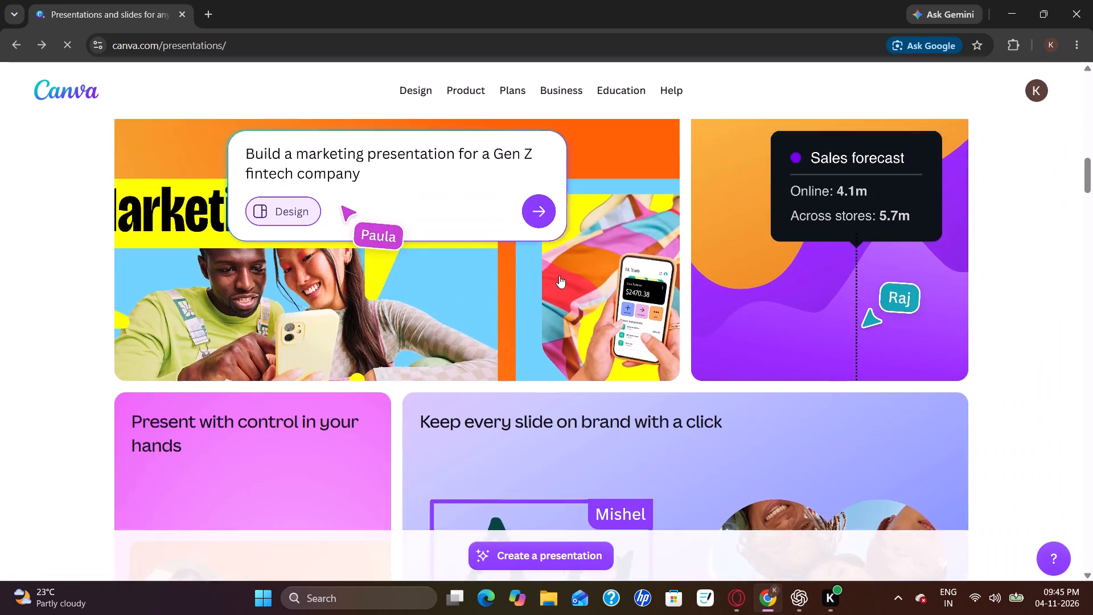
{"action": "scroll", "coordinate": [559, 276], "scroll_direction": "up", "scroll_amount": 3}
{"action": "key", "text": "ctrl+z"}
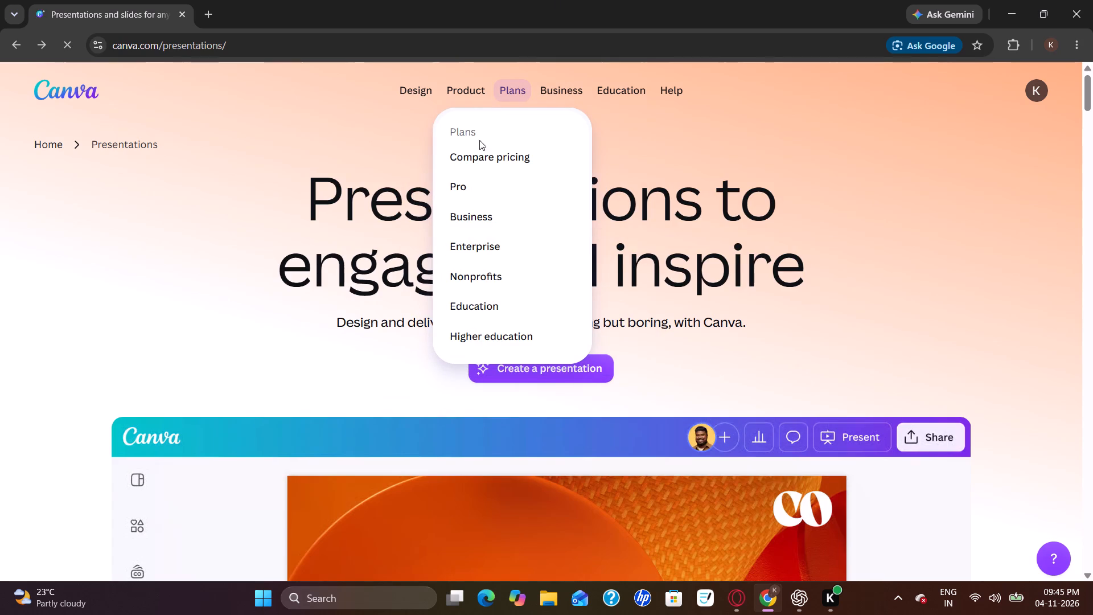
{"action": "left_click", "coordinate": [807, 136]}
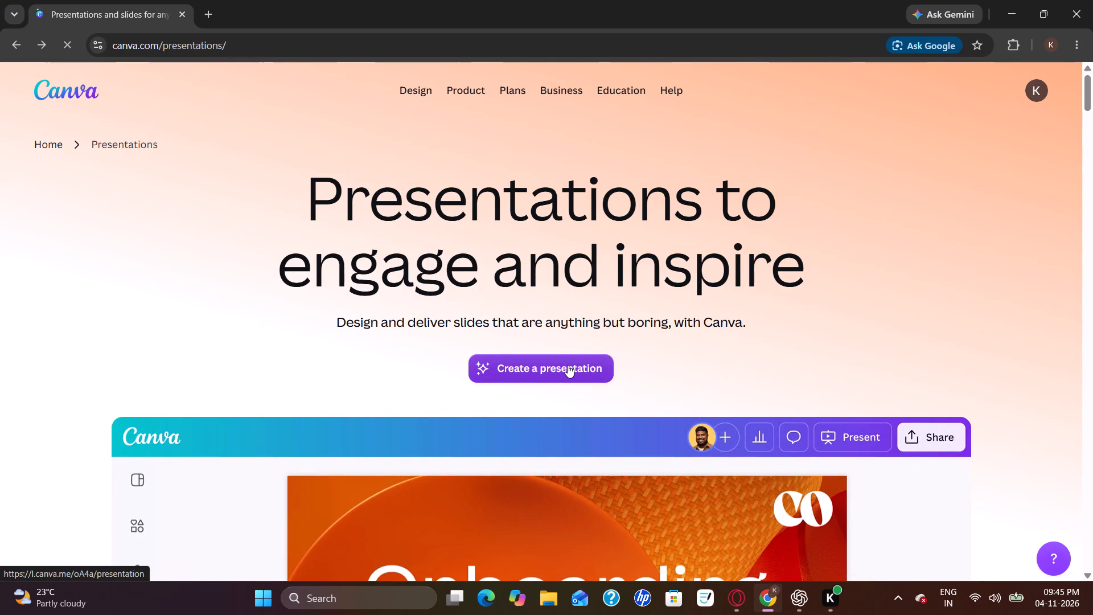
Create a new blank presentation from the presentations landing page.
{"action": "left_click", "coordinate": [568, 365]}
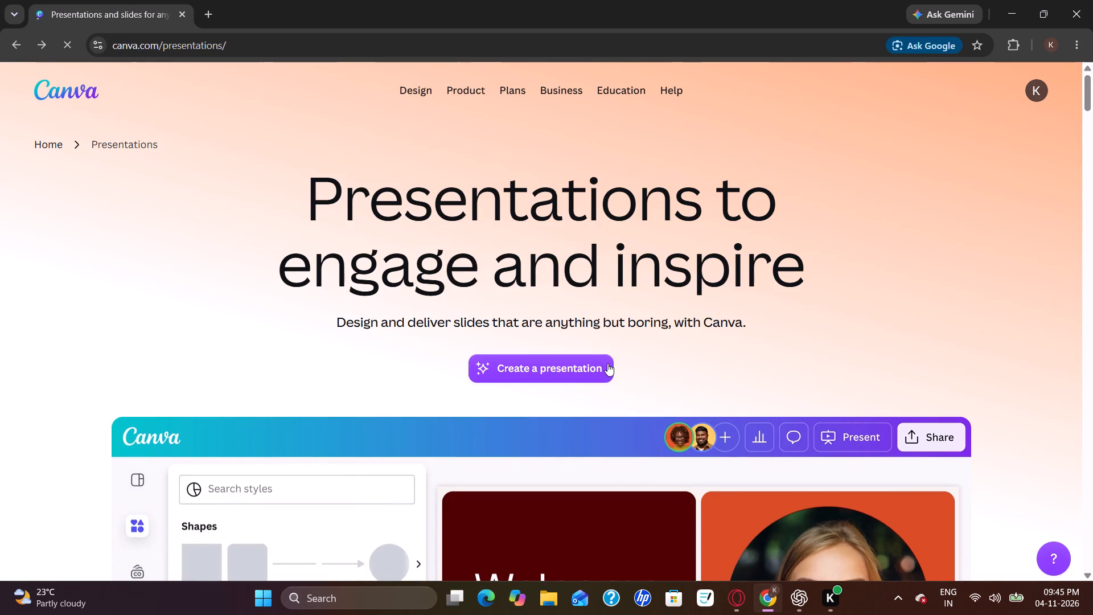
{"action": "left_click", "coordinate": [574, 371]}
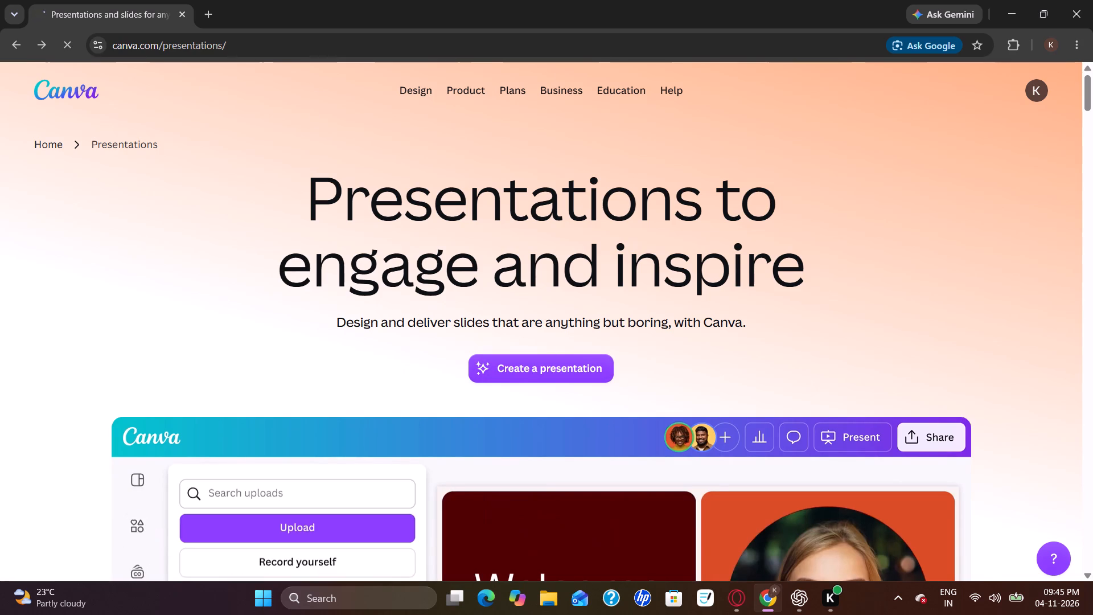
{"action": "scroll", "coordinate": [488, 335], "scroll_direction": "down", "scroll_amount": 6}
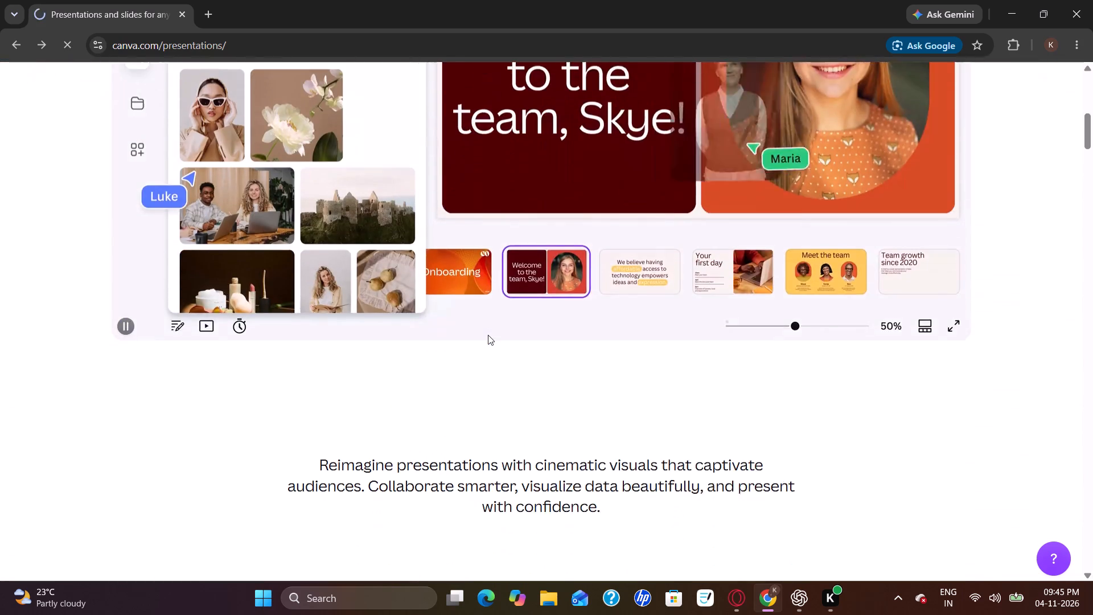
{"action": "scroll", "coordinate": [488, 335], "scroll_direction": "down", "scroll_amount": 10}
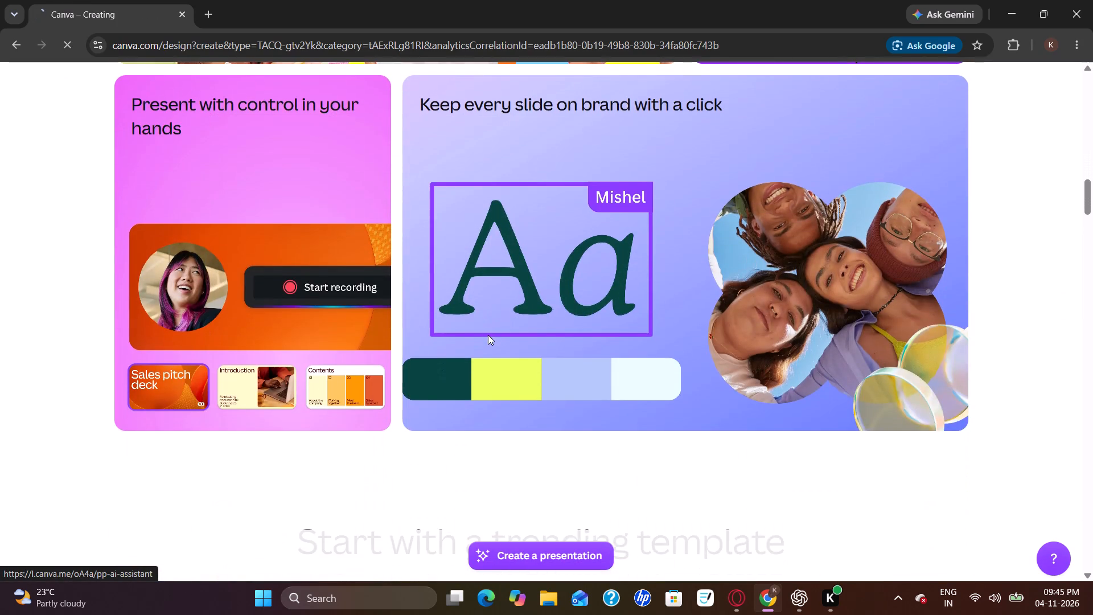
{"action": "scroll", "coordinate": [488, 335], "scroll_direction": "down", "scroll_amount": 1}
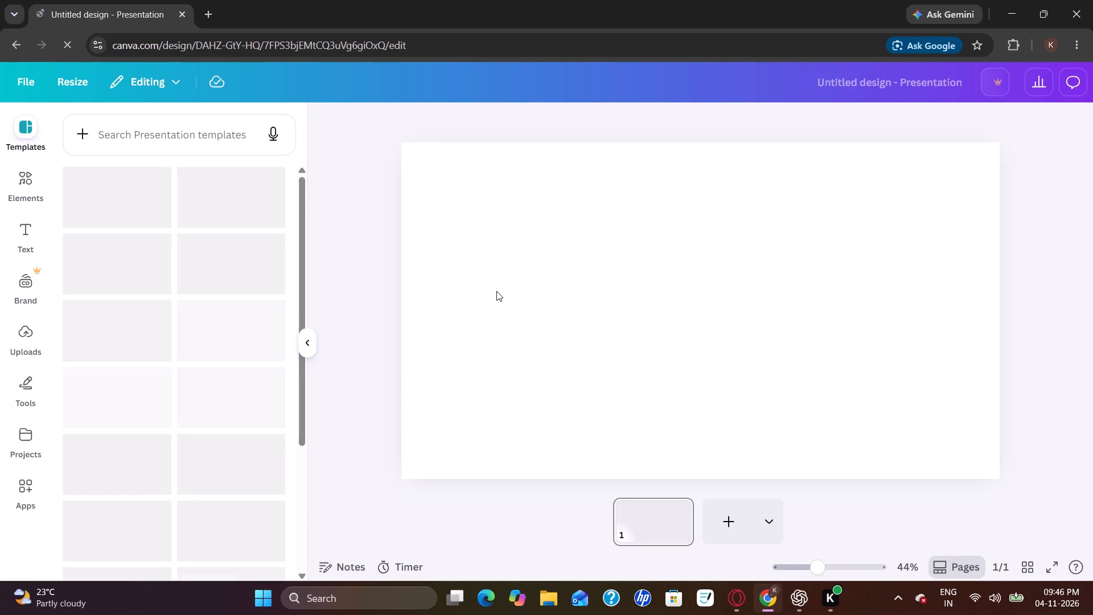
Search the presentation templates for "30 pages" and open the 24-page beige and gold "Your Title Here" template.
{"action": "left_click", "coordinate": [176, 130]}
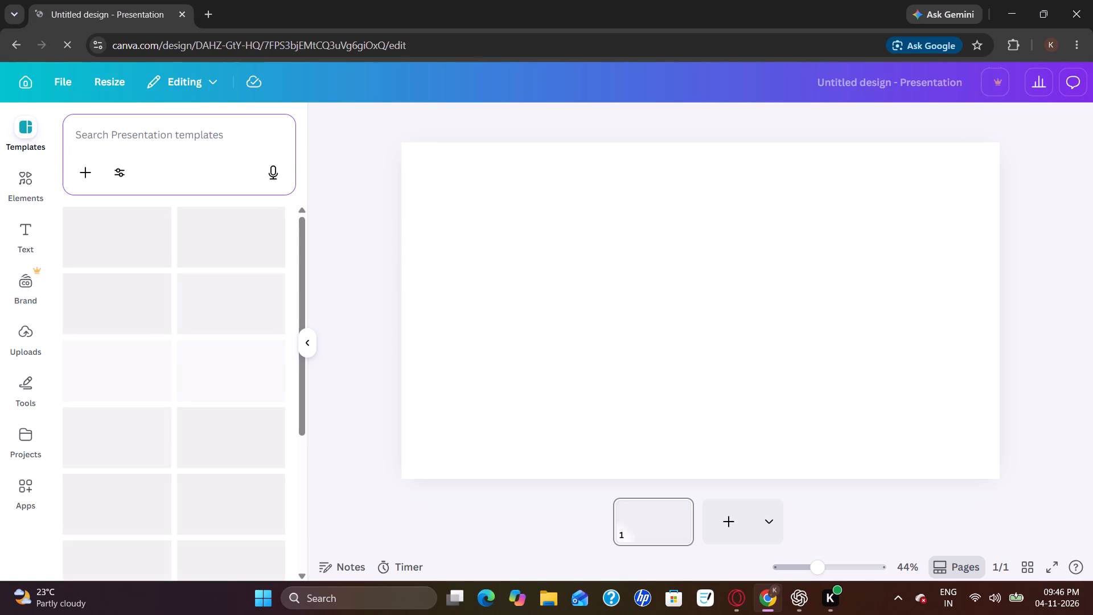
{"action": "type", "text": "30 pages"}
{"action": "key", "text": "Return"}
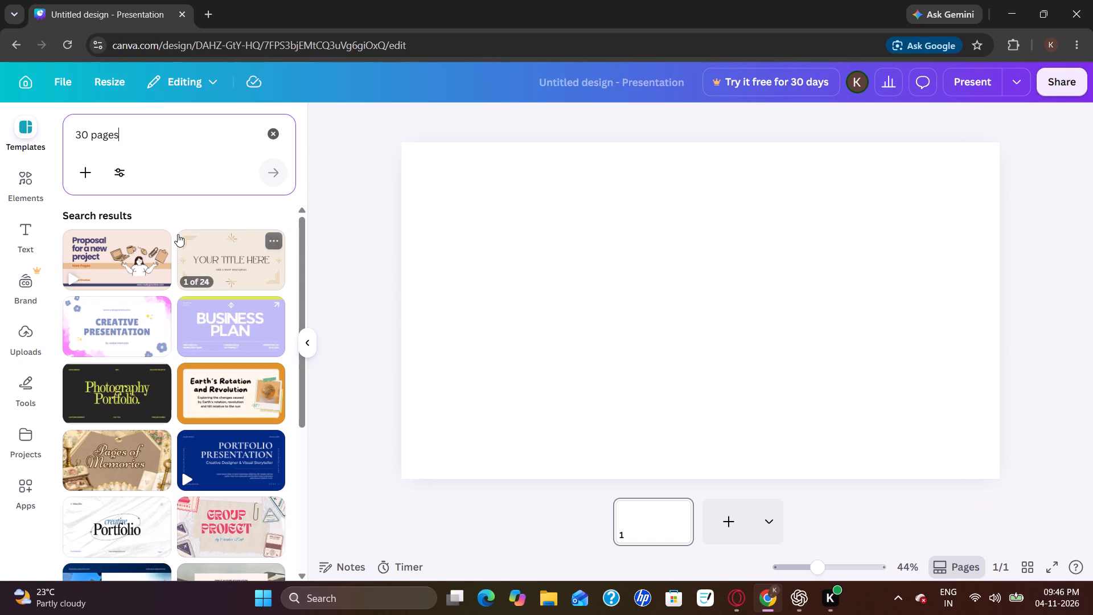
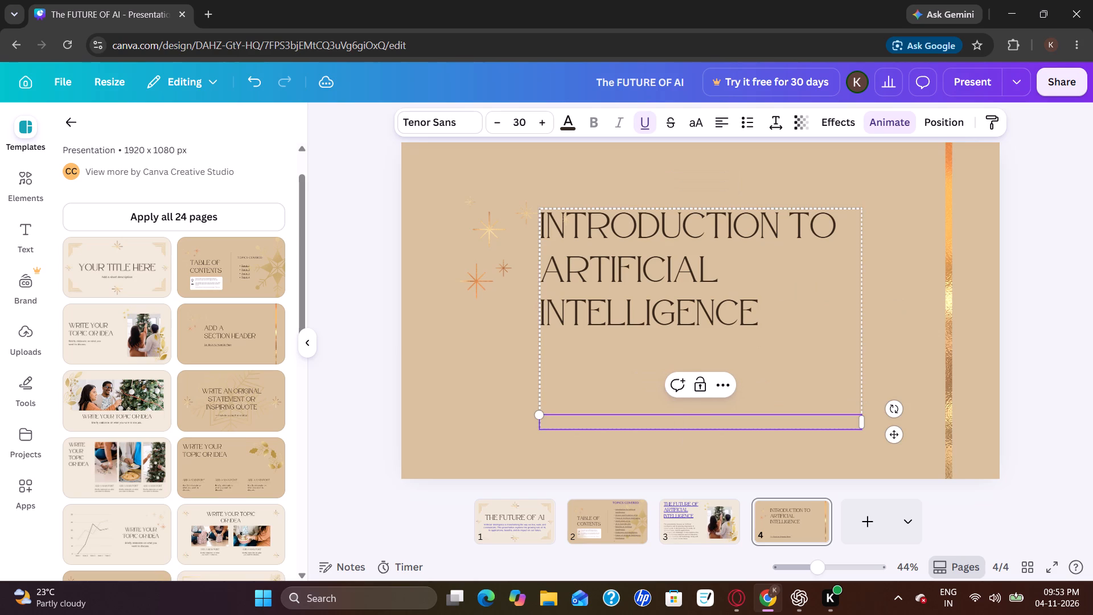
{"action": "key", "text": "ctrl+v"}
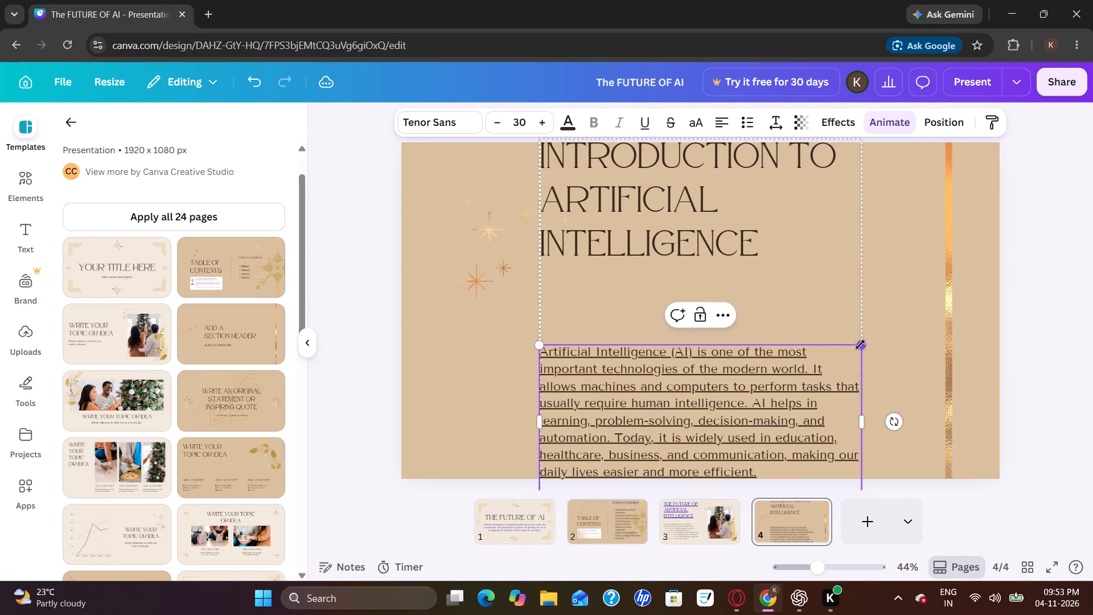
Scale the introduction paragraph's text box down slightly, to a font size of about 29.1.
{"action": "left_click_drag", "start_coordinate": [860, 345], "coordinate": [810, 172]}
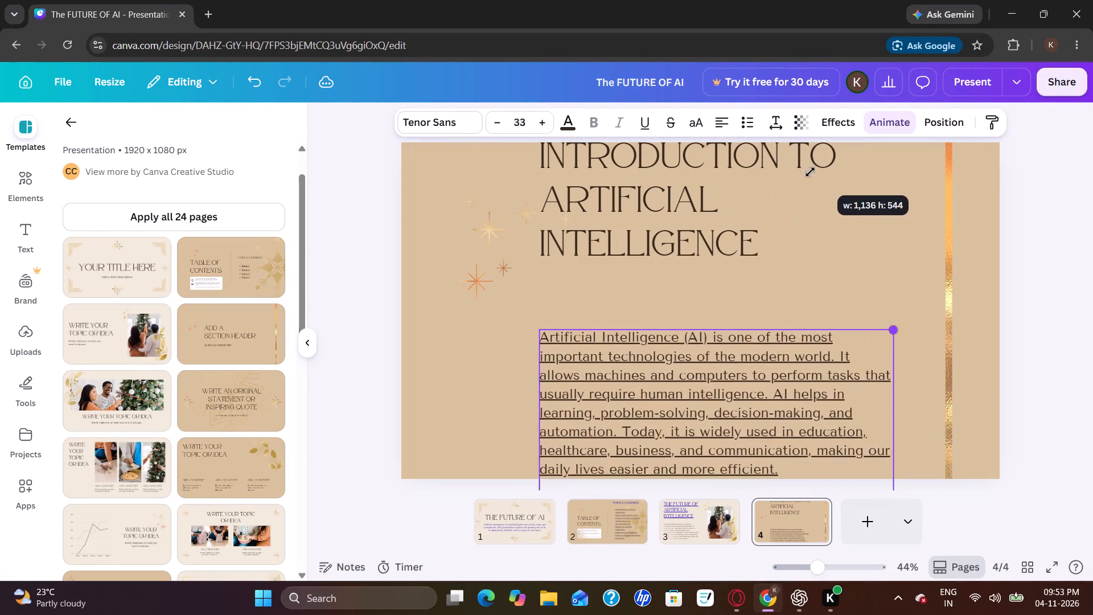
{"action": "left_click_drag", "start_coordinate": [810, 172], "coordinate": [772, 185]}
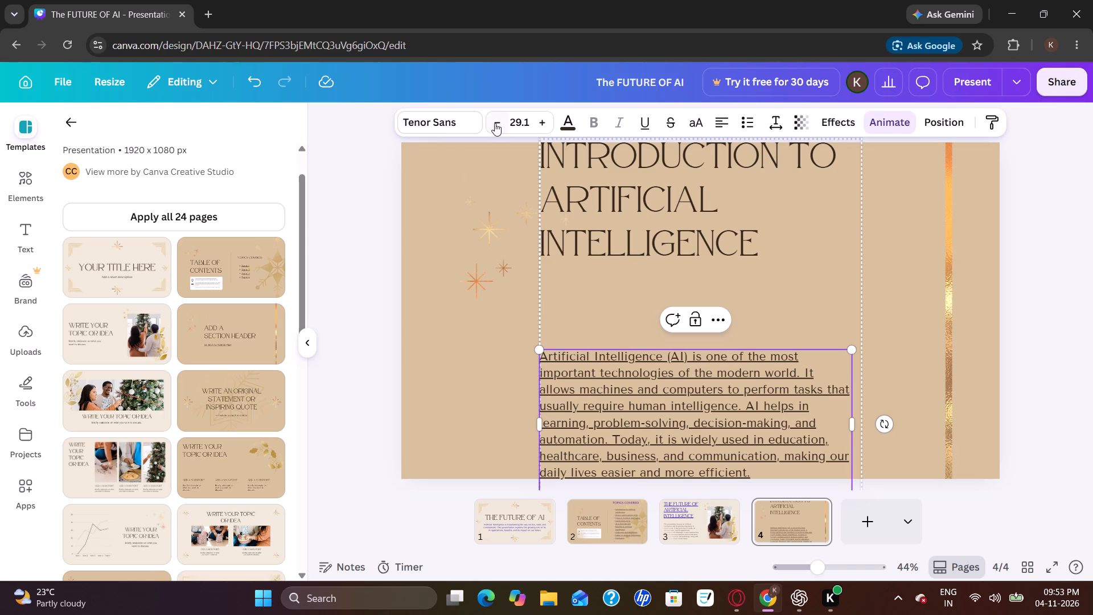
Increase the introduction paragraph's font size setting to 51.1.
{"action": "triple_click", "coordinate": [546, 121]}
{"action": "left_click", "coordinate": [546, 121]}
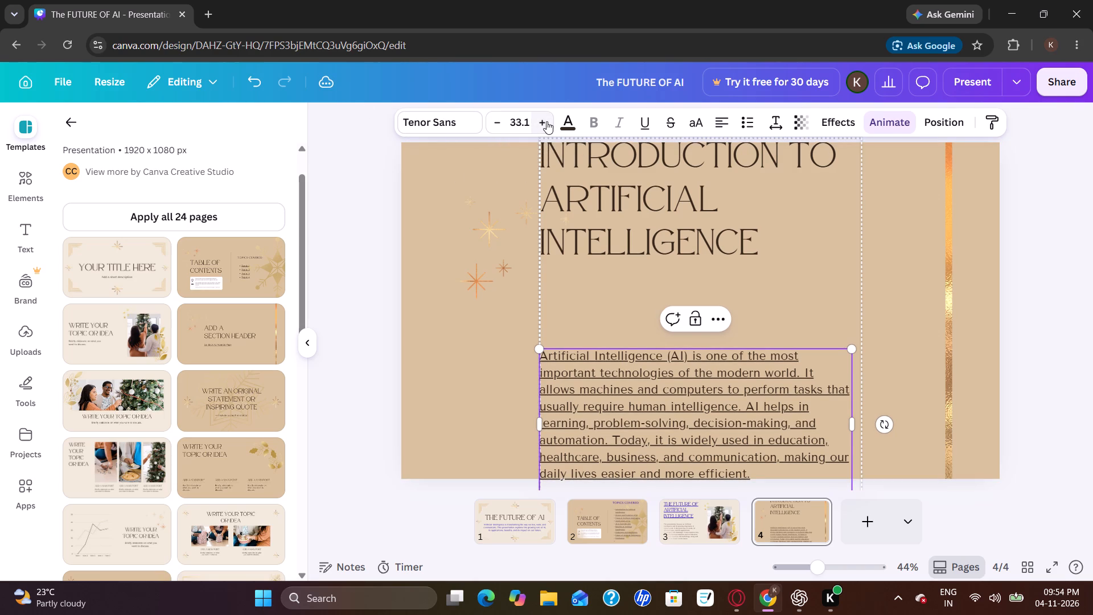
{"action": "double_click", "coordinate": [546, 121]}
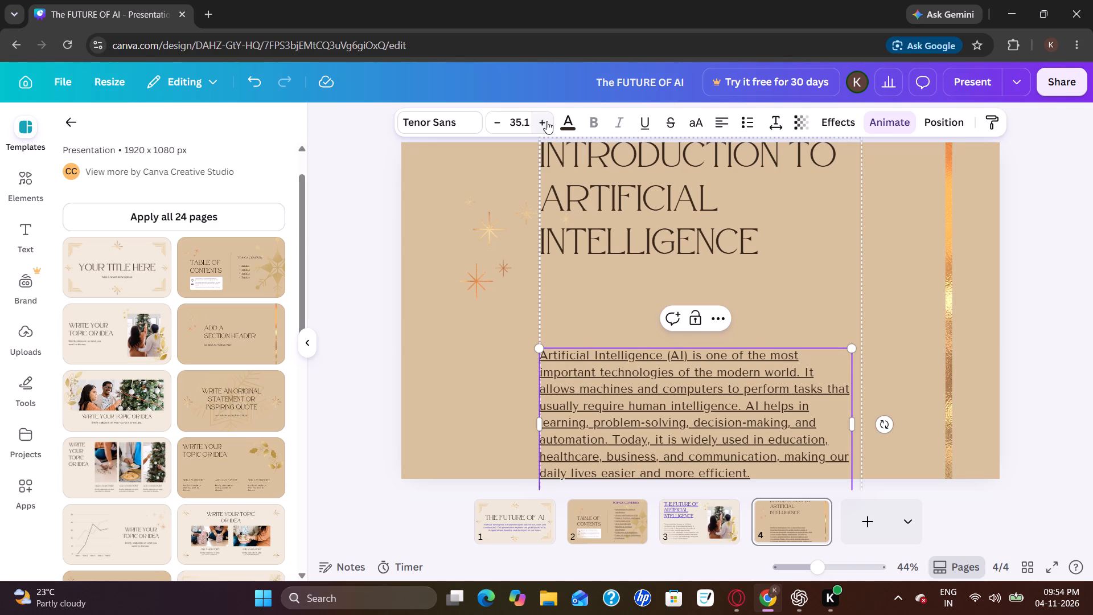
{"action": "scroll", "coordinate": [546, 121], "scroll_direction": "down", "scroll_amount": 1}
{"action": "scroll", "coordinate": [502, 267], "scroll_direction": "down", "scroll_amount": 1}
{"action": "double_click", "coordinate": [544, 122]}
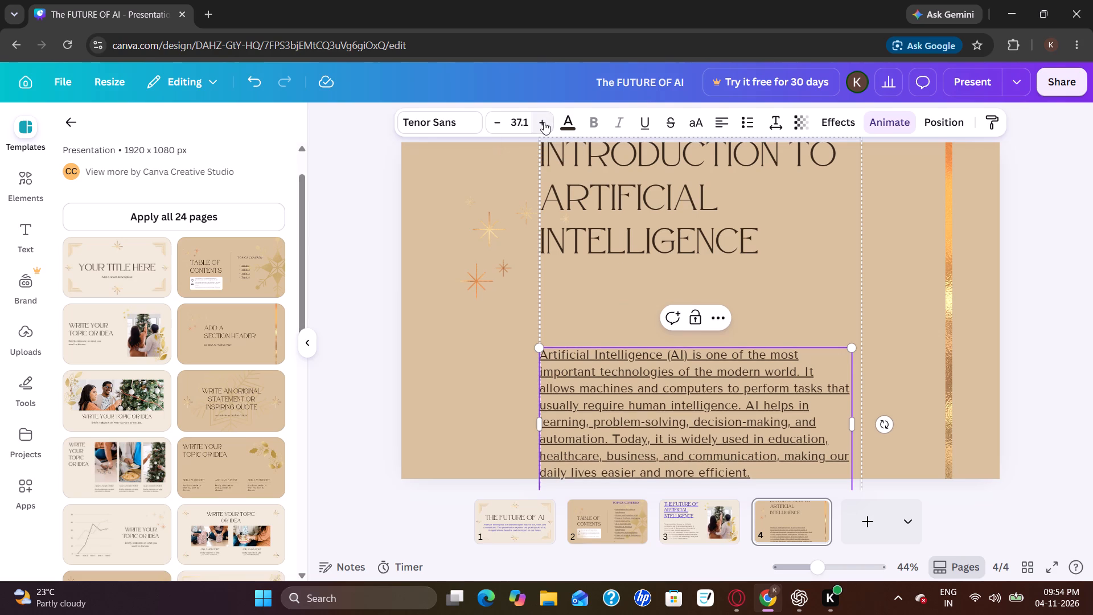
{"action": "double_click", "coordinate": [544, 122]}
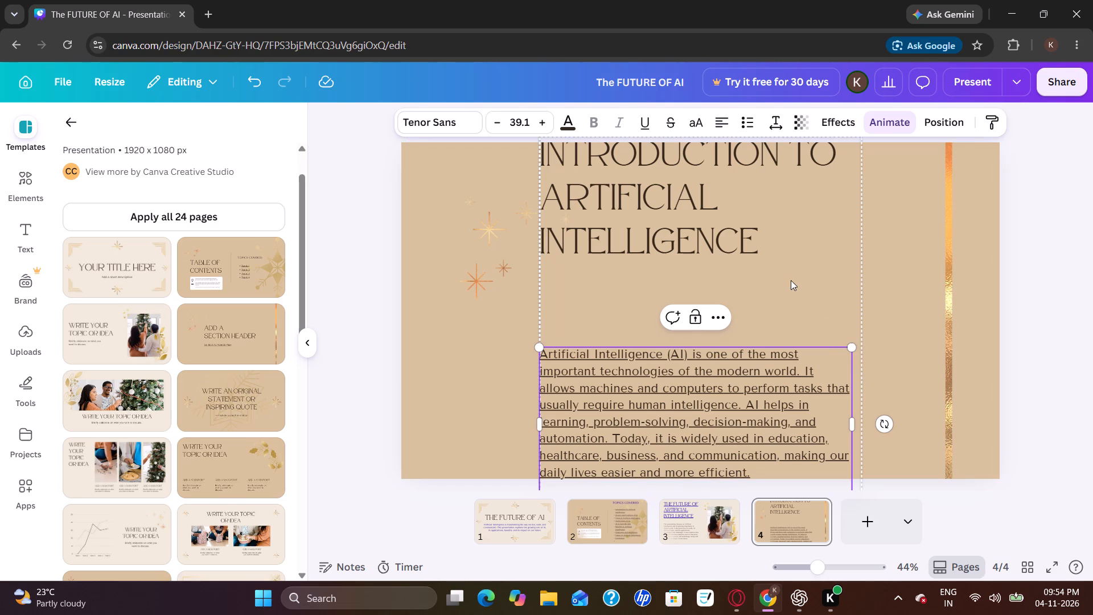
{"action": "double_click", "coordinate": [545, 125]}
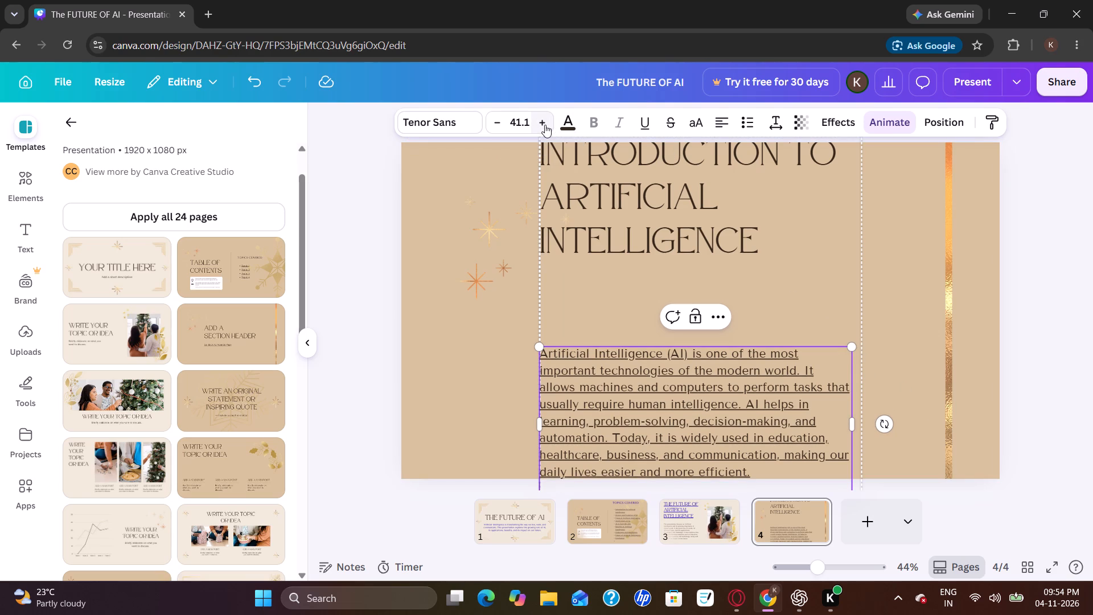
{"action": "double_click", "coordinate": [545, 125]}
{"action": "double_click", "coordinate": [545, 125]}
{"action": "left_click", "coordinate": [545, 125]}
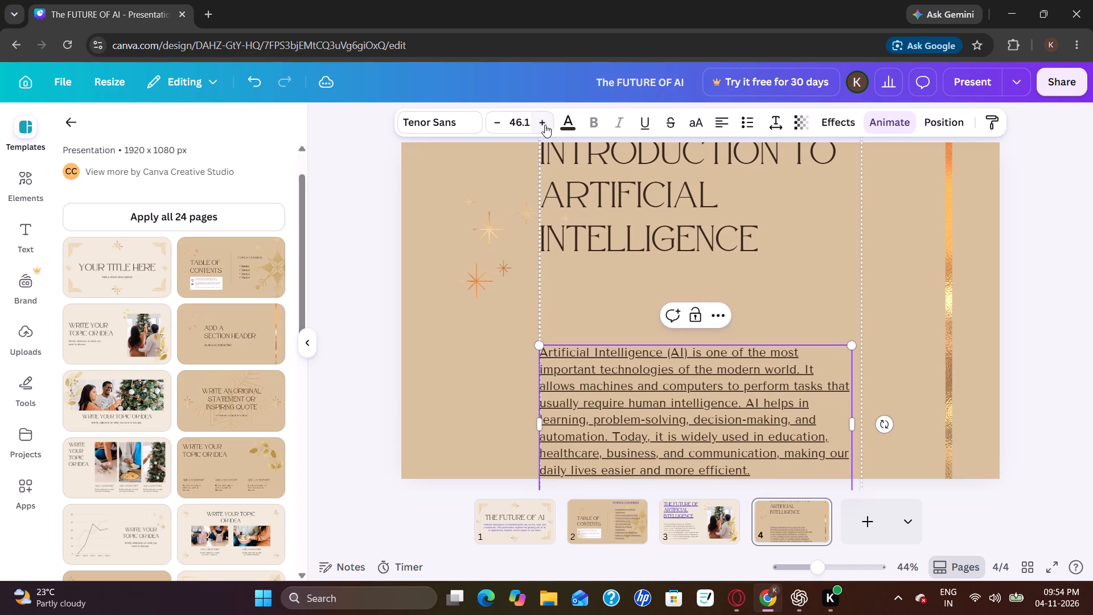
{"action": "triple_click", "coordinate": [545, 125]}
{"action": "double_click", "coordinate": [545, 125]}
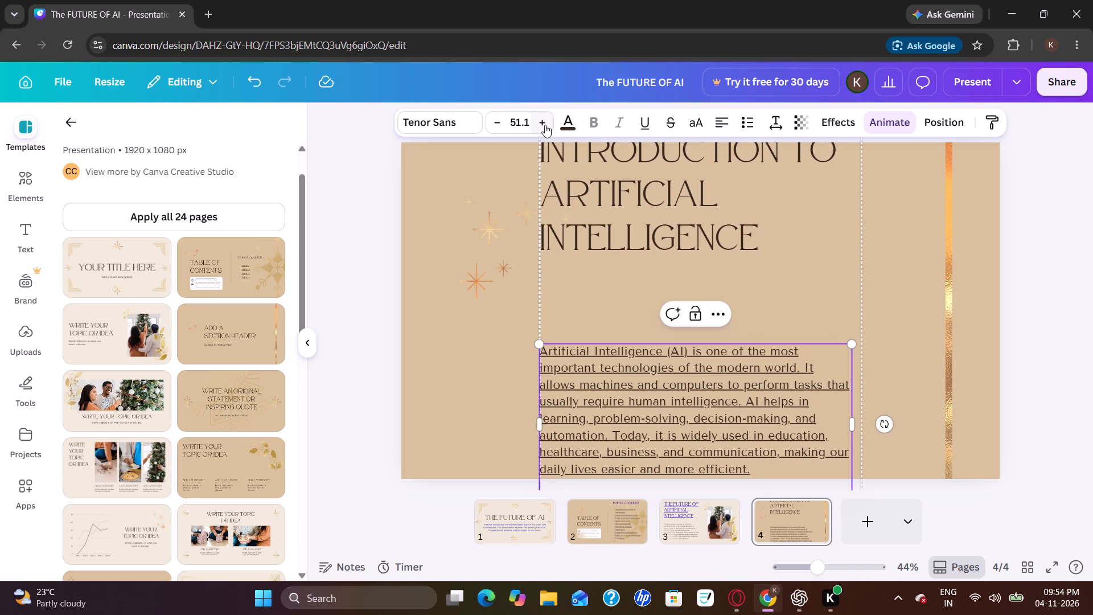
Select the page 4 title and align it to the top of the page, trying middle alignment along the way.
{"action": "left_click", "coordinate": [737, 217]}
{"action": "left_click", "coordinate": [944, 121]}
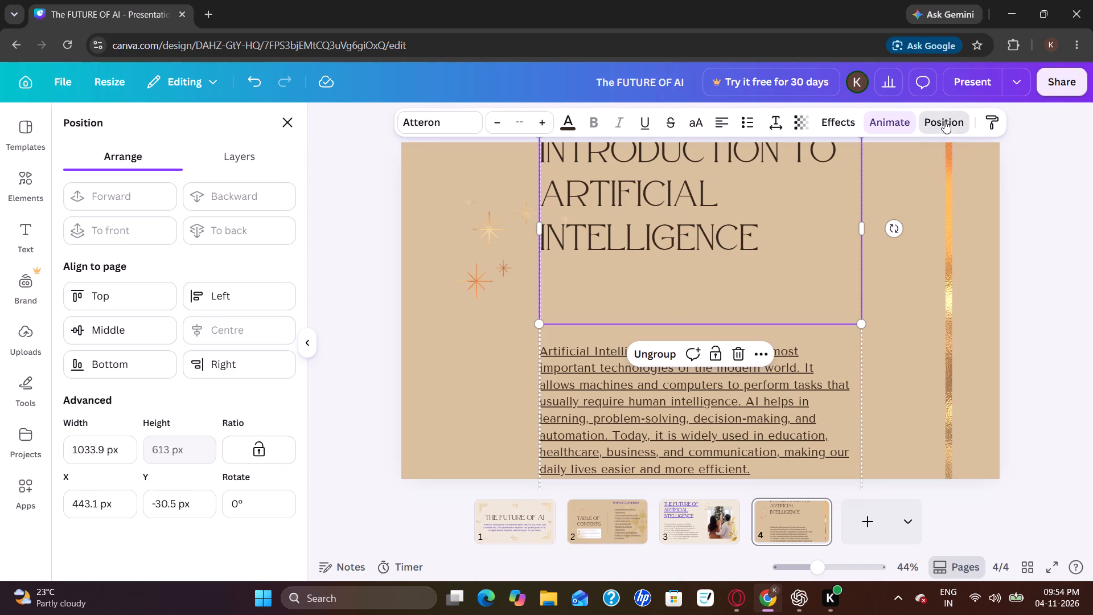
{"action": "left_click", "coordinate": [137, 298]}
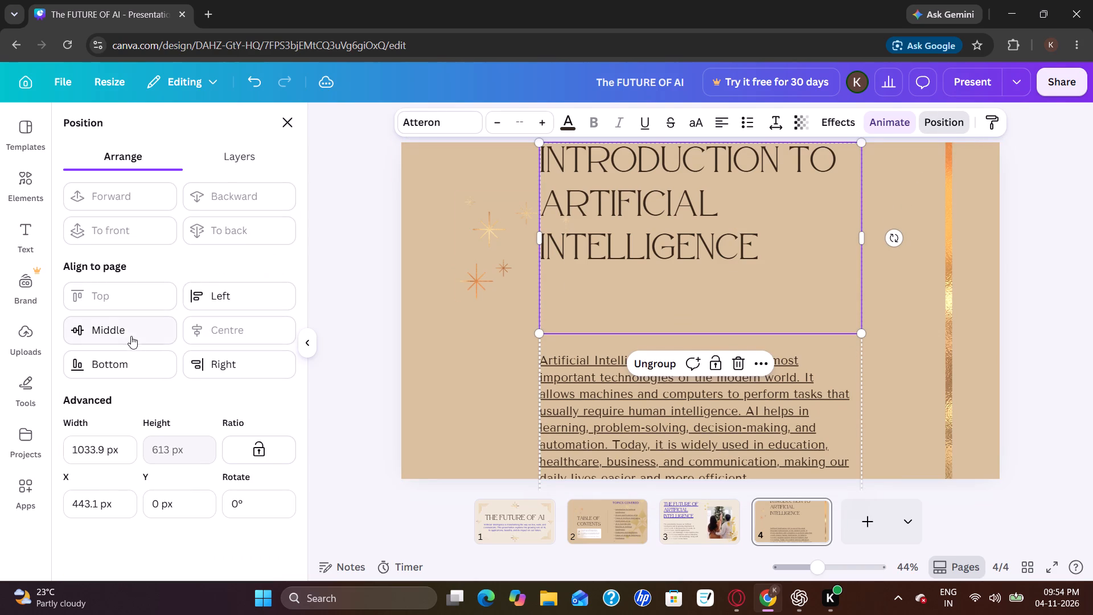
{"action": "left_click", "coordinate": [135, 330]}
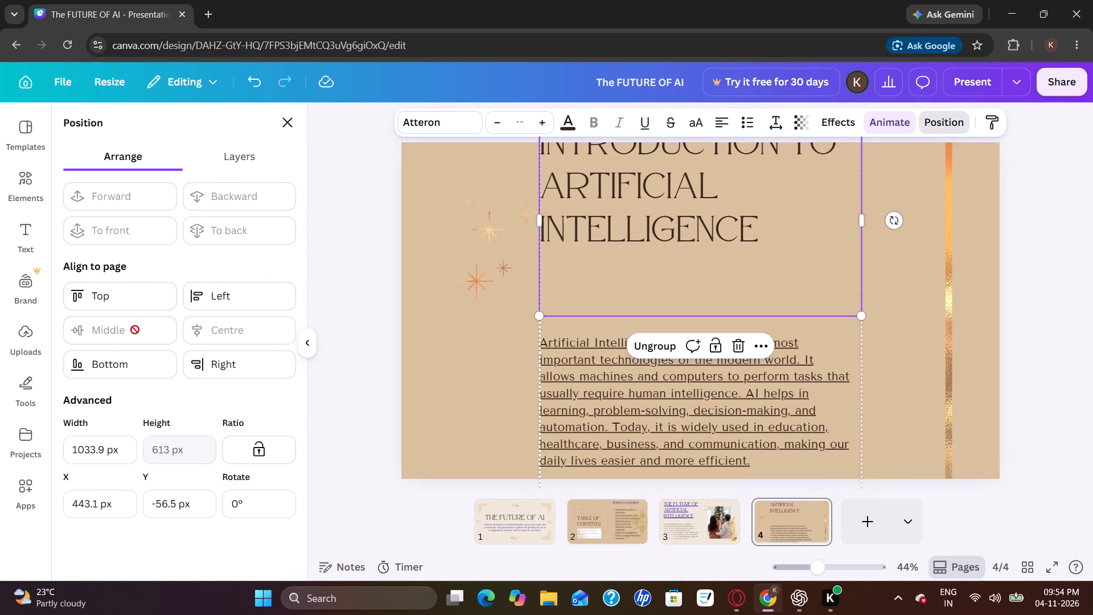
{"action": "left_click", "coordinate": [139, 297]}
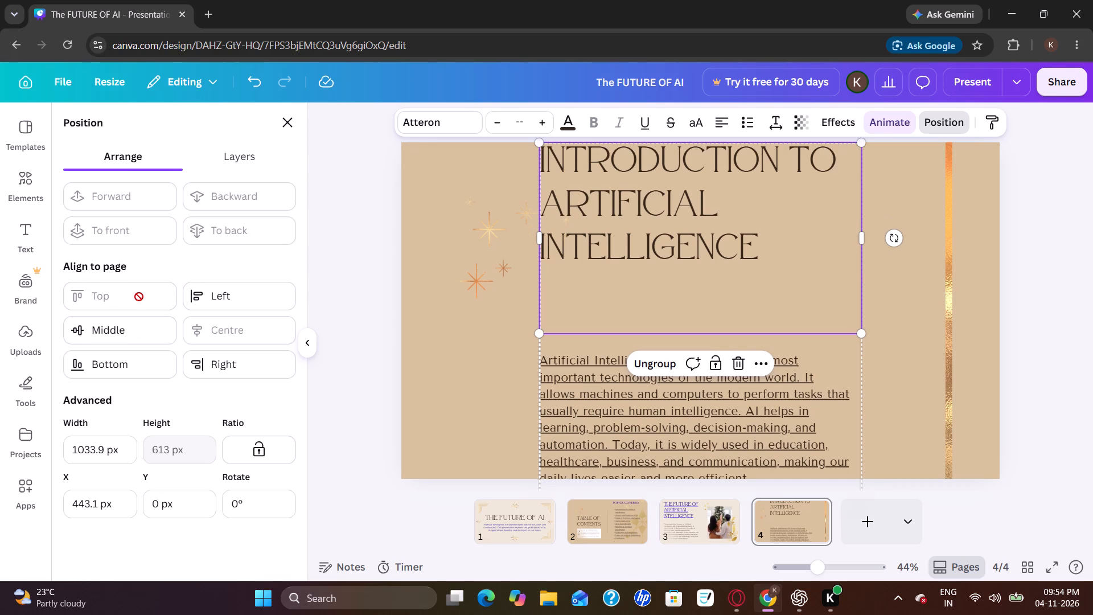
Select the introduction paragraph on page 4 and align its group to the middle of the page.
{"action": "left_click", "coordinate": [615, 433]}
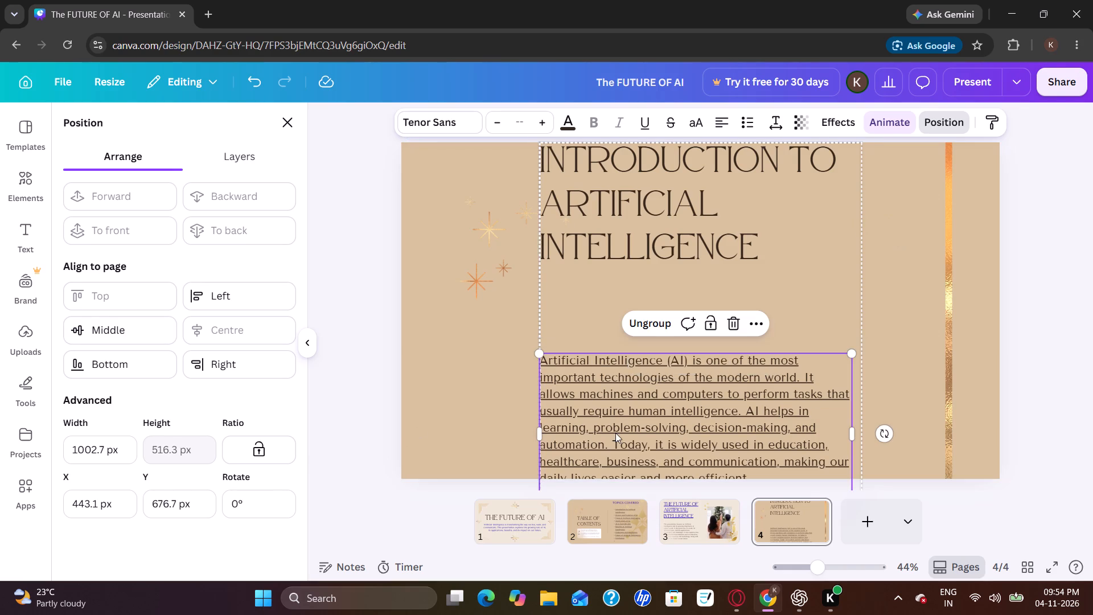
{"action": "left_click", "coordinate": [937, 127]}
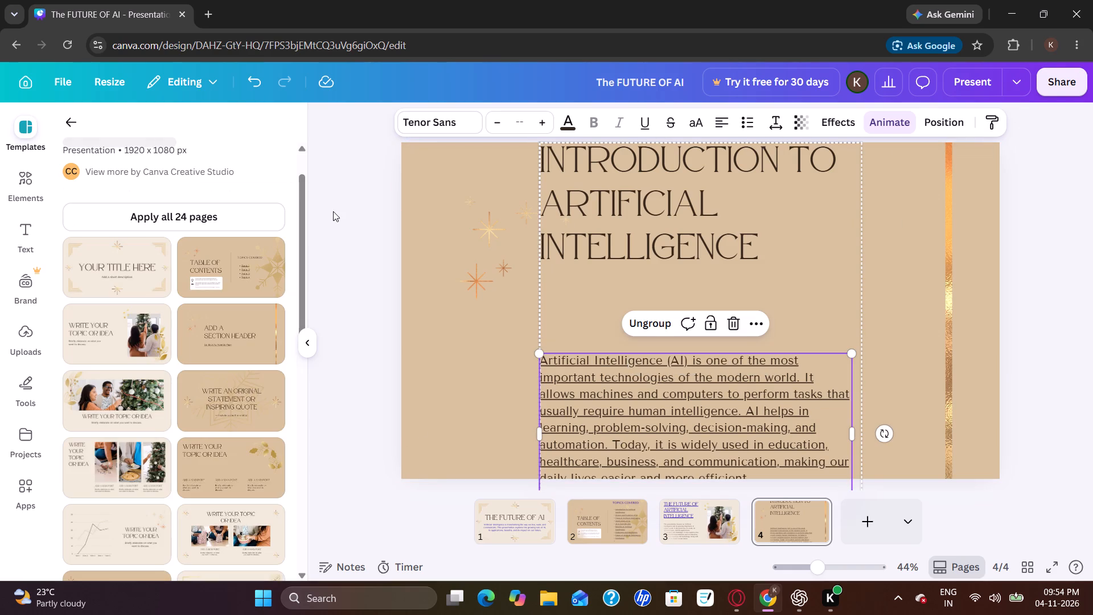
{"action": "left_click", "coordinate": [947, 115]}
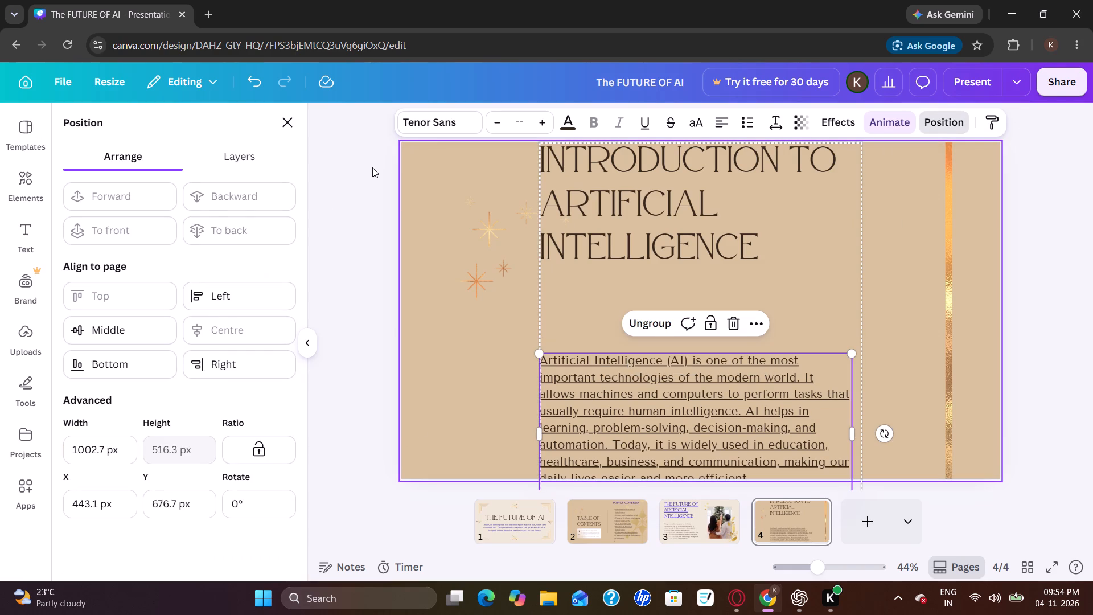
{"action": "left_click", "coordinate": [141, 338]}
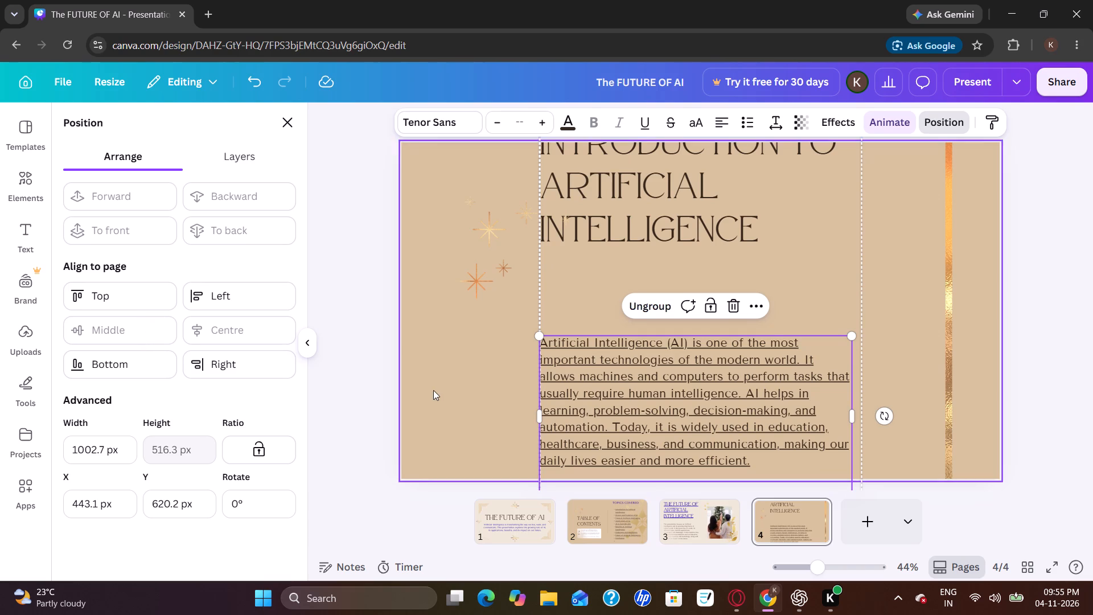
Scale down the page 4 title's text box to about 827 px wide.
{"action": "left_click", "coordinate": [789, 249]}
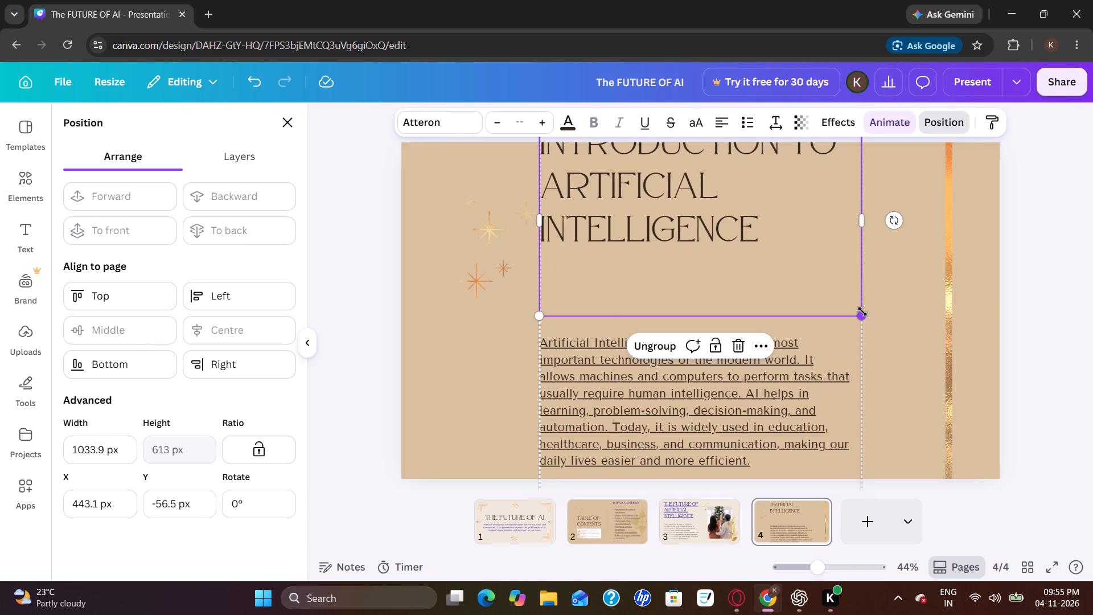
{"action": "left_click", "coordinate": [862, 311]}
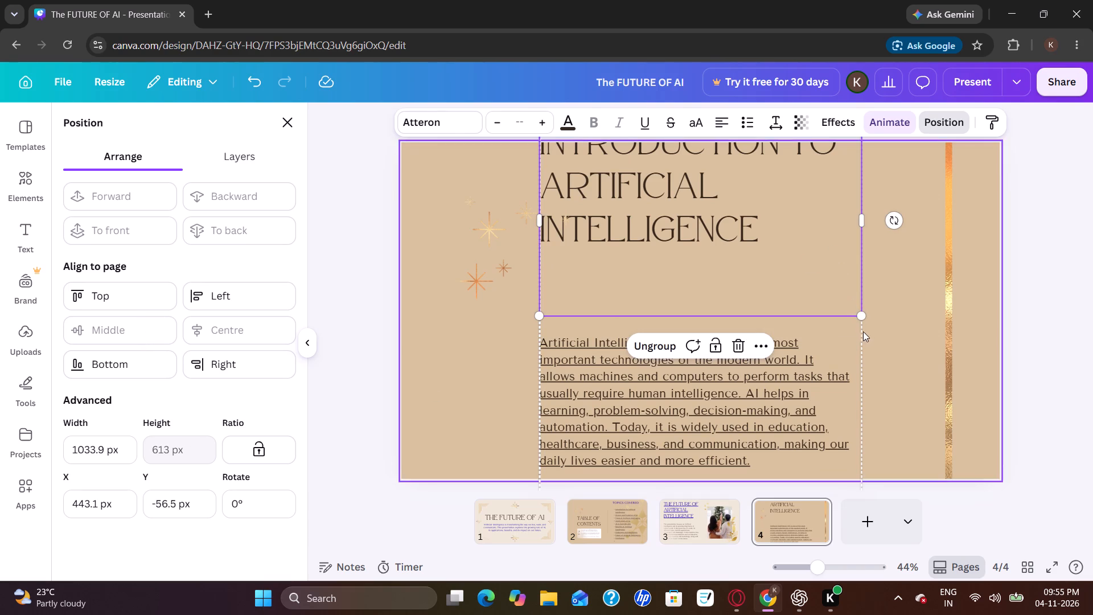
{"action": "left_click_drag", "start_coordinate": [860, 324], "coordinate": [860, 315]}
{"action": "left_click", "coordinate": [1022, 300]}
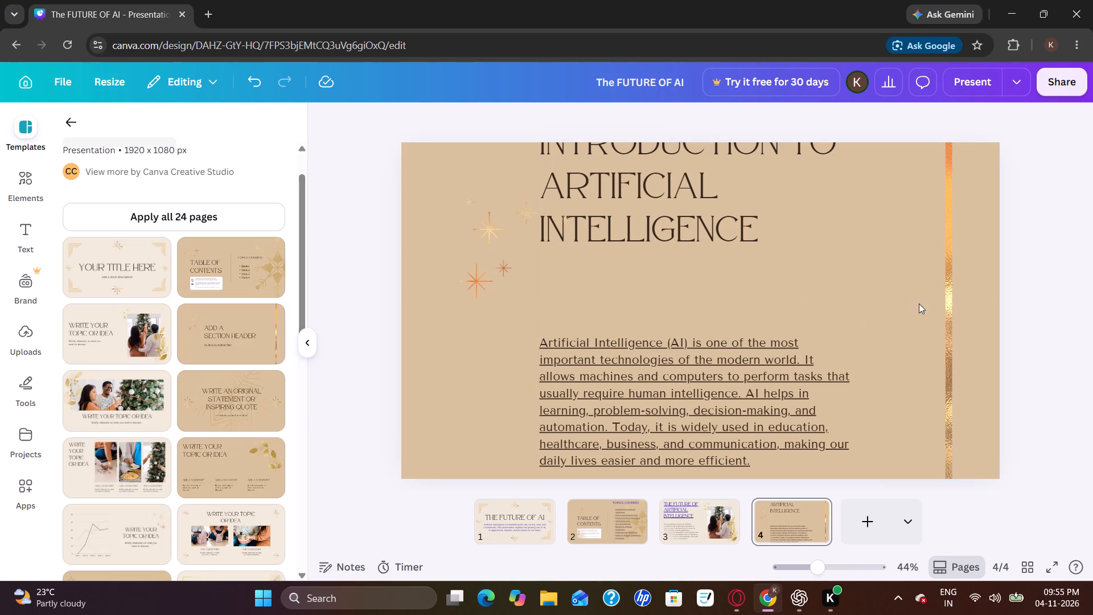
{"action": "left_click", "coordinate": [787, 280]}
{"action": "left_click", "coordinate": [753, 196]}
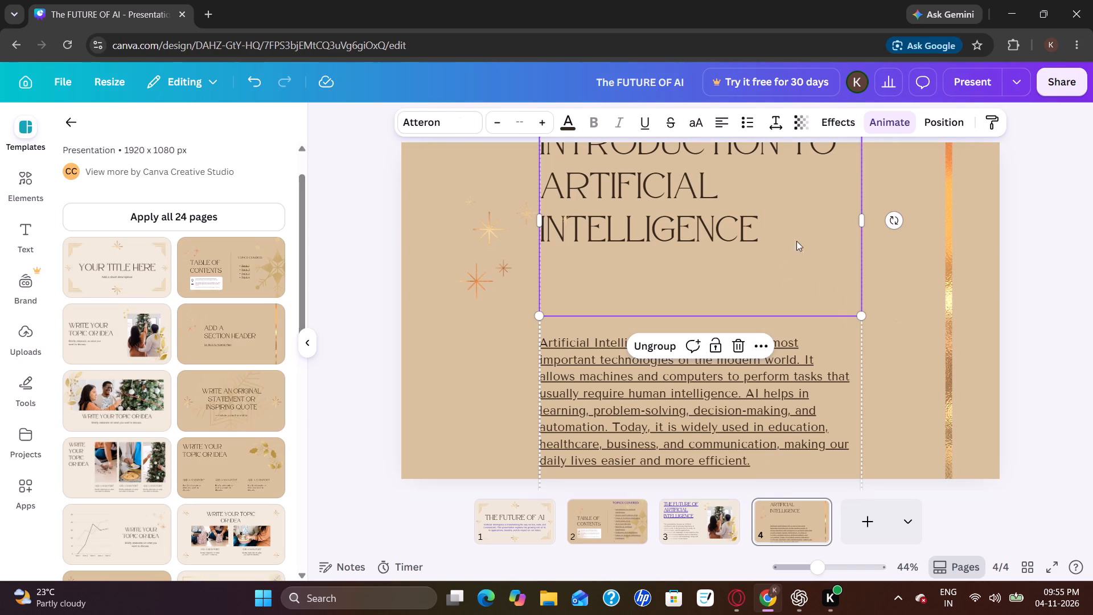
{"action": "left_click_drag", "start_coordinate": [861, 313], "coordinate": [807, 257]}
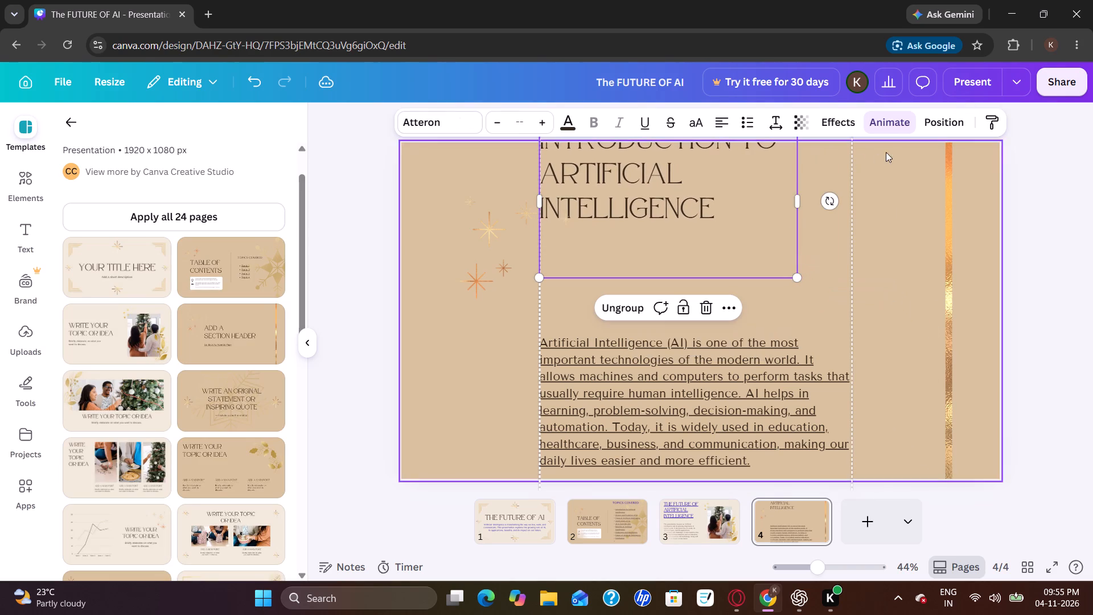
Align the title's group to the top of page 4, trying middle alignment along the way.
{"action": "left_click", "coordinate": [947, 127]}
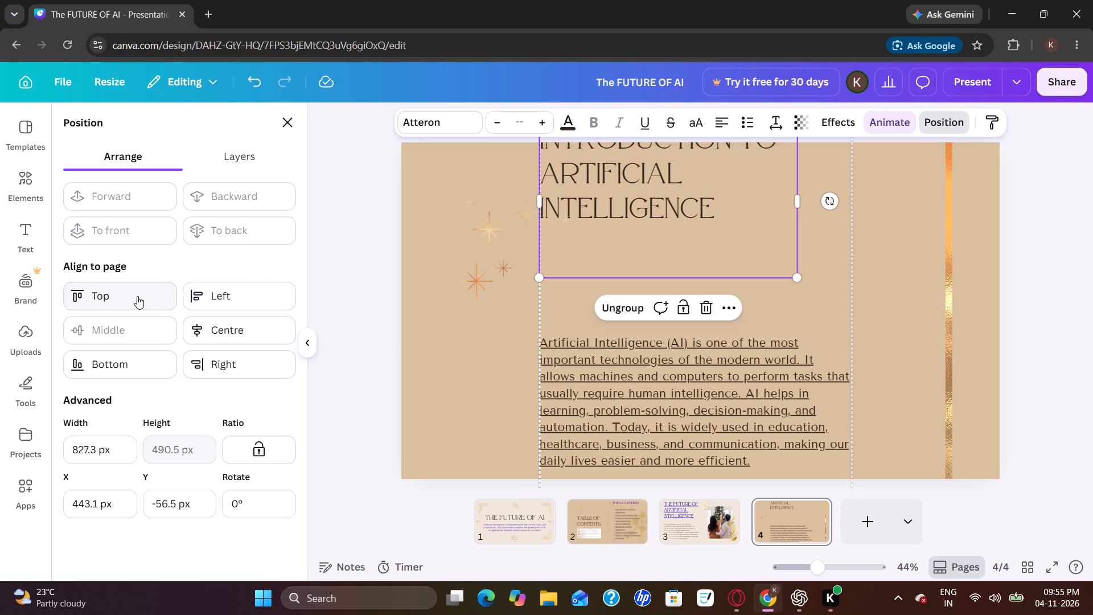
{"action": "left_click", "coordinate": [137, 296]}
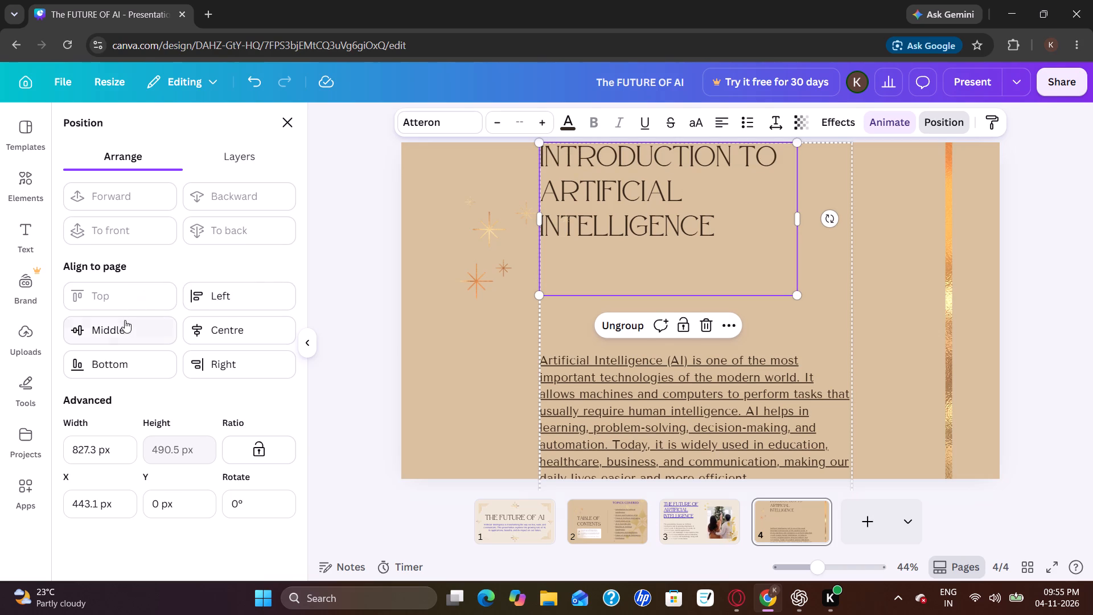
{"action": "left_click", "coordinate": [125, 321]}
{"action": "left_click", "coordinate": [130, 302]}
Centre the introduction paragraph's group horizontally on the page, trying left alignment first.
{"action": "left_click", "coordinate": [636, 419]}
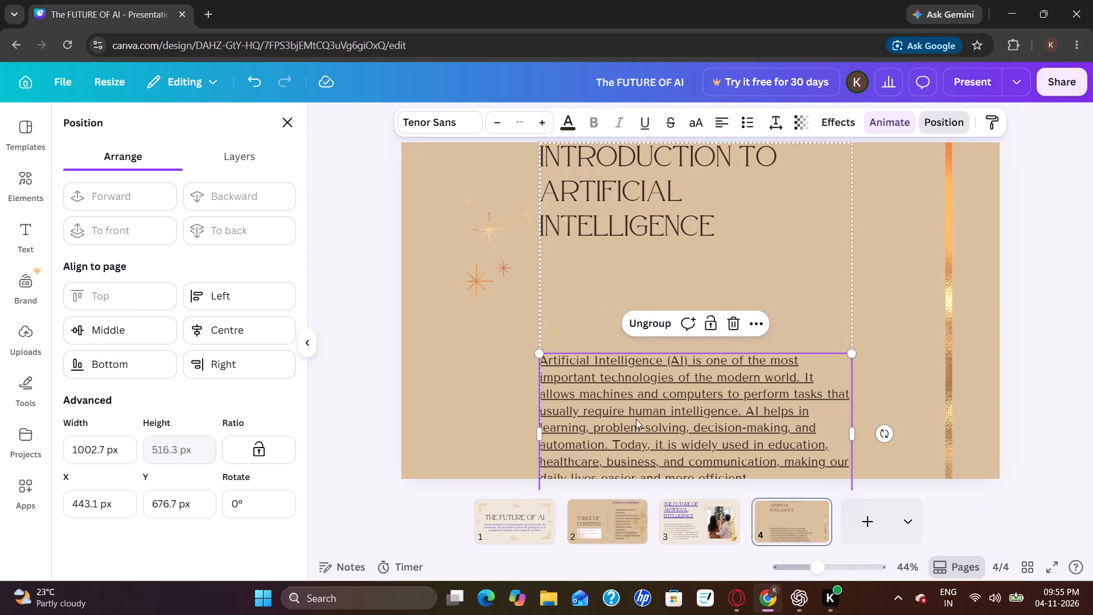
{"action": "left_click", "coordinate": [204, 303]}
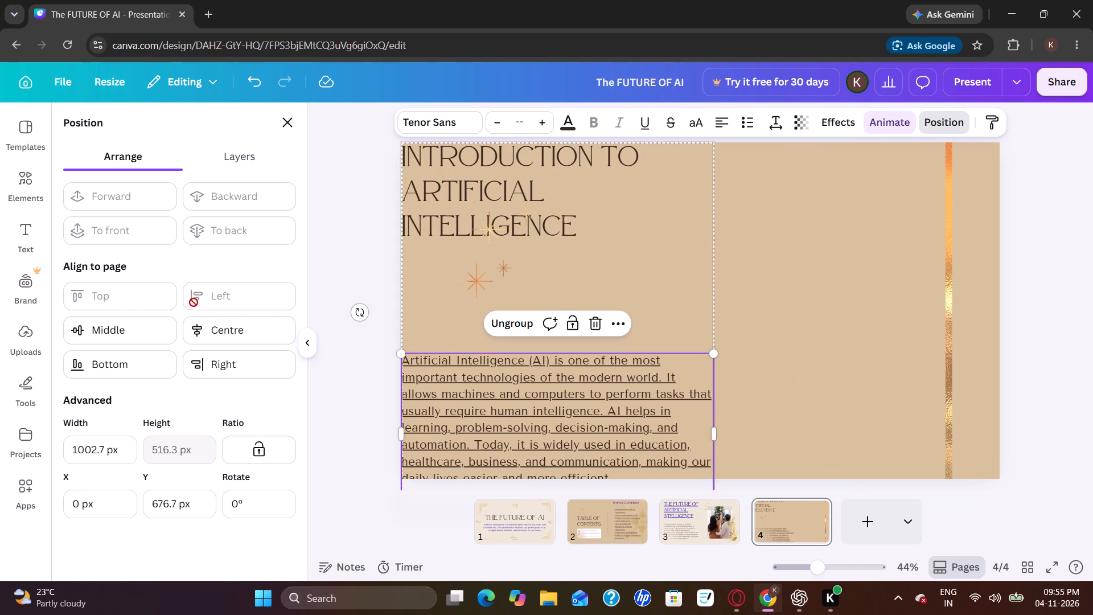
{"action": "left_click", "coordinate": [232, 338]}
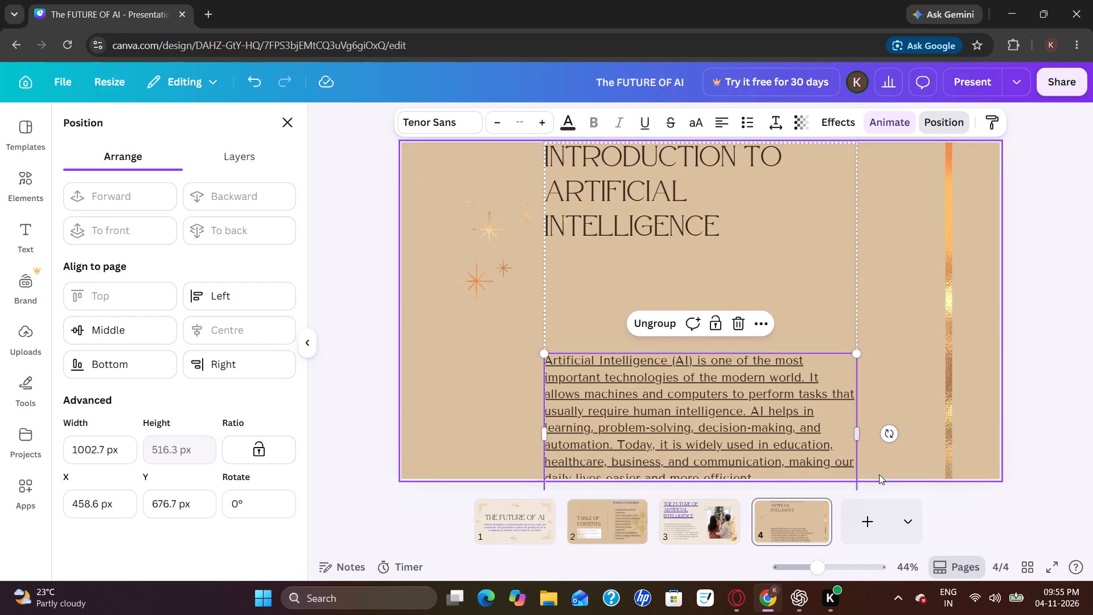
Decrease the introduction paragraph's font size by a few increments.
{"action": "left_click", "coordinate": [1029, 532]}
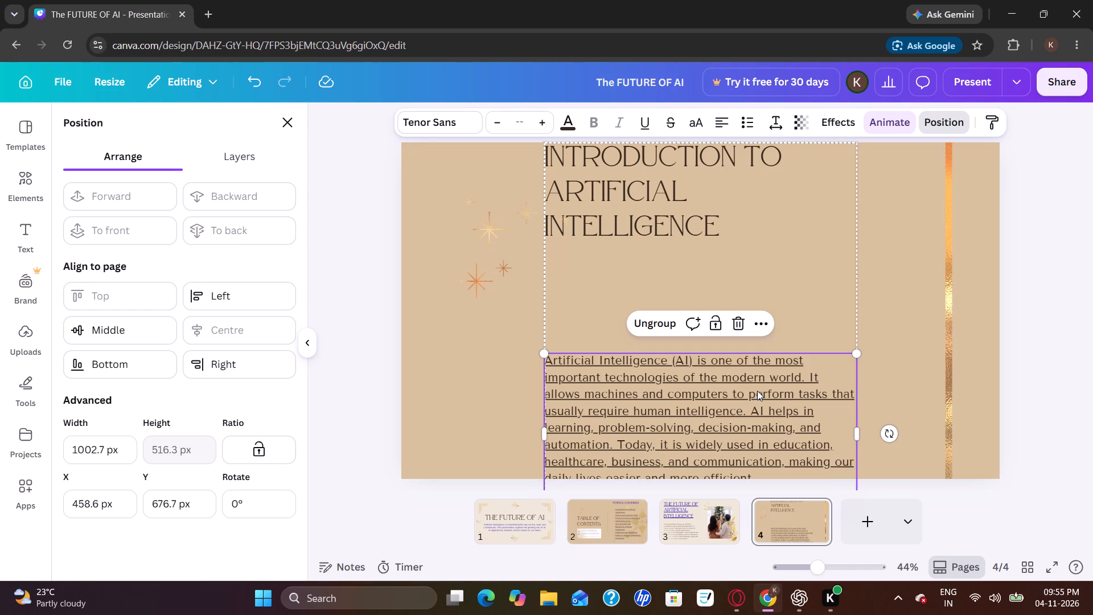
{"action": "triple_click", "coordinate": [487, 121]}
{"action": "left_click", "coordinate": [487, 121]}
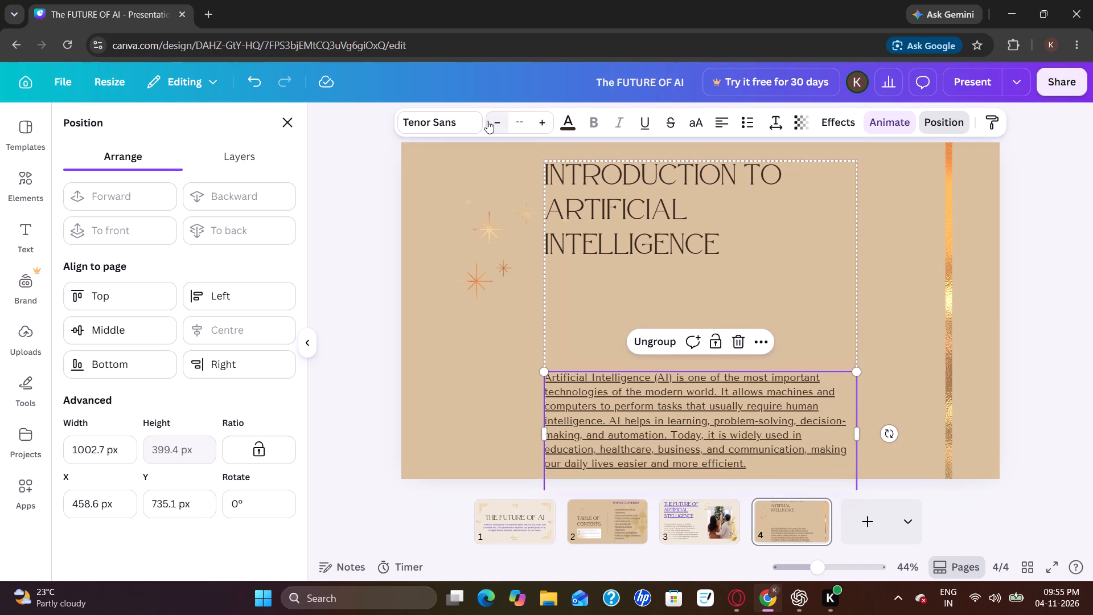
{"action": "left_click", "coordinate": [1060, 378]}
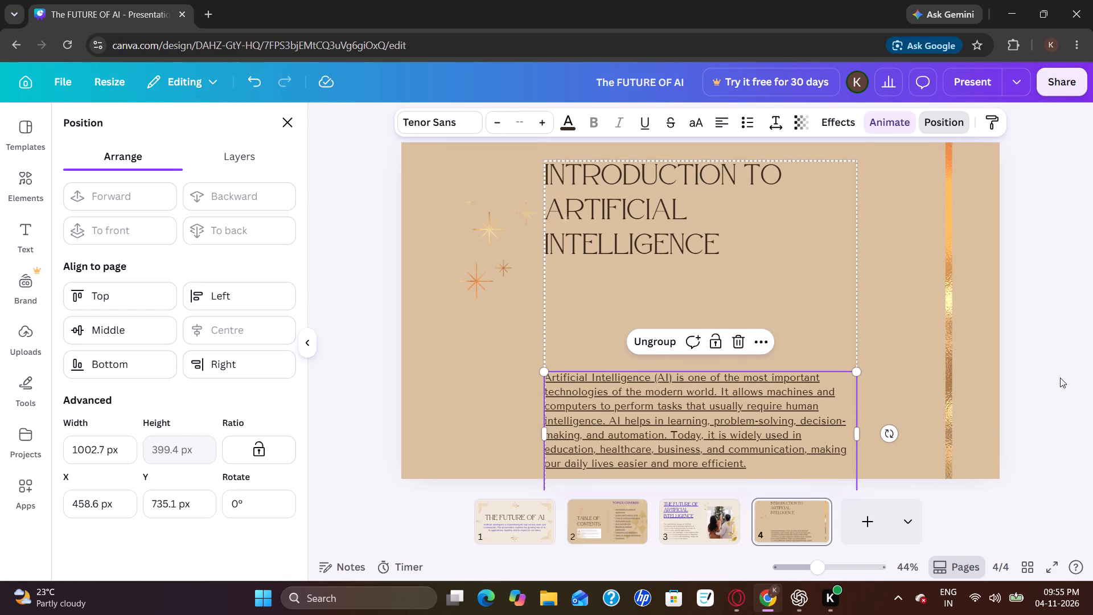
Scale the page 4 title up slightly and widen its text box to nearly match the paragraph's width.
{"action": "left_click", "coordinate": [663, 323]}
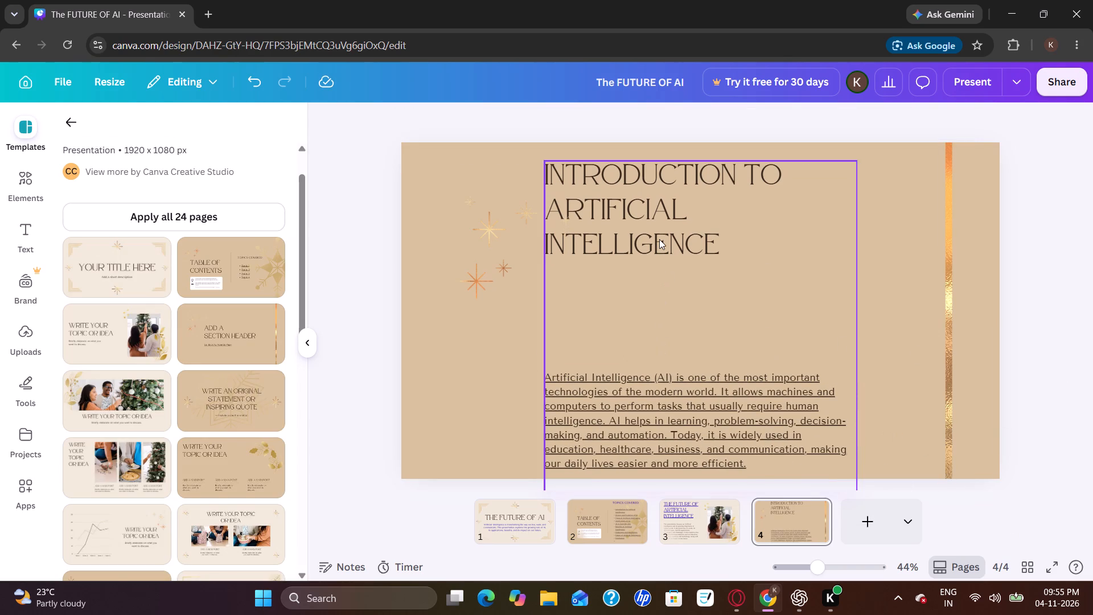
{"action": "left_click", "coordinate": [659, 239]}
{"action": "left_click", "coordinate": [659, 239]}
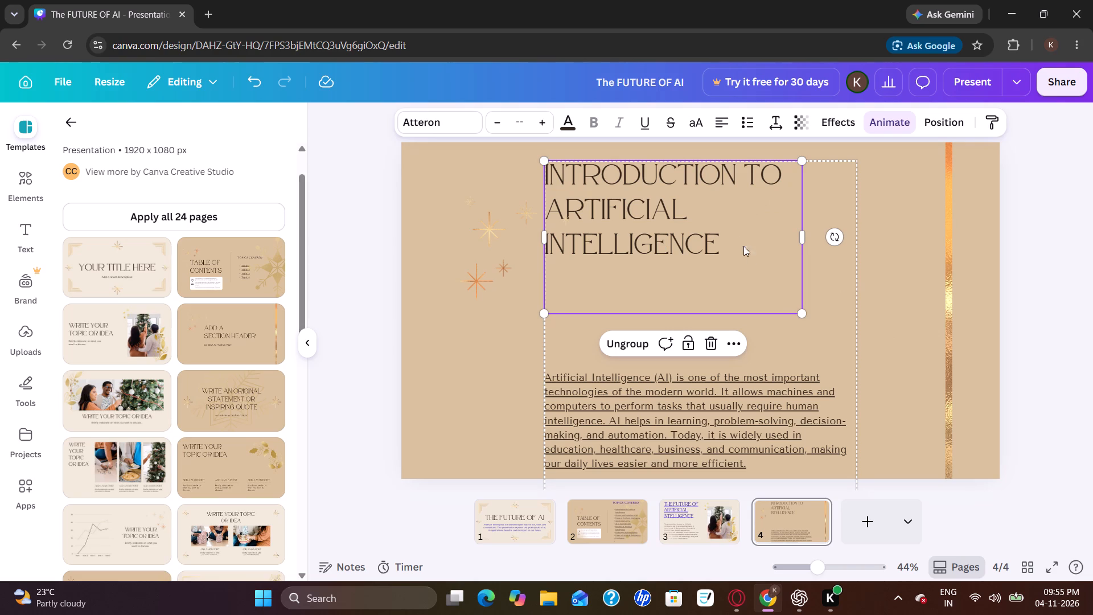
{"action": "left_click_drag", "start_coordinate": [802, 315], "coordinate": [788, 296]}
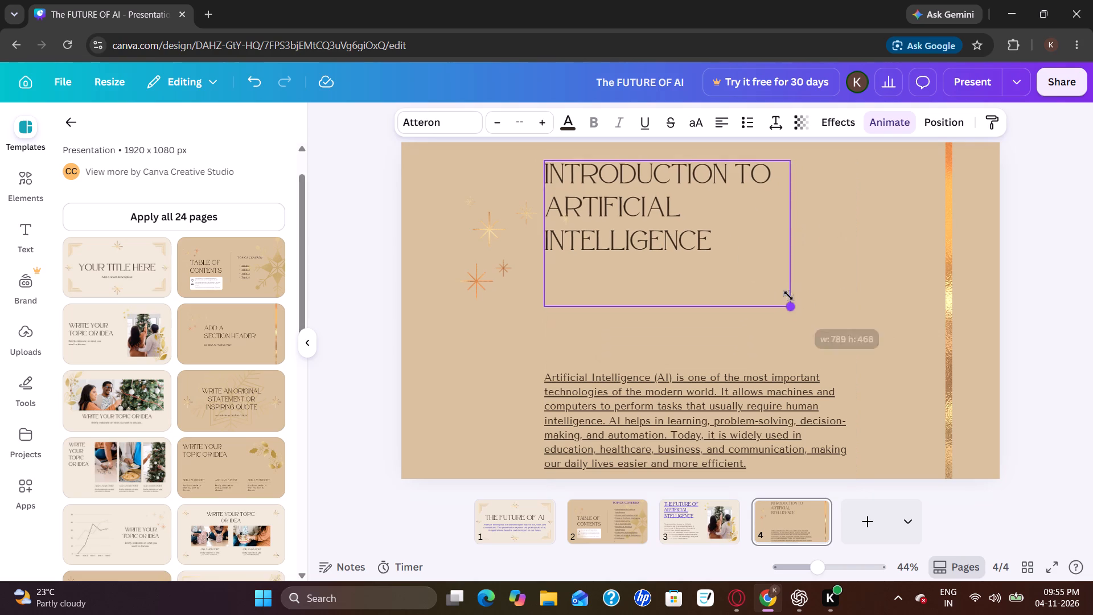
{"action": "left_click_drag", "start_coordinate": [788, 296], "coordinate": [817, 318]}
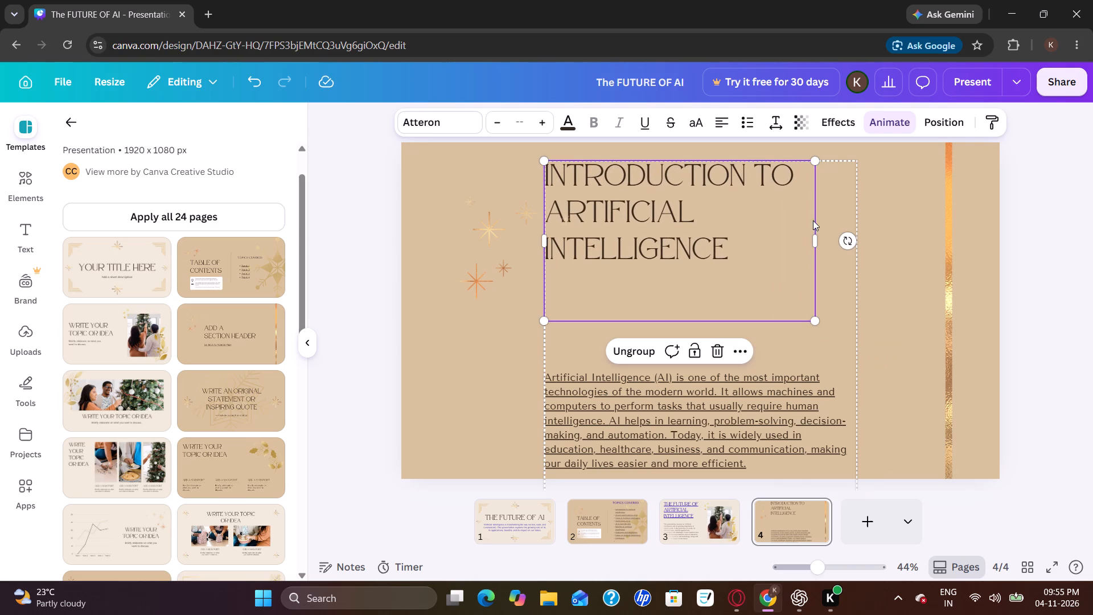
{"action": "left_click_drag", "start_coordinate": [816, 239], "coordinate": [853, 247]}
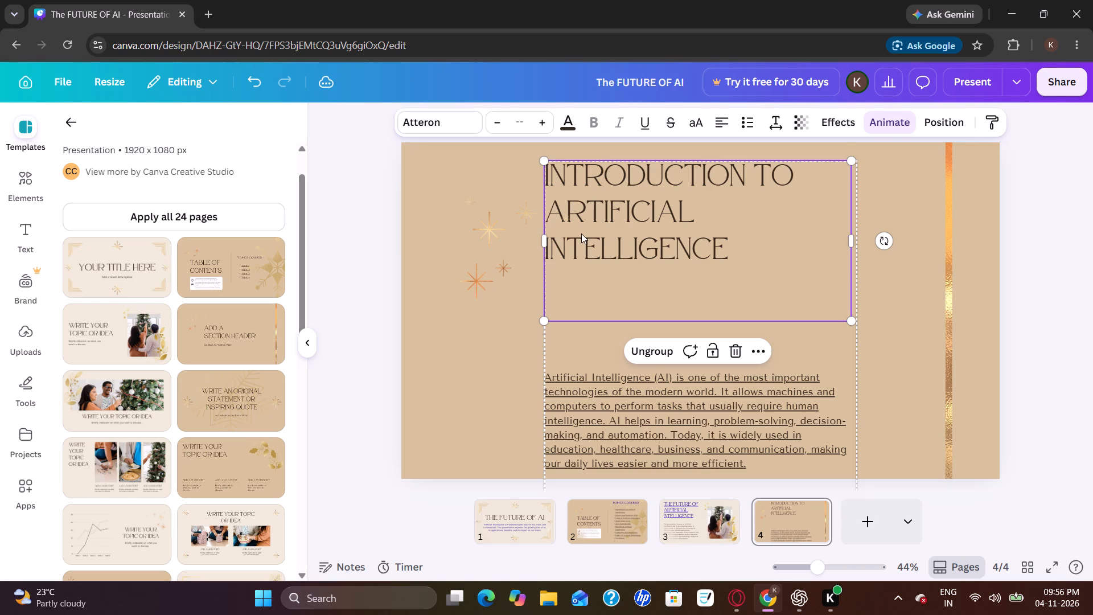
Scale the title down to font size 71 and adjust its text box's left edge to about 970 px wide.
{"action": "left_click_drag", "start_coordinate": [543, 239], "coordinate": [565, 247]}
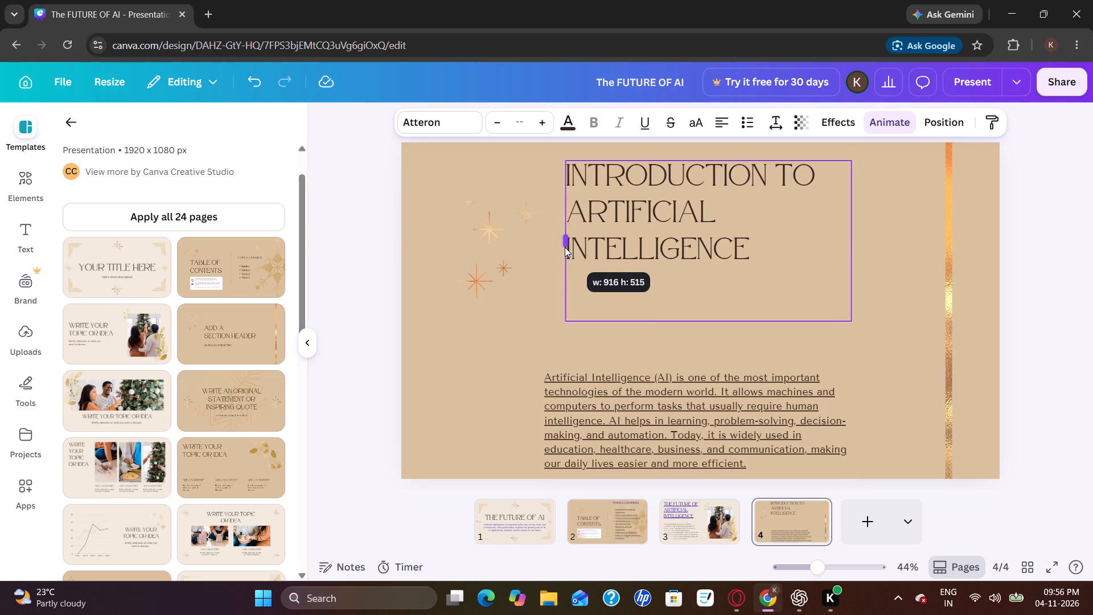
{"action": "left_click_drag", "start_coordinate": [565, 247], "coordinate": [565, 247]}
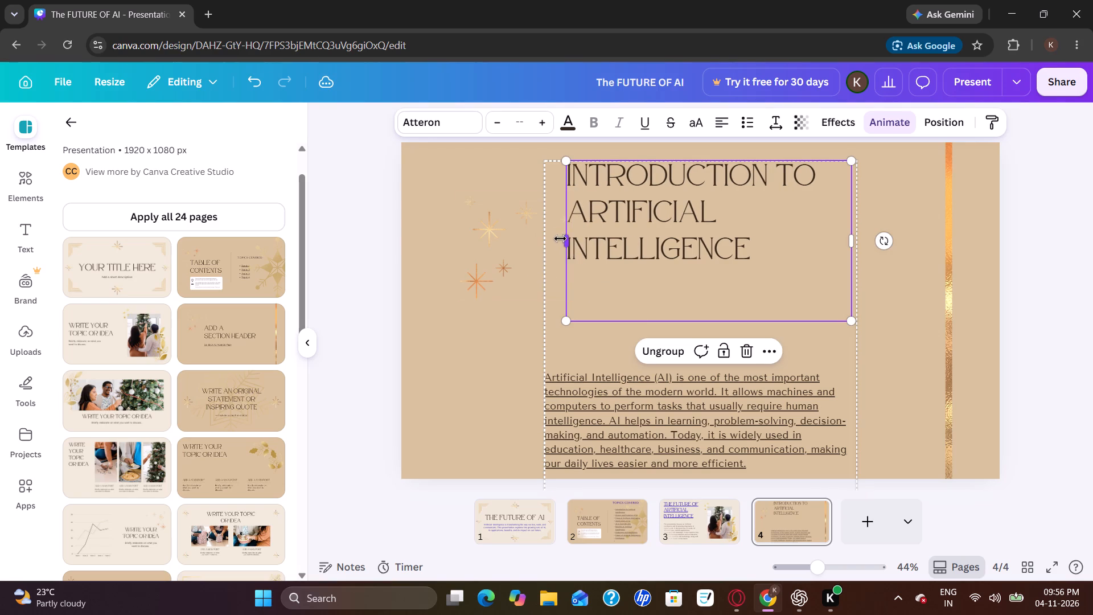
{"action": "left_click", "coordinate": [682, 159]}
{"action": "left_click_drag", "start_coordinate": [565, 161], "coordinate": [556, 204]}
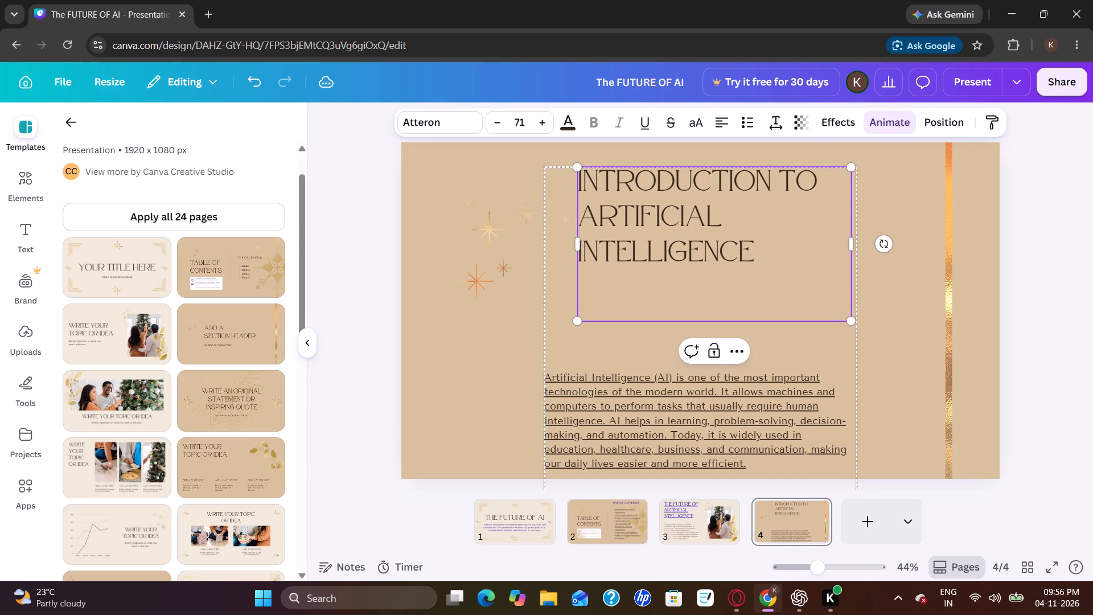
{"action": "left_click_drag", "start_coordinate": [573, 240], "coordinate": [530, 256]}
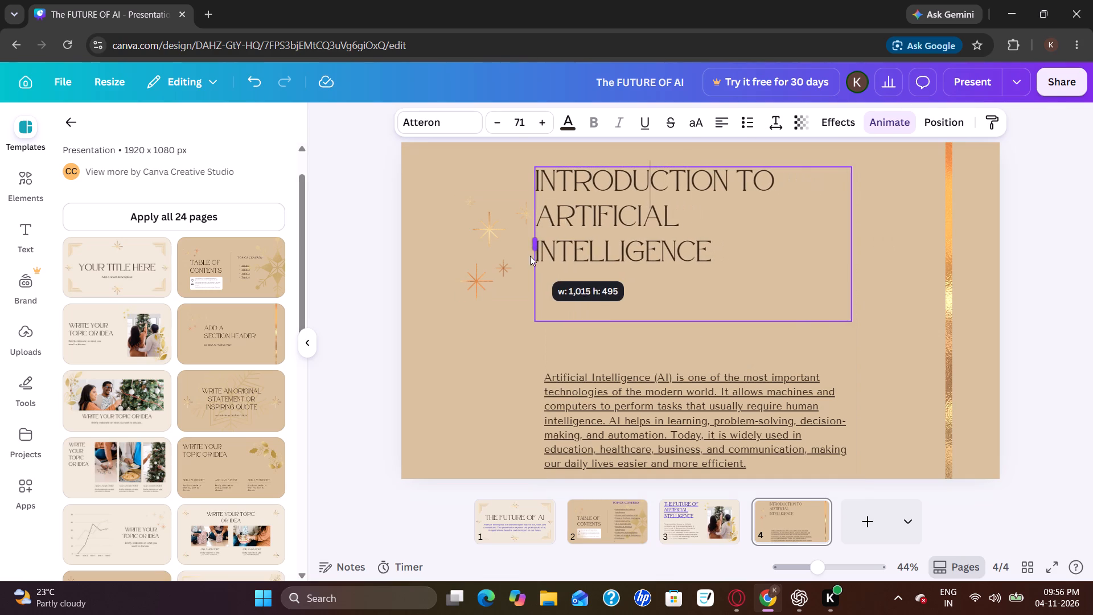
{"action": "left_click_drag", "start_coordinate": [530, 256], "coordinate": [544, 262]}
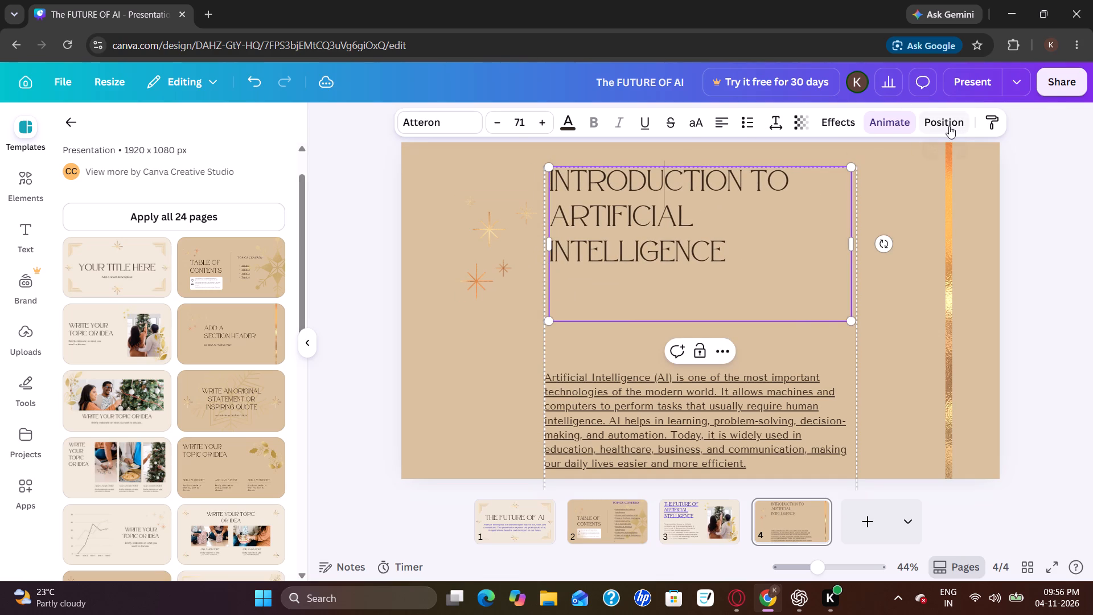
Align the title and introduction paragraph group to the top of page 4, trying middle alignment first, and deselect it.
{"action": "left_click", "coordinate": [949, 126]}
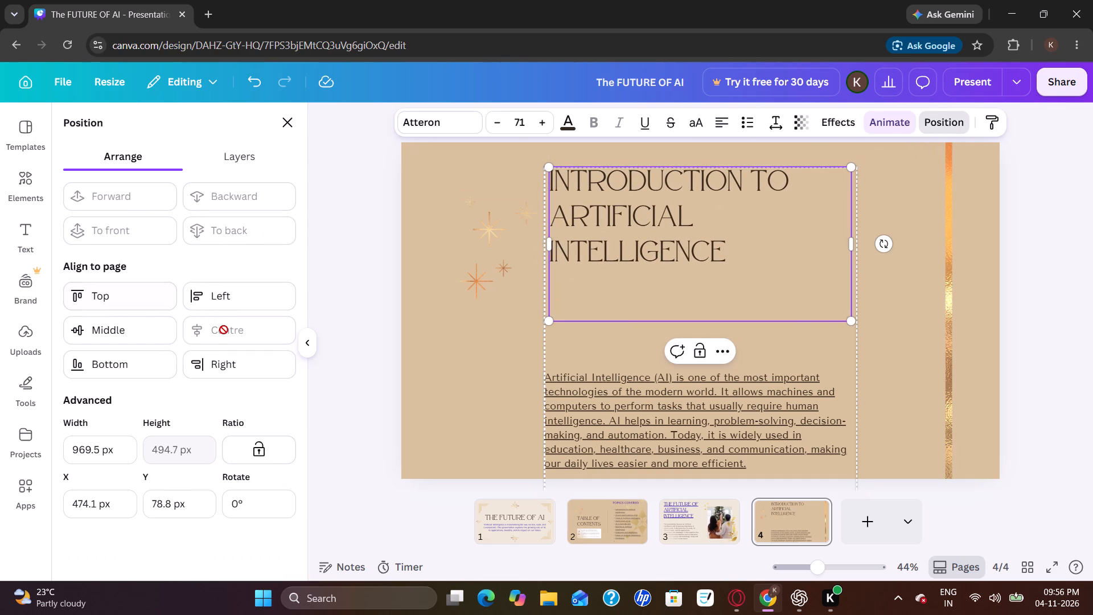
{"action": "left_click_drag", "start_coordinate": [224, 330], "coordinate": [227, 307]}
{"action": "left_click", "coordinate": [145, 325]}
{"action": "left_click", "coordinate": [648, 418]}
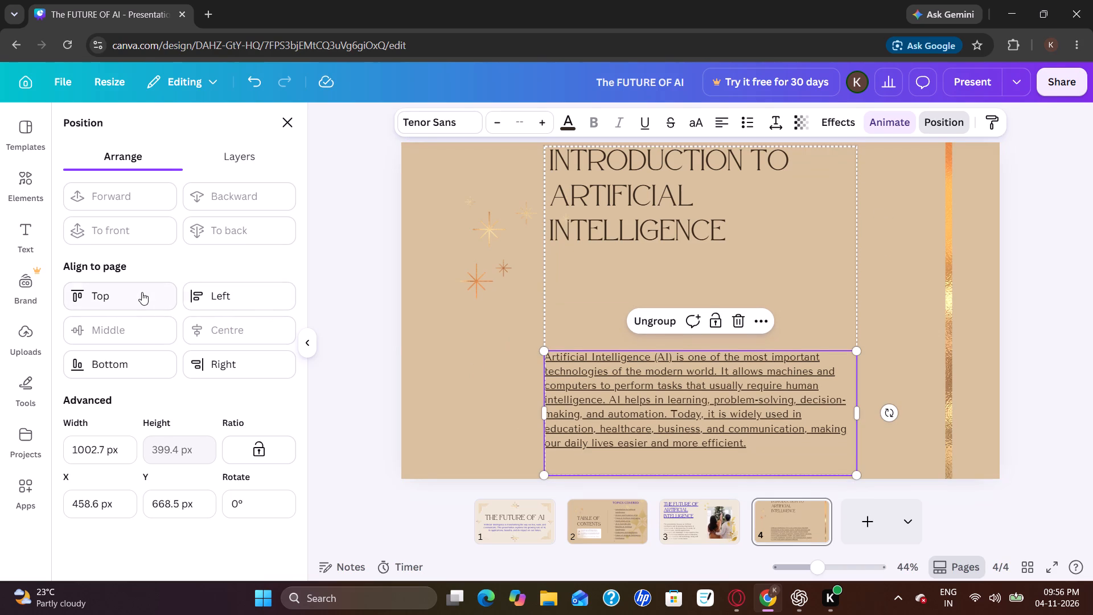
{"action": "left_click", "coordinate": [142, 292]}
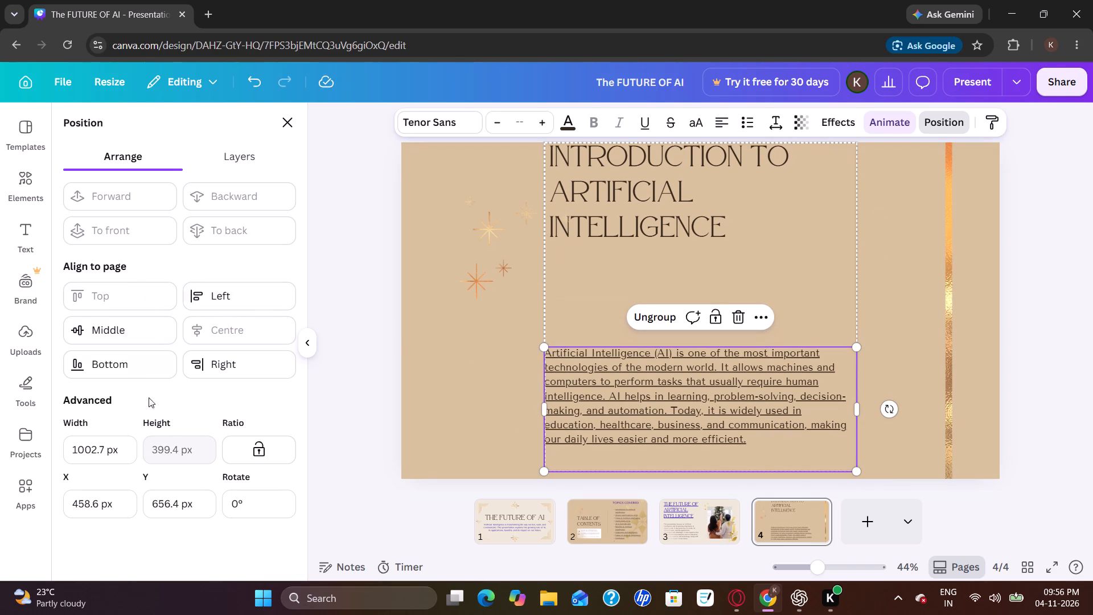
{"action": "left_click", "coordinate": [412, 535]}
{"action": "left_click", "coordinate": [1041, 255]}
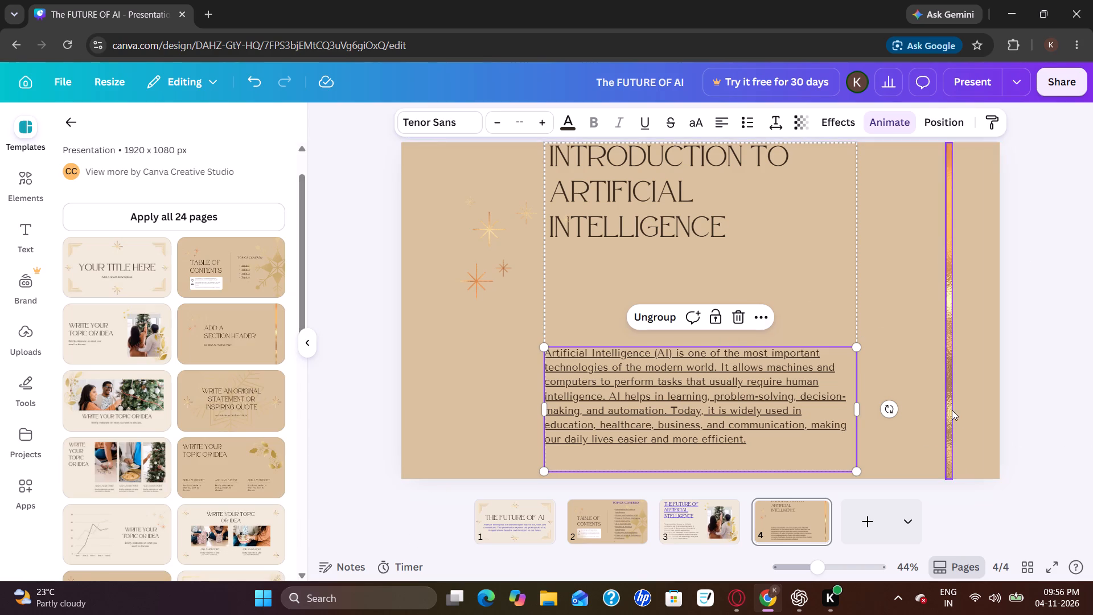
{"action": "left_click", "coordinate": [952, 410]}
{"action": "left_click", "coordinate": [887, 365]}
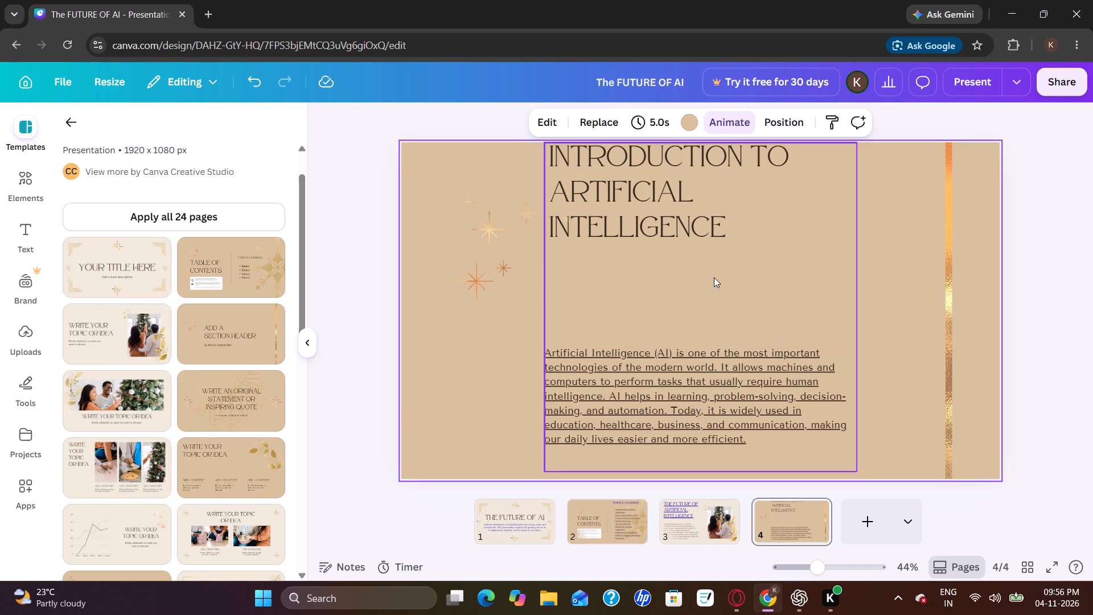
Scale the page 4 title down proportionally to font size 58.2, keeping its lower-left corner in place.
{"action": "left_click", "coordinate": [601, 222]}
{"action": "left_click", "coordinate": [601, 222]}
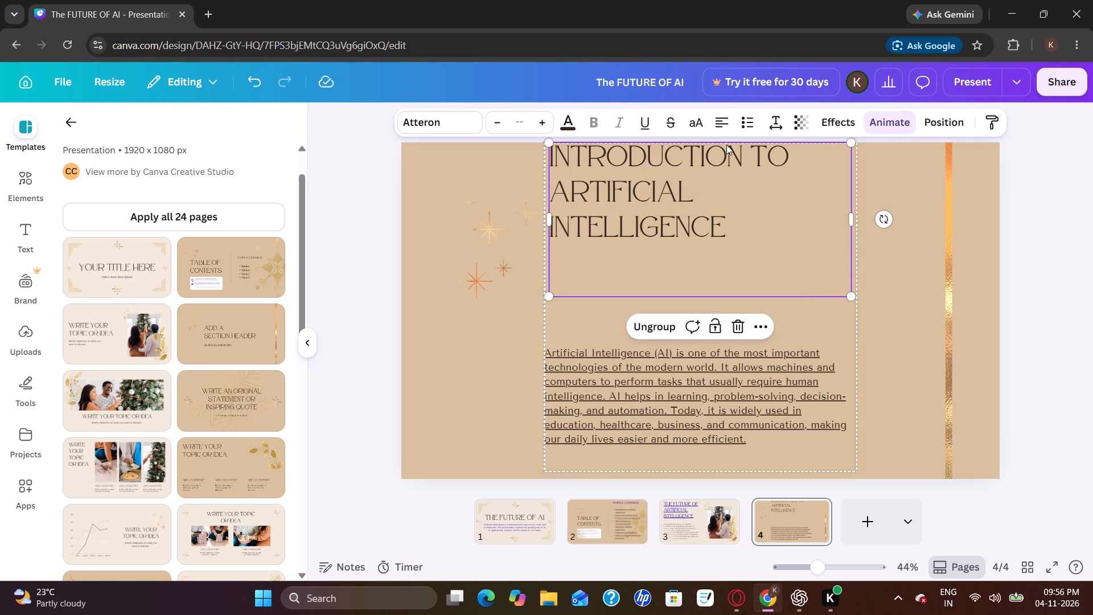
{"action": "left_click_drag", "start_coordinate": [849, 142], "coordinate": [873, 208]}
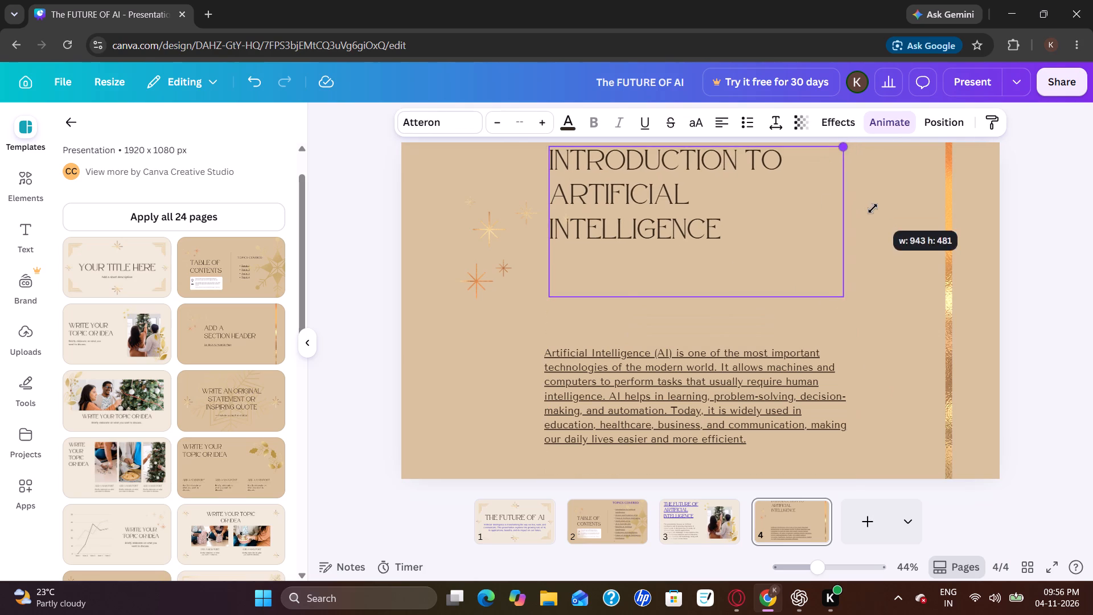
{"action": "left_click_drag", "start_coordinate": [873, 208], "coordinate": [775, 212]}
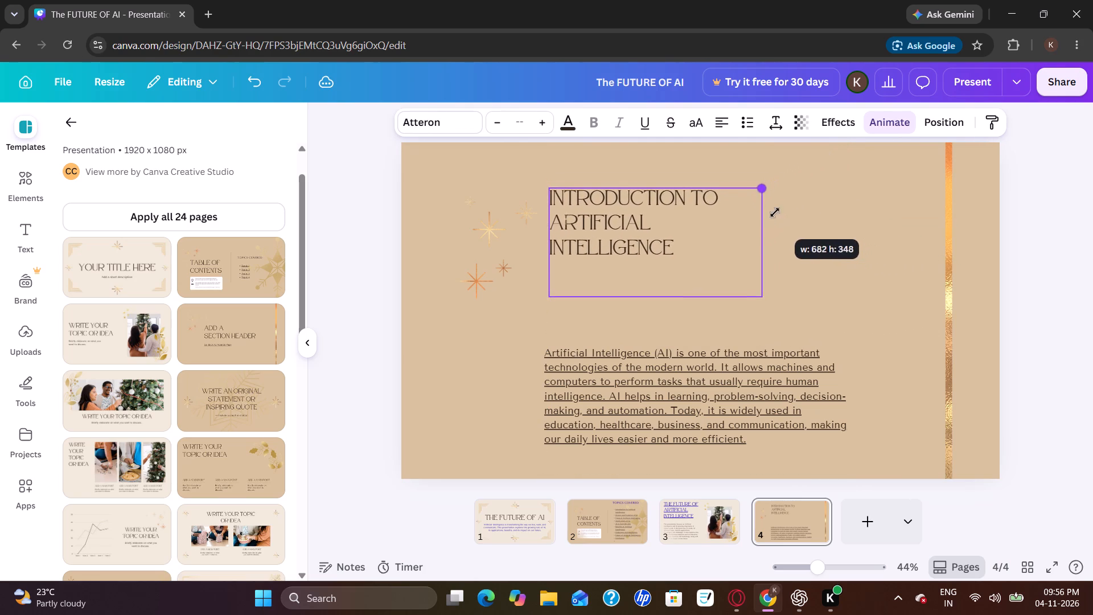
{"action": "left_click_drag", "start_coordinate": [775, 212], "coordinate": [810, 200]}
Underline the whole title text and colour it vivid indigo #1800ad, then deselect it.
{"action": "left_click", "coordinate": [554, 183]}
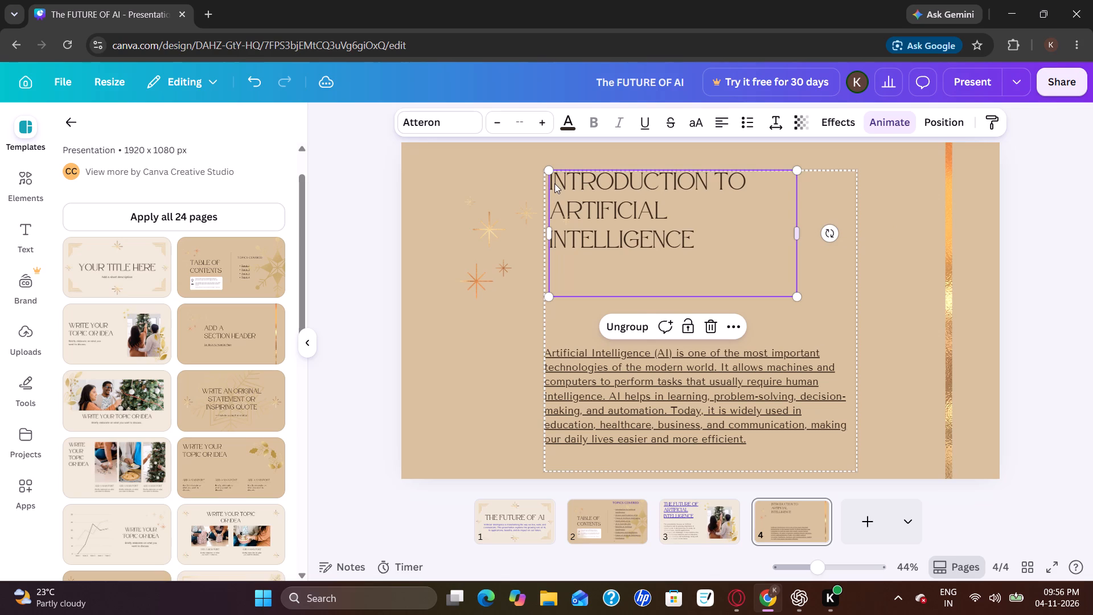
{"action": "left_click_drag", "start_coordinate": [554, 183], "coordinate": [600, 188]}
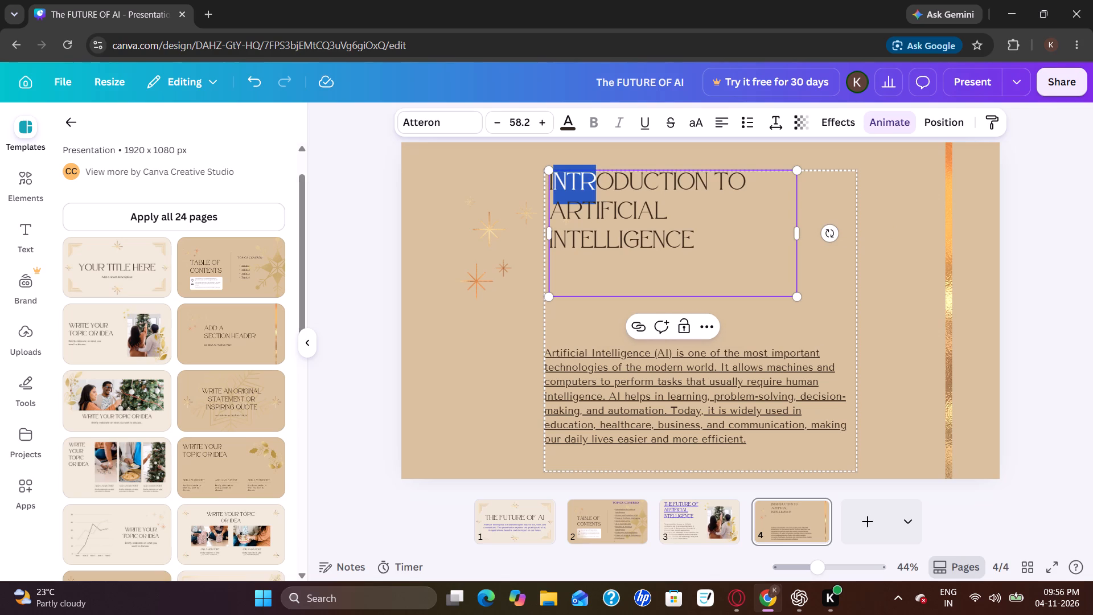
{"action": "left_click_drag", "start_coordinate": [549, 183], "coordinate": [700, 247]}
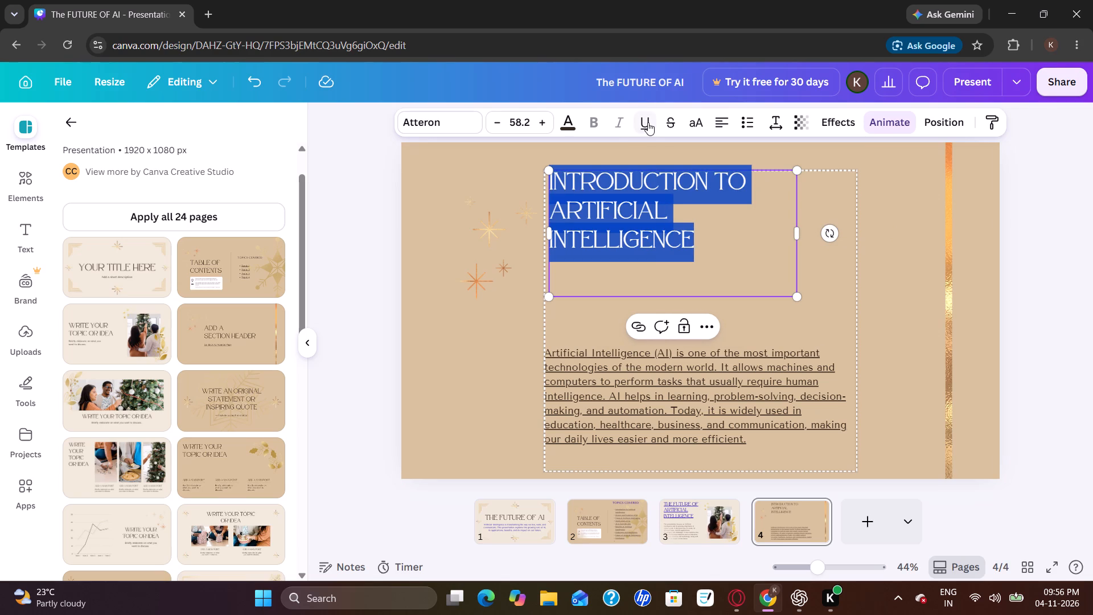
{"action": "left_click", "coordinate": [648, 122]}
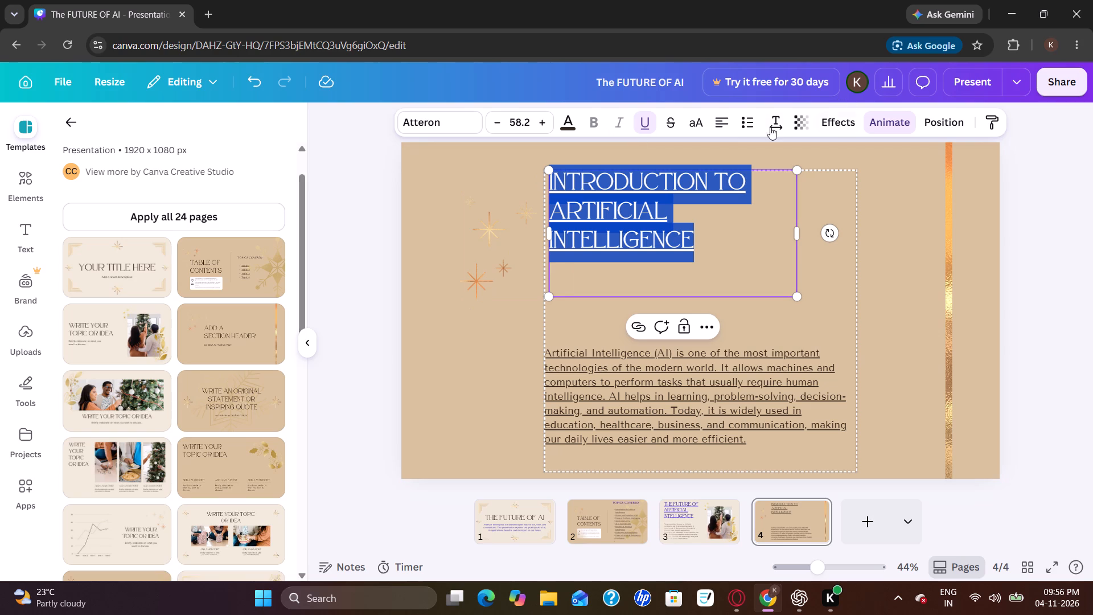
{"action": "left_click", "coordinate": [573, 125]}
{"action": "left_click", "coordinate": [147, 224]}
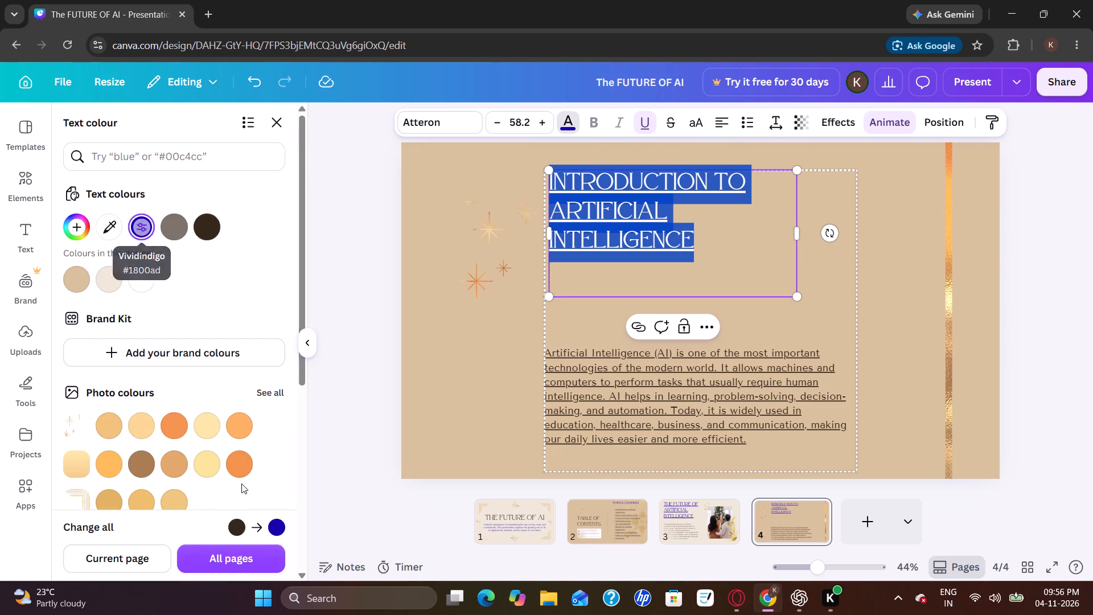
{"action": "left_click", "coordinate": [367, 392]}
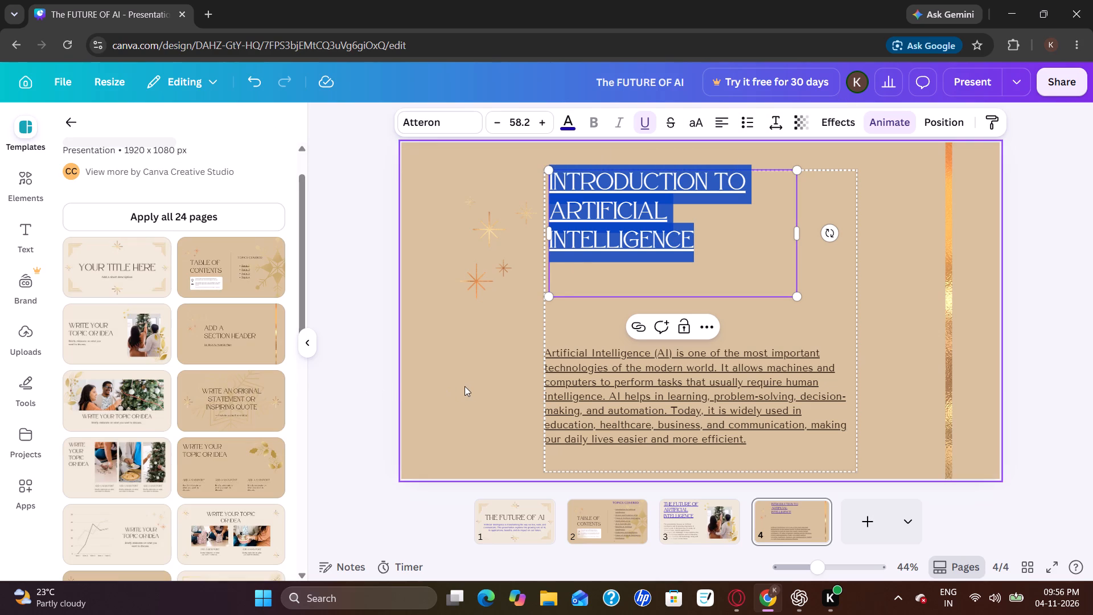
{"action": "left_click", "coordinate": [469, 386]}
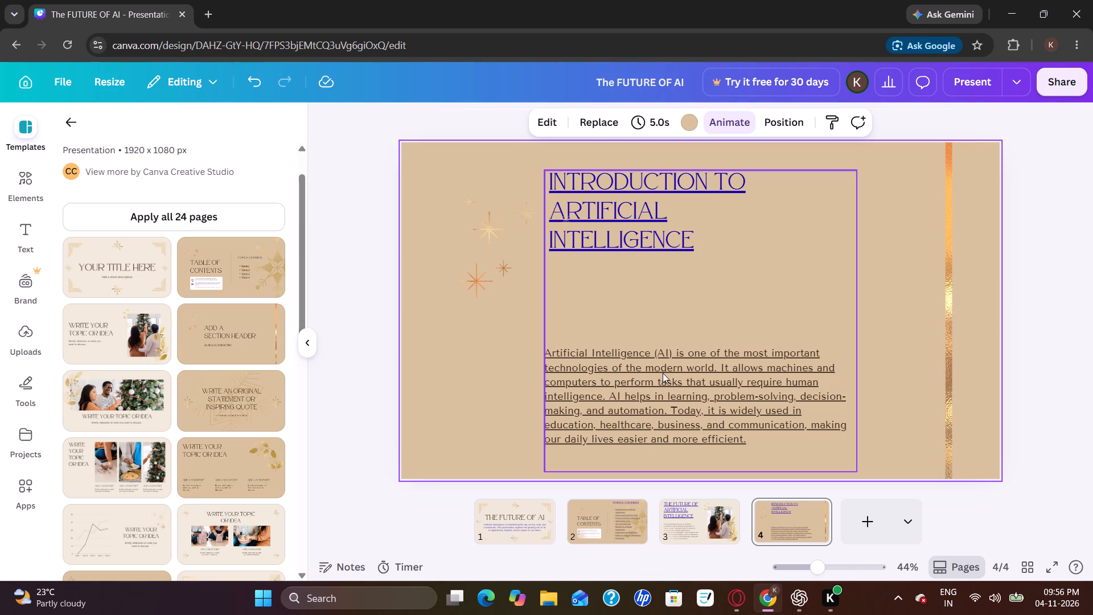
Remove the underline from the whole introduction paragraph on page 4.
{"action": "left_click", "coordinate": [663, 373]}
{"action": "left_click", "coordinate": [663, 373]}
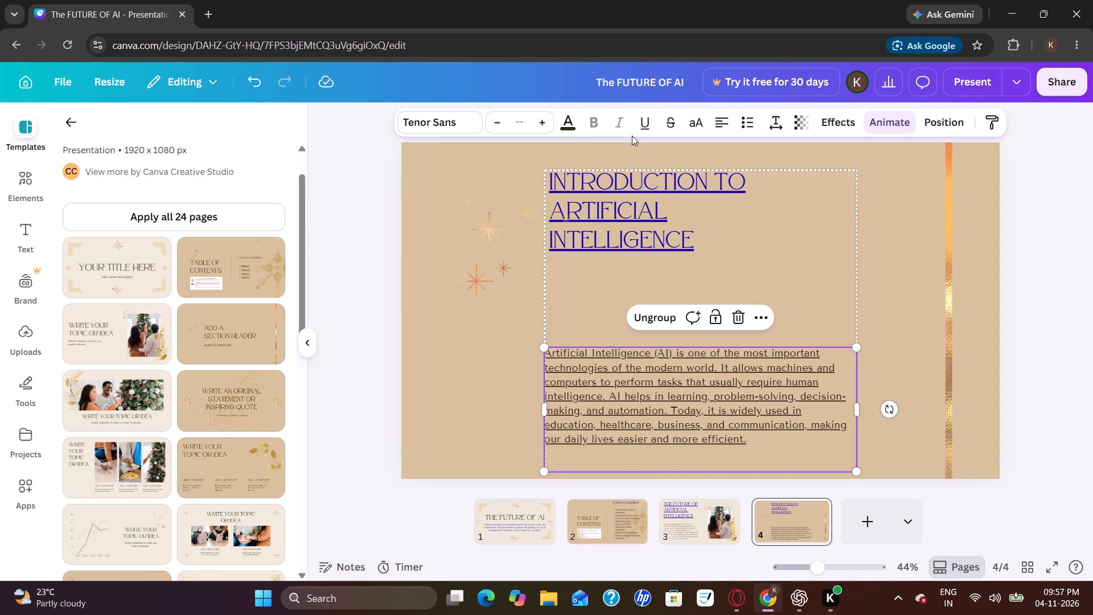
{"action": "left_click", "coordinate": [647, 125]}
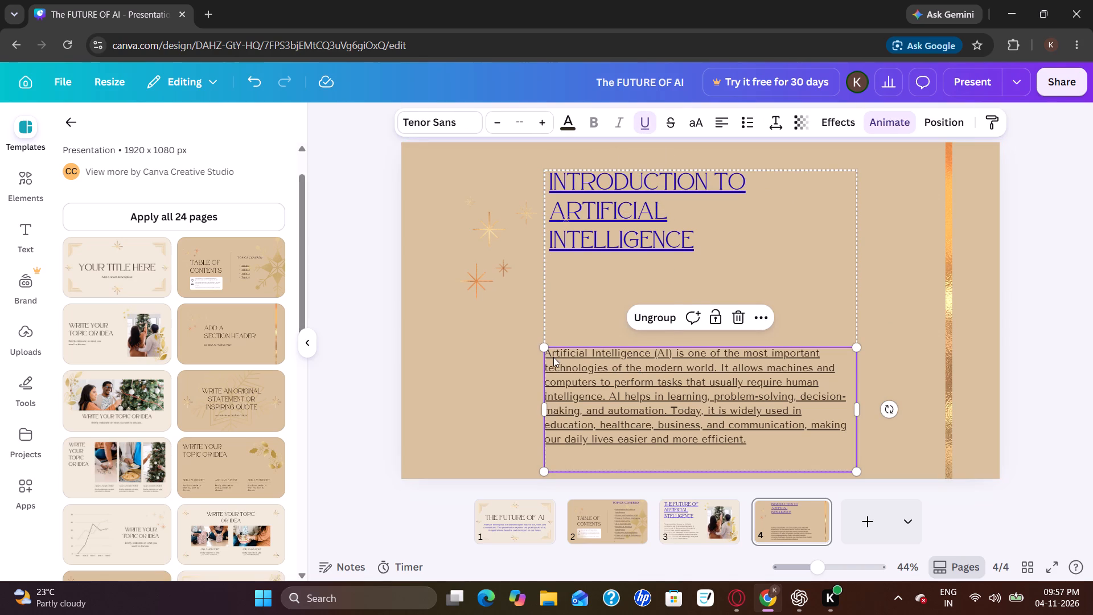
{"action": "left_click", "coordinate": [553, 357]}
{"action": "left_click", "coordinate": [553, 357]}
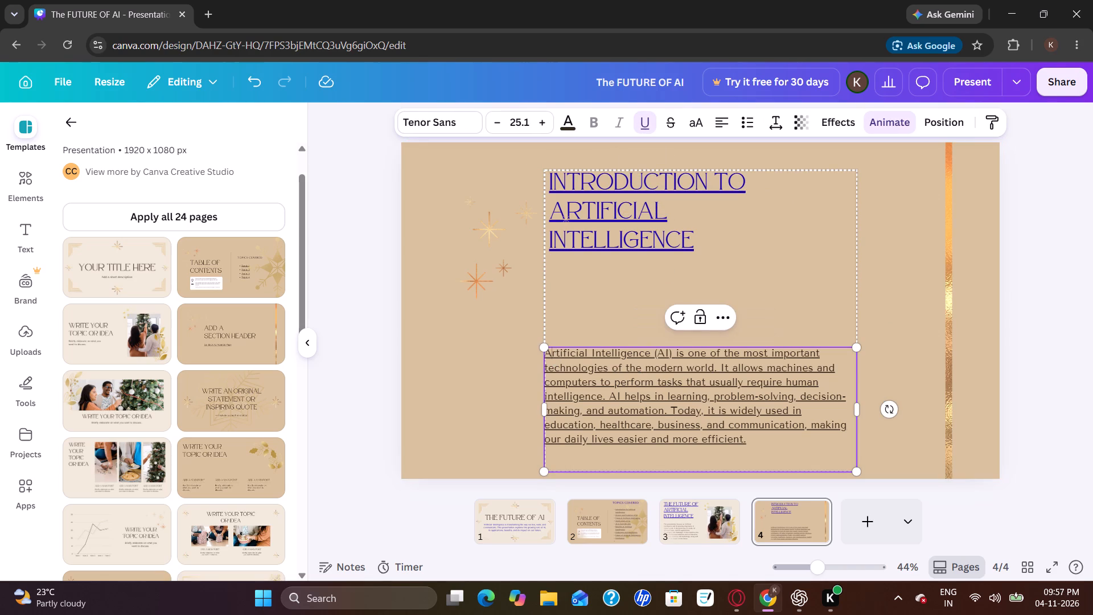
{"action": "left_click_drag", "start_coordinate": [547, 356], "coordinate": [759, 444]}
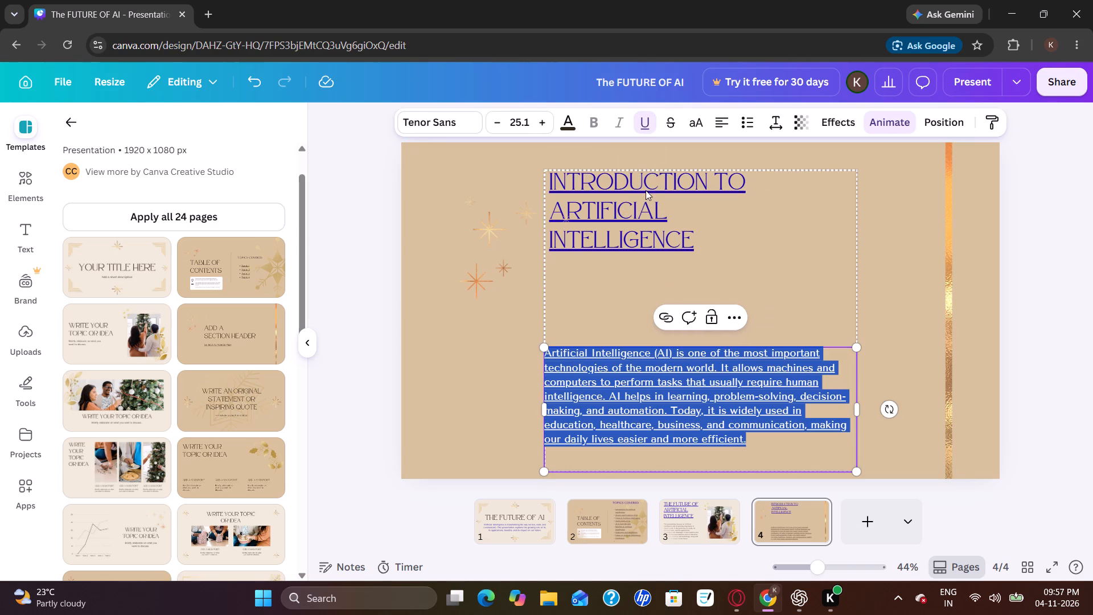
{"action": "left_click", "coordinate": [644, 120]}
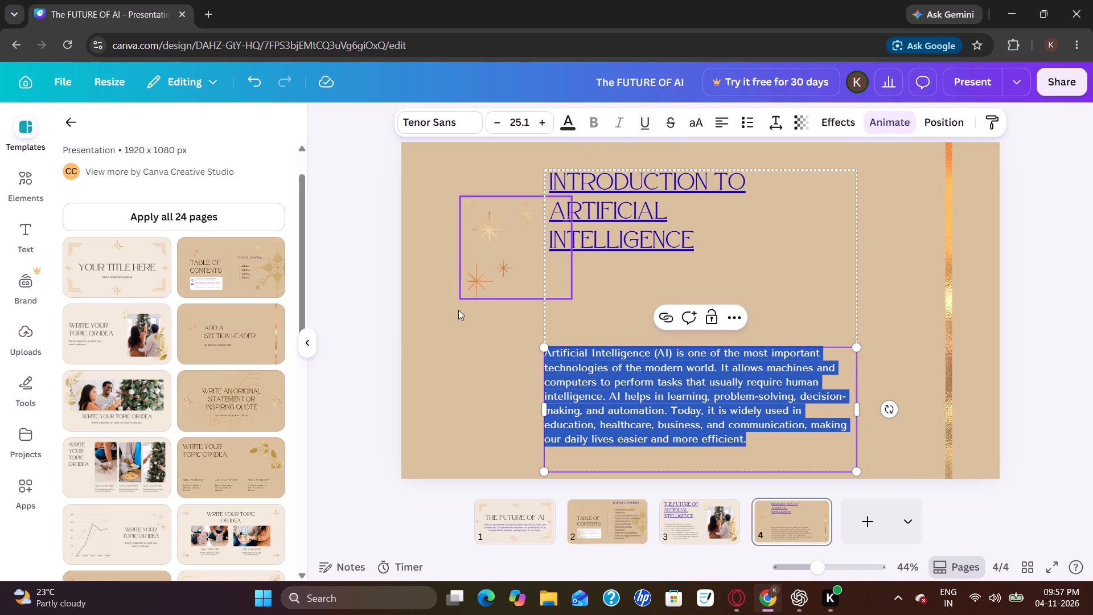
{"action": "left_click", "coordinate": [367, 366]}
Enlarge the introduction paragraph and widen its box on both sides, from below the stars almost to the gold strip.
{"action": "double_click", "coordinate": [691, 418]}
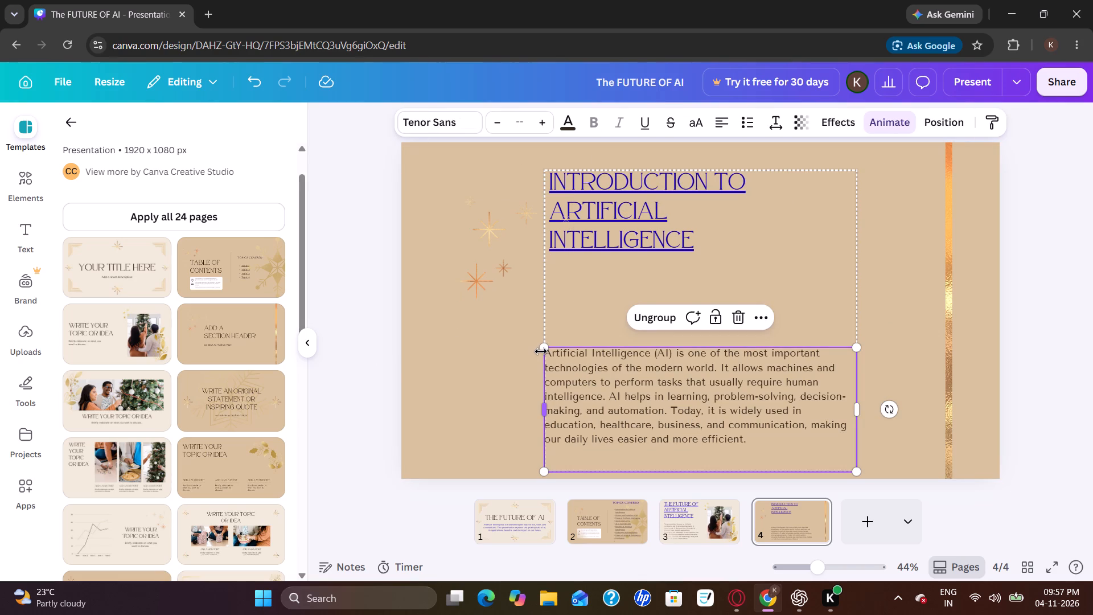
{"action": "left_click_drag", "start_coordinate": [541, 351], "coordinate": [504, 343]}
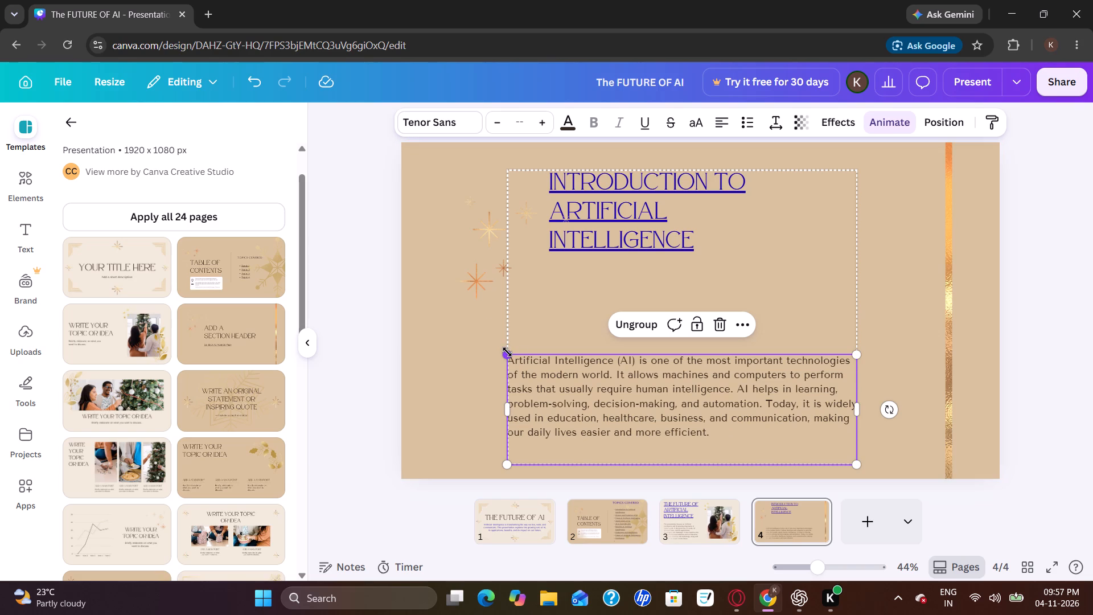
{"action": "left_click_drag", "start_coordinate": [507, 352], "coordinate": [477, 251]}
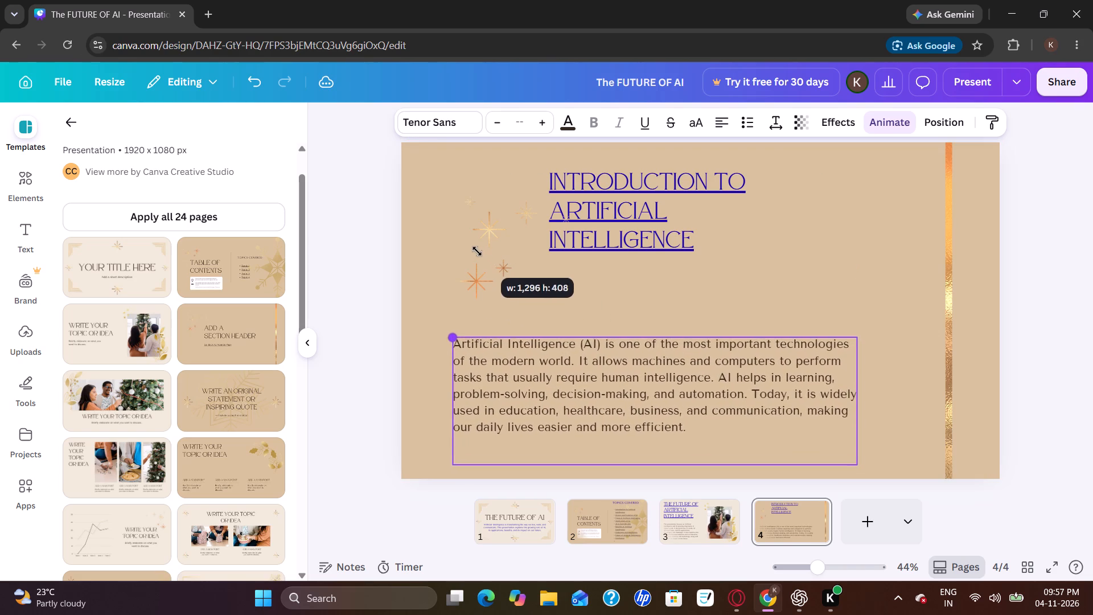
{"action": "left_click_drag", "start_coordinate": [477, 251], "coordinate": [461, 243]}
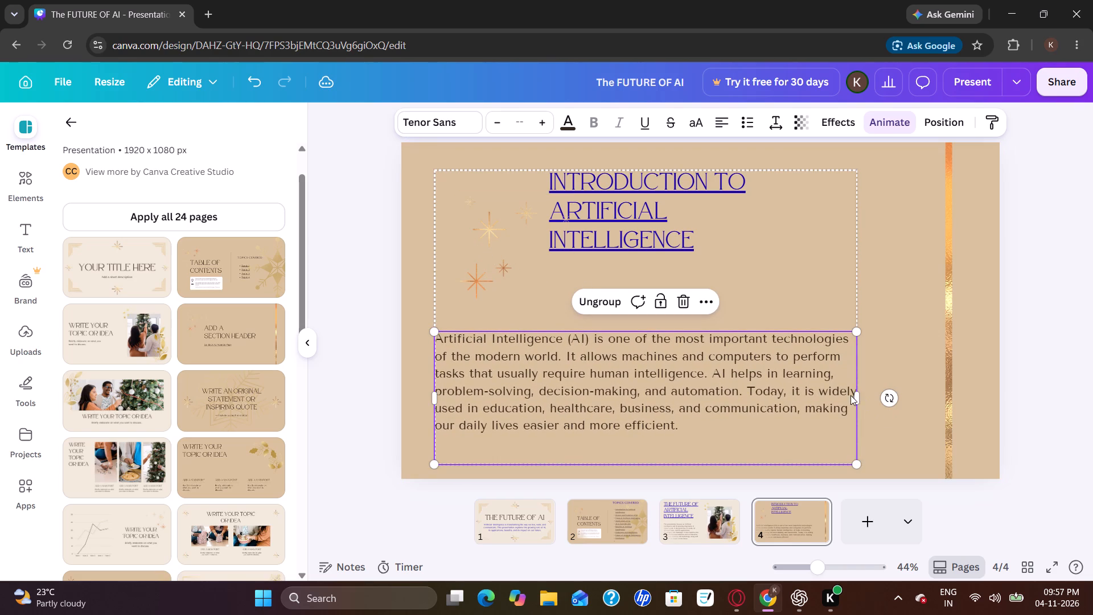
{"action": "left_click_drag", "start_coordinate": [857, 396], "coordinate": [915, 376]}
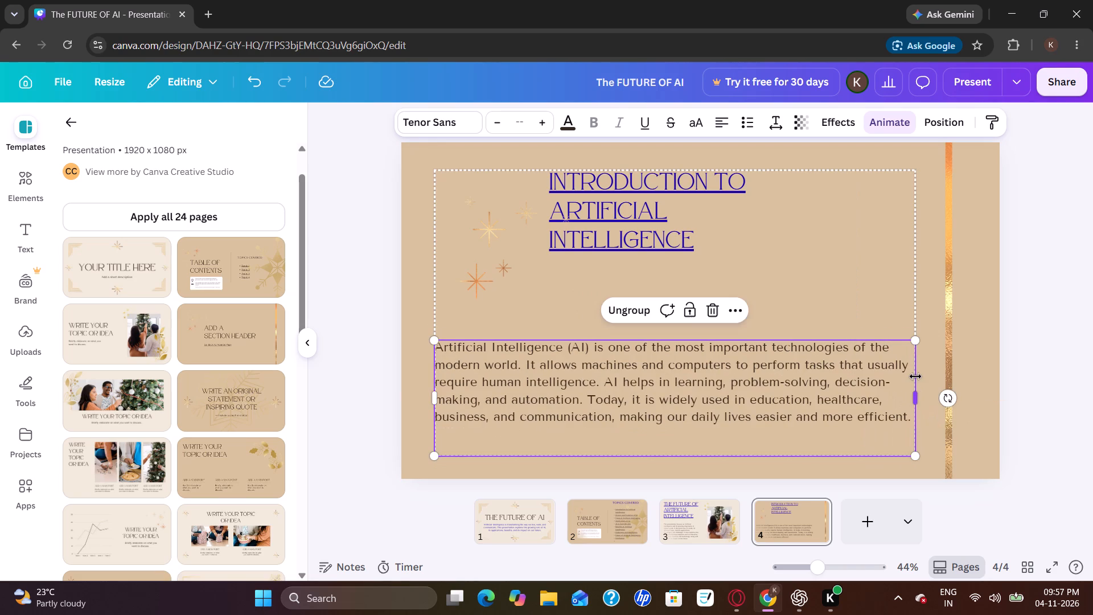
{"action": "left_click", "coordinate": [347, 403]}
Ungroup the page 4 title and introduction paragraph.
{"action": "left_click", "coordinate": [633, 194]}
{"action": "left_click", "coordinate": [633, 194]}
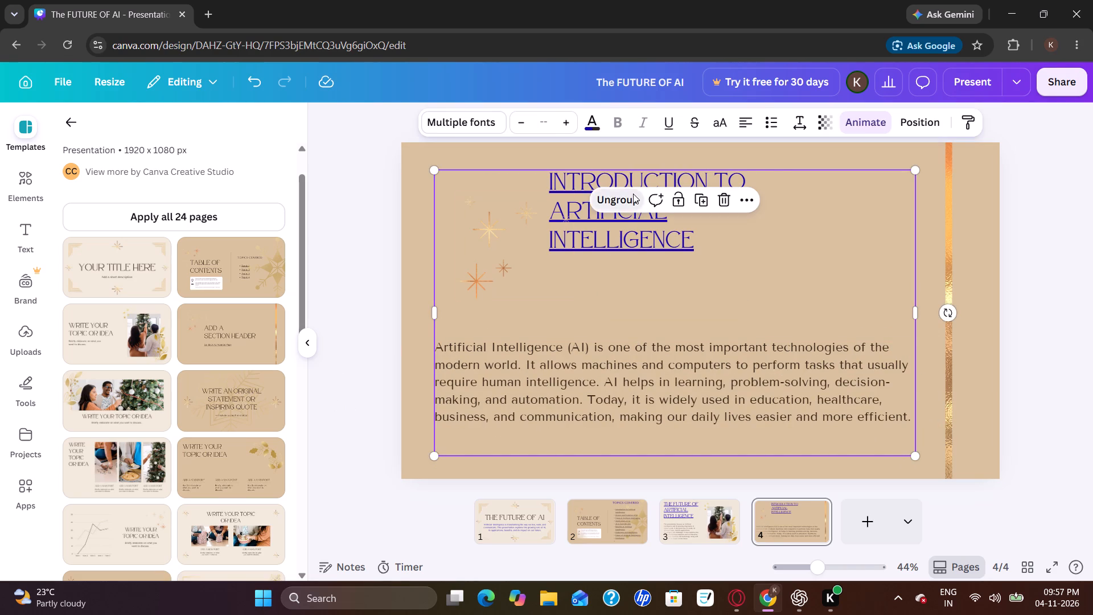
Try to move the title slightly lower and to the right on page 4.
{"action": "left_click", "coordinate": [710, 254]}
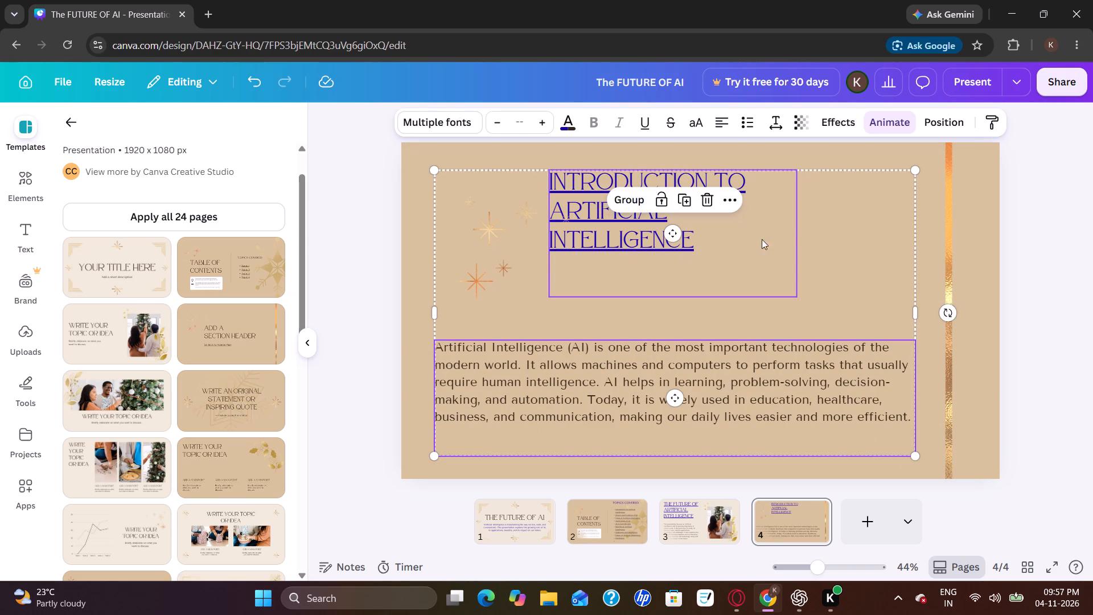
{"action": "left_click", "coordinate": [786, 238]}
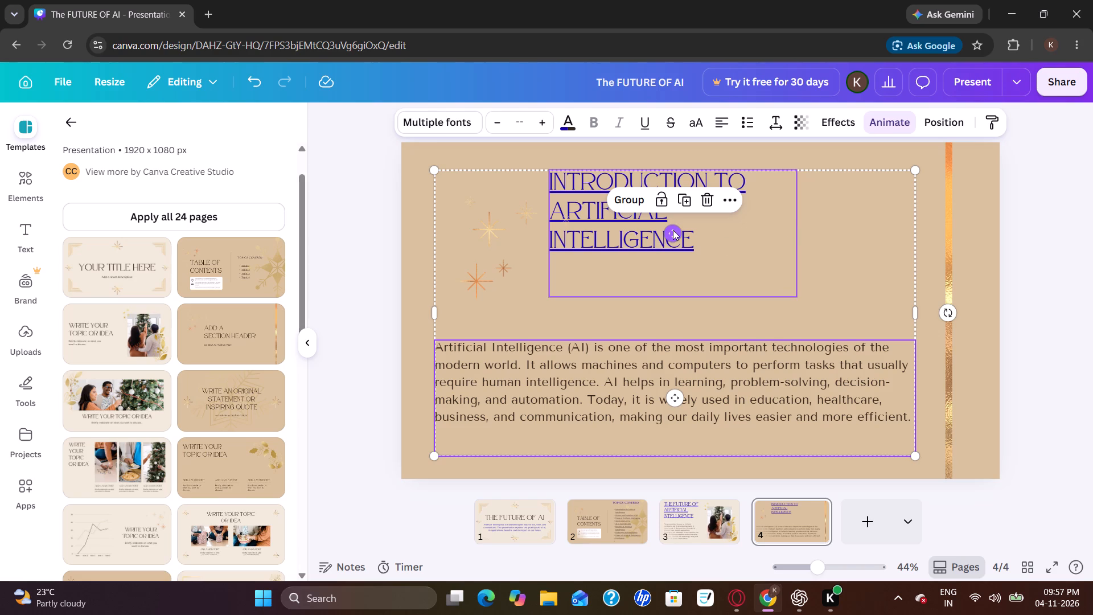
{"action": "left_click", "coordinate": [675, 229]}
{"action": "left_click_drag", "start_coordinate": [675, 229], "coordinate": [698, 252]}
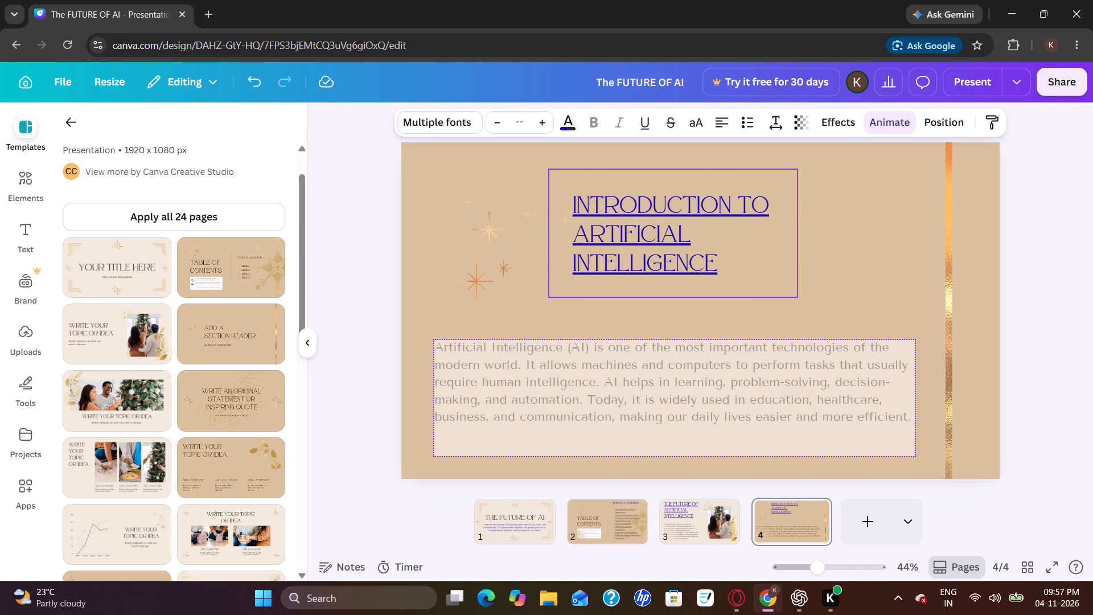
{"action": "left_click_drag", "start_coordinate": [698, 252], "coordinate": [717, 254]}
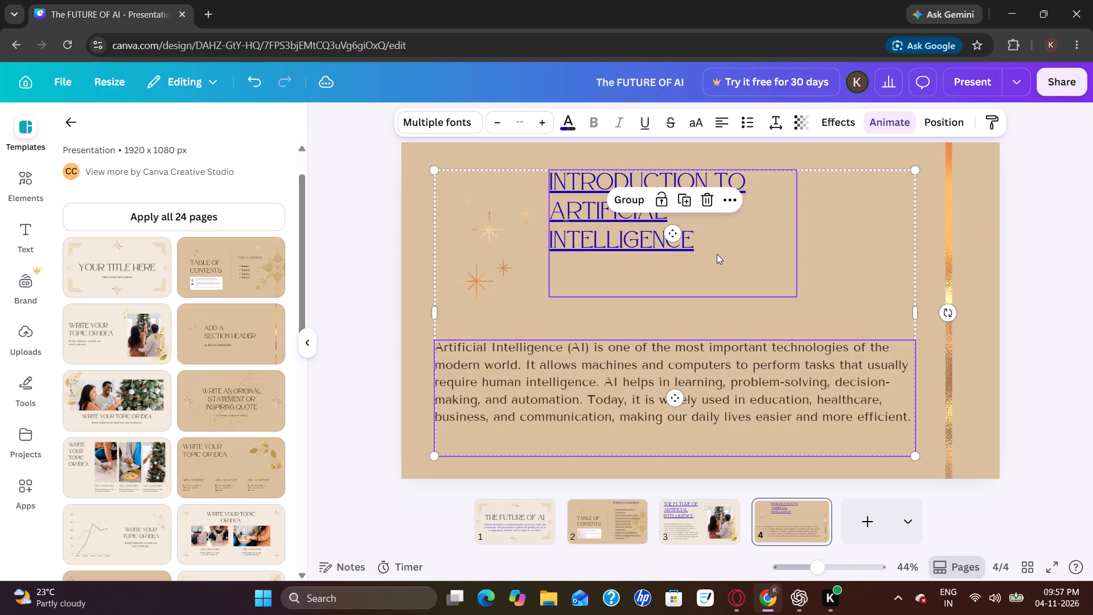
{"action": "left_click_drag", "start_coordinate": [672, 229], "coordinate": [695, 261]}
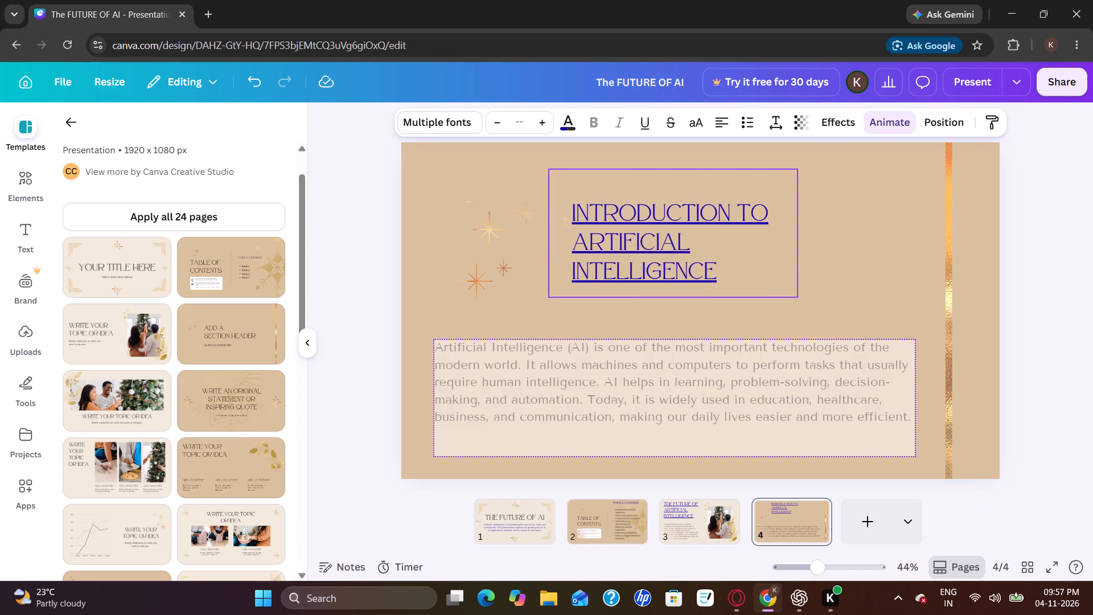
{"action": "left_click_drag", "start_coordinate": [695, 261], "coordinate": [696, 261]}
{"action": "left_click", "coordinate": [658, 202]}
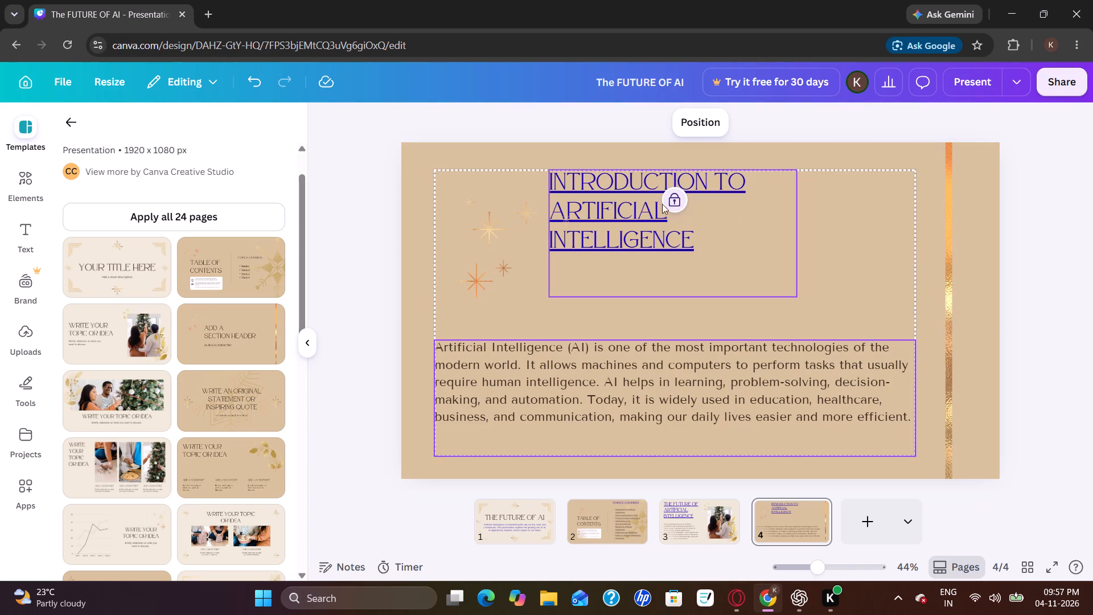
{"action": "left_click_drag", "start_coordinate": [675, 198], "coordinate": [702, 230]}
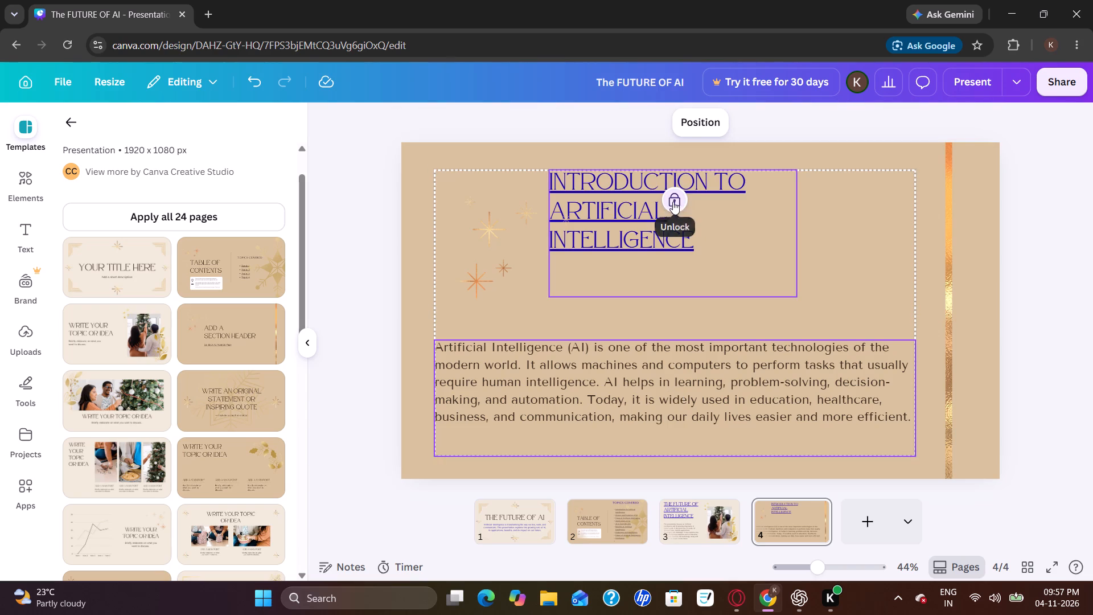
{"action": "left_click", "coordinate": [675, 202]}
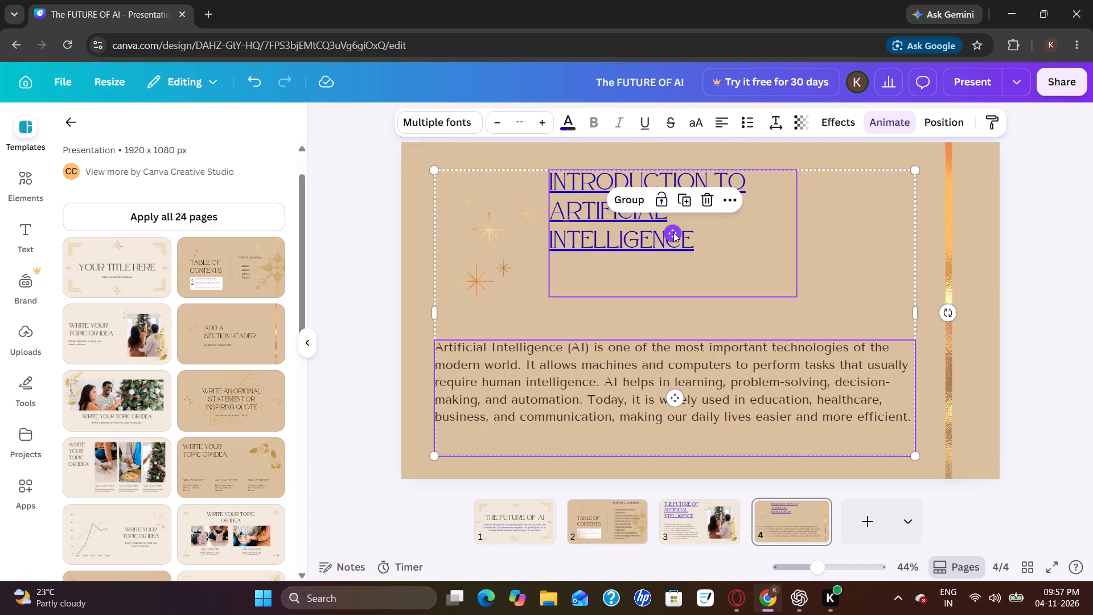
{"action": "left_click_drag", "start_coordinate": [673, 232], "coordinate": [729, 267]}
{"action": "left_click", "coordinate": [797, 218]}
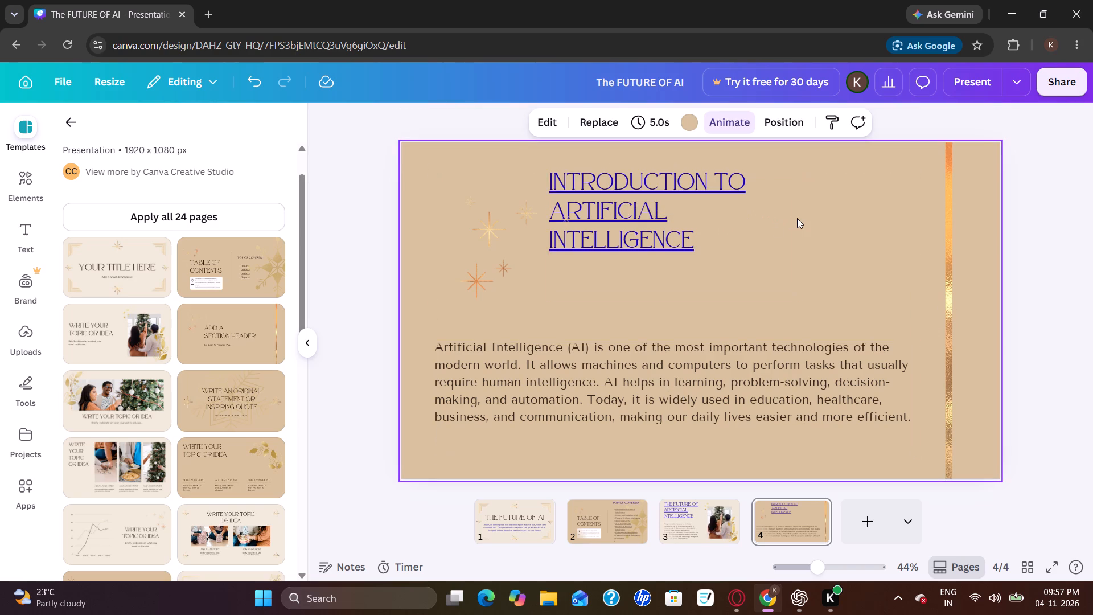
Widen the title's text box to the right so that "ARTIFICIAL INTELLIGENCE" fits on one line.
{"action": "left_click", "coordinate": [697, 241]}
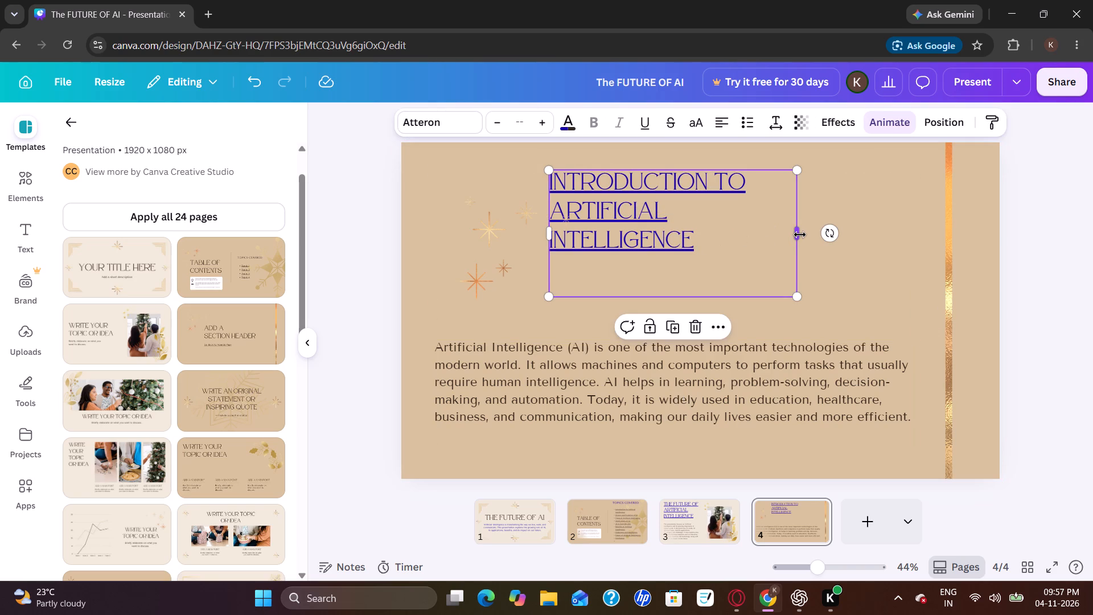
{"action": "left_click_drag", "start_coordinate": [800, 235], "coordinate": [856, 243]}
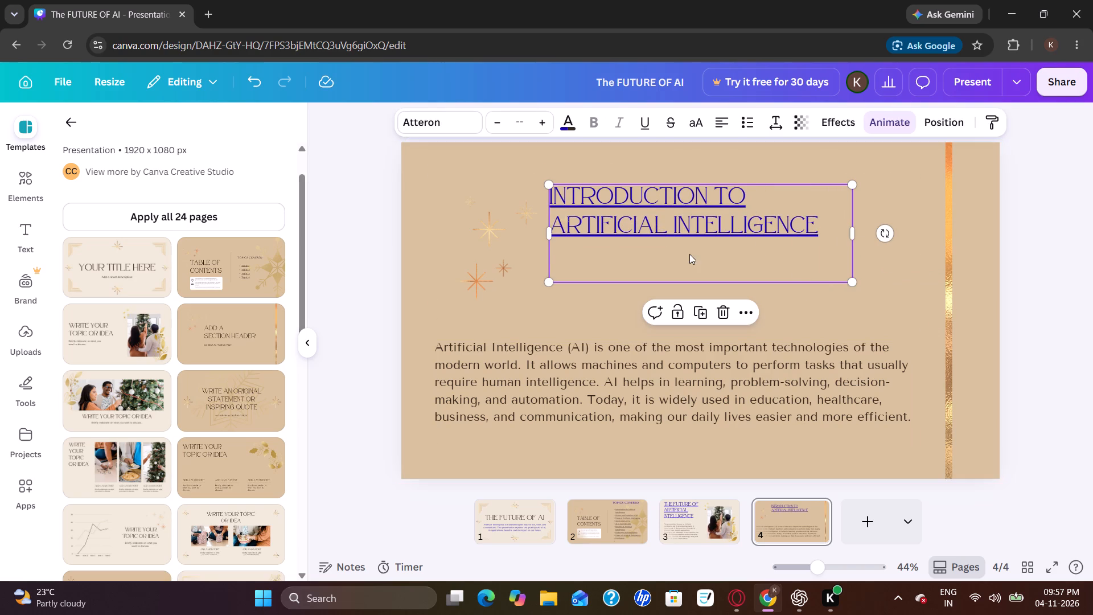
{"action": "left_click", "coordinate": [399, 509]}
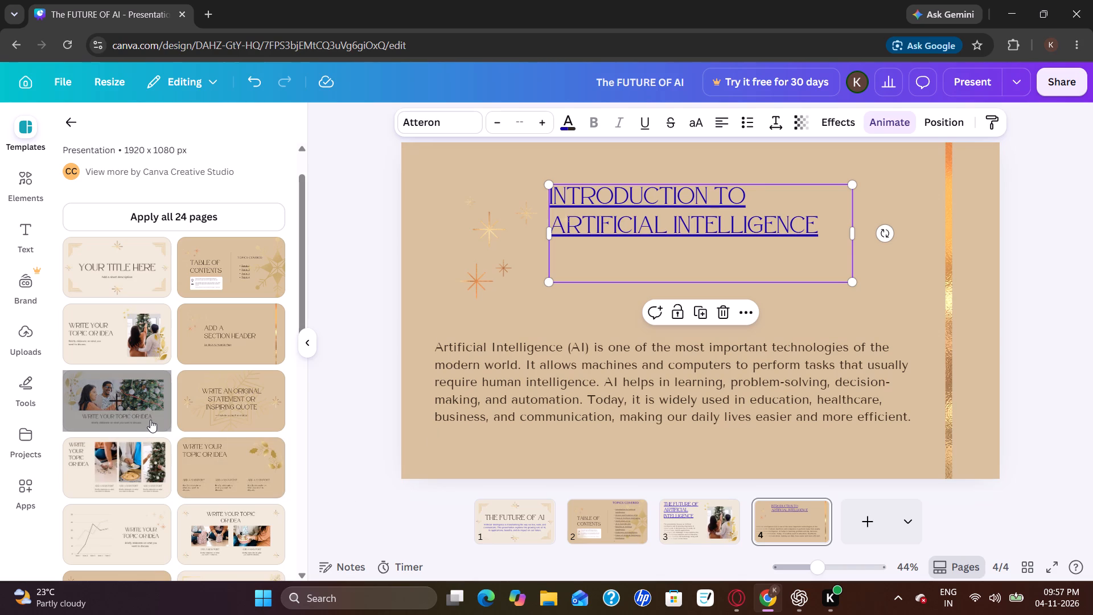
Add the beige template page with a wide photo above its title as a new page 5.
{"action": "left_click", "coordinate": [124, 404]}
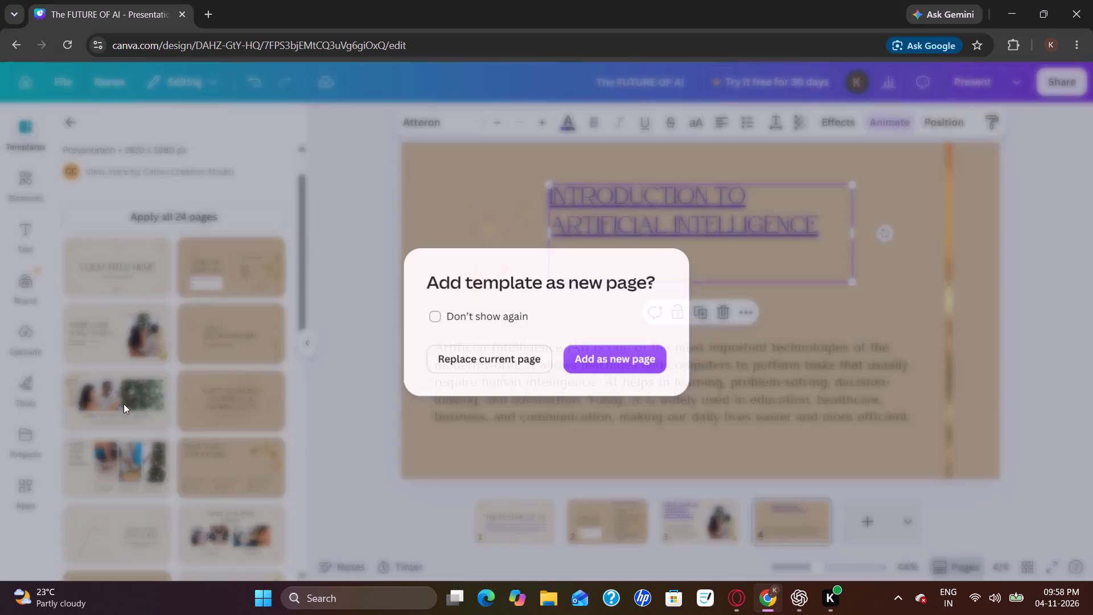
{"action": "left_click", "coordinate": [627, 352]}
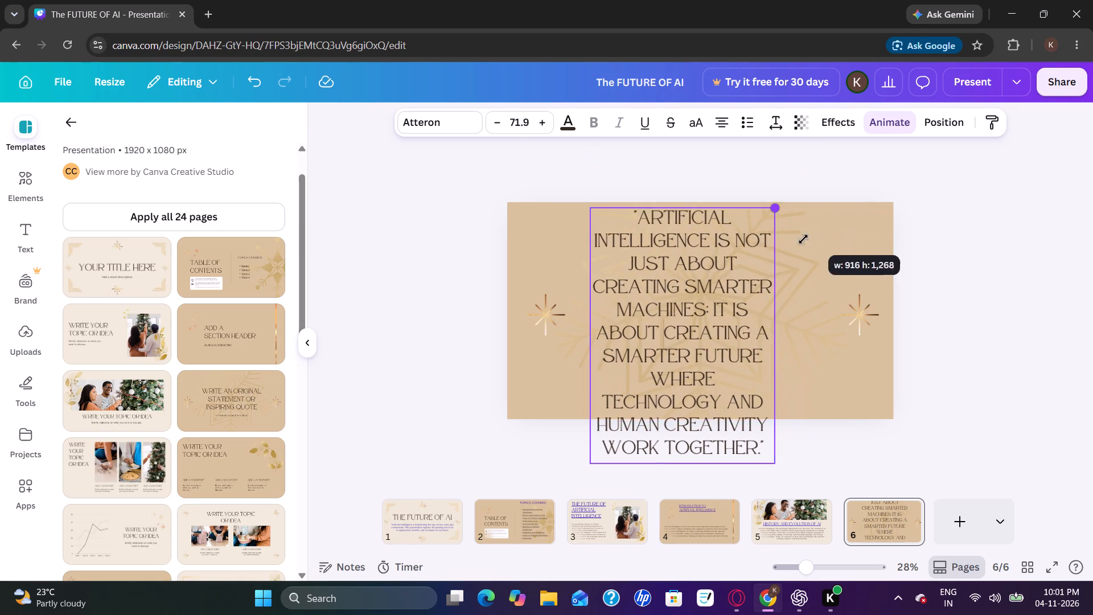
{"action": "left_click_drag", "start_coordinate": [803, 239], "coordinate": [790, 260]}
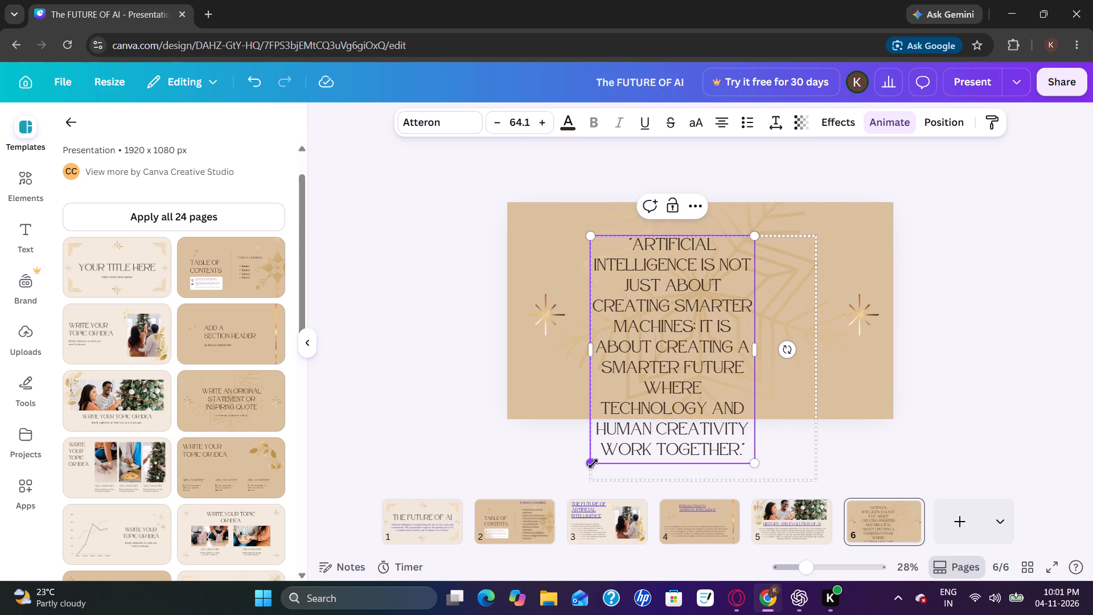
{"action": "left_click_drag", "start_coordinate": [593, 464], "coordinate": [698, 354]}
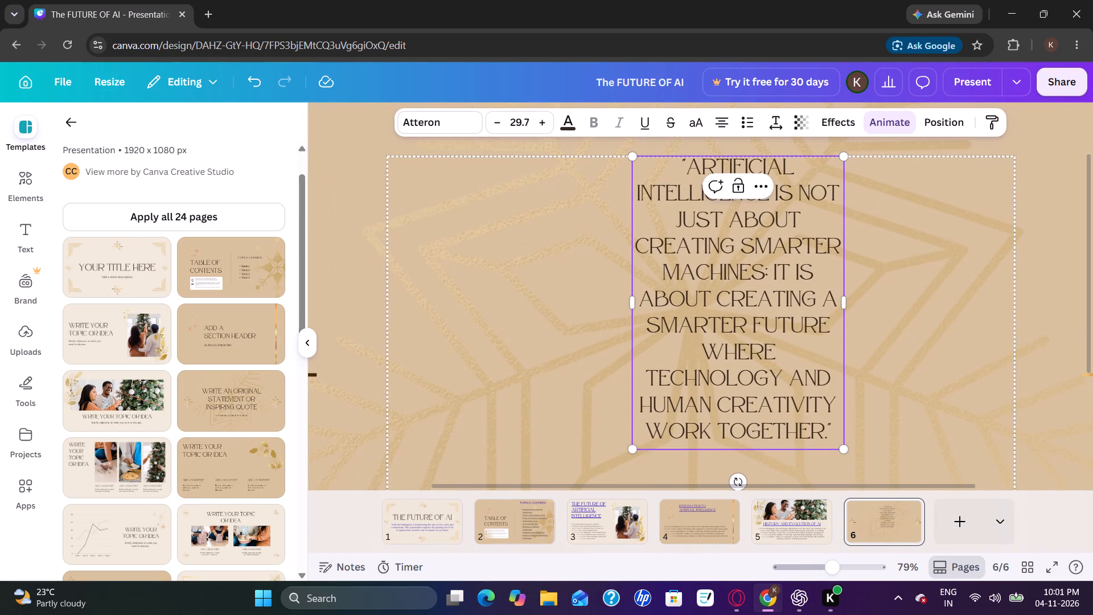
Widen the page 6 quote's text box so the quote wraps onto fewer lines.
{"action": "left_click_drag", "start_coordinate": [629, 306], "coordinate": [512, 299]}
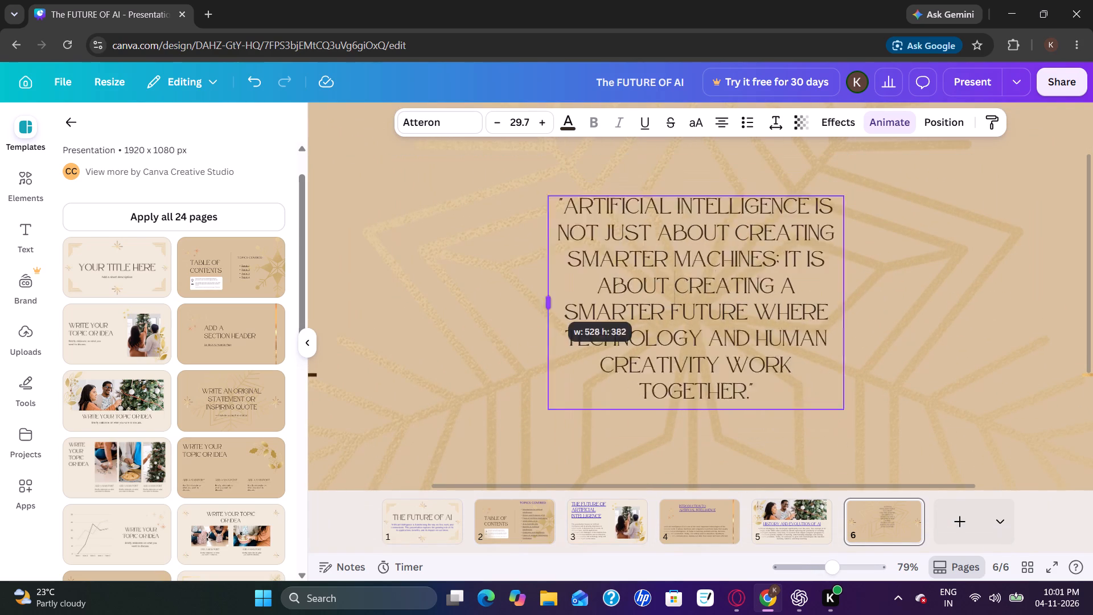
{"action": "left_click_drag", "start_coordinate": [512, 299], "coordinate": [420, 266]}
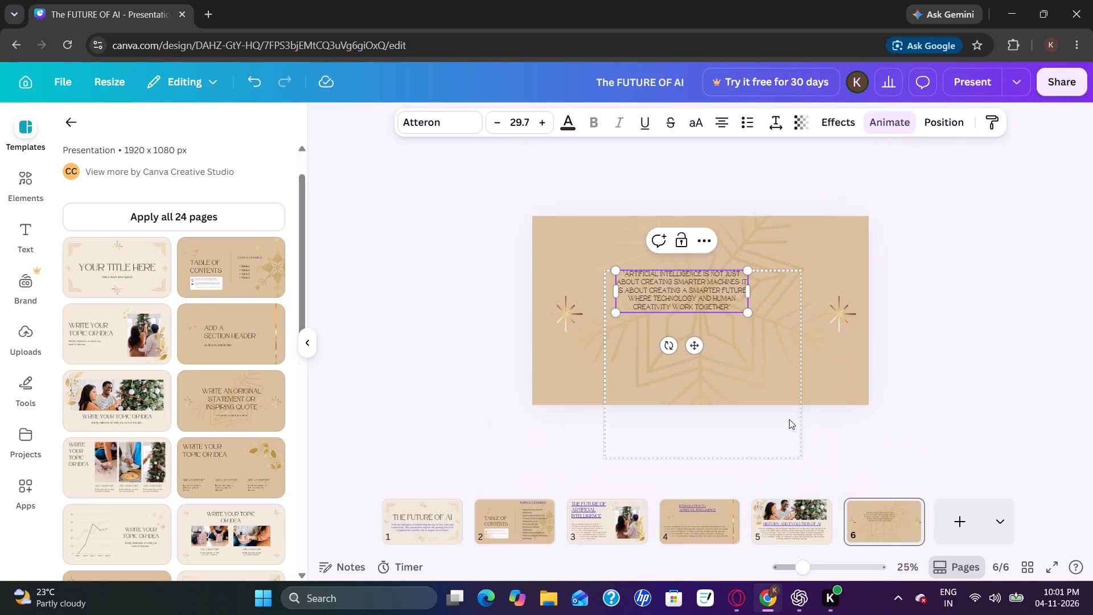
Scale down the whole page 6 quote group from its corner and widen it across most of the space between the stars.
{"action": "left_click", "coordinate": [799, 456]}
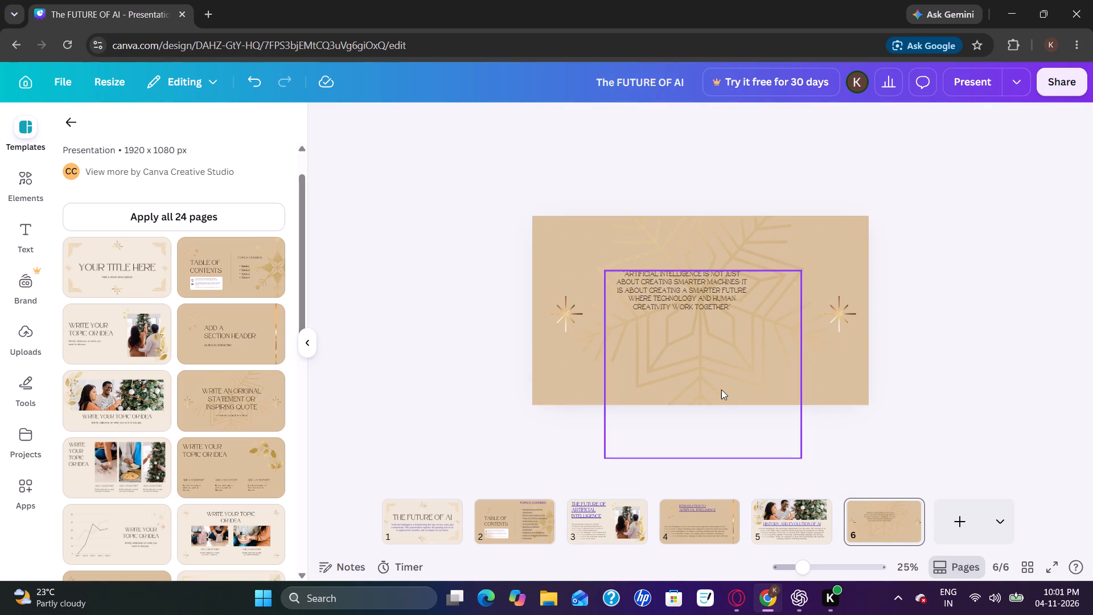
{"action": "left_click", "coordinate": [721, 389]}
{"action": "left_click_drag", "start_coordinate": [802, 454], "coordinate": [791, 349]}
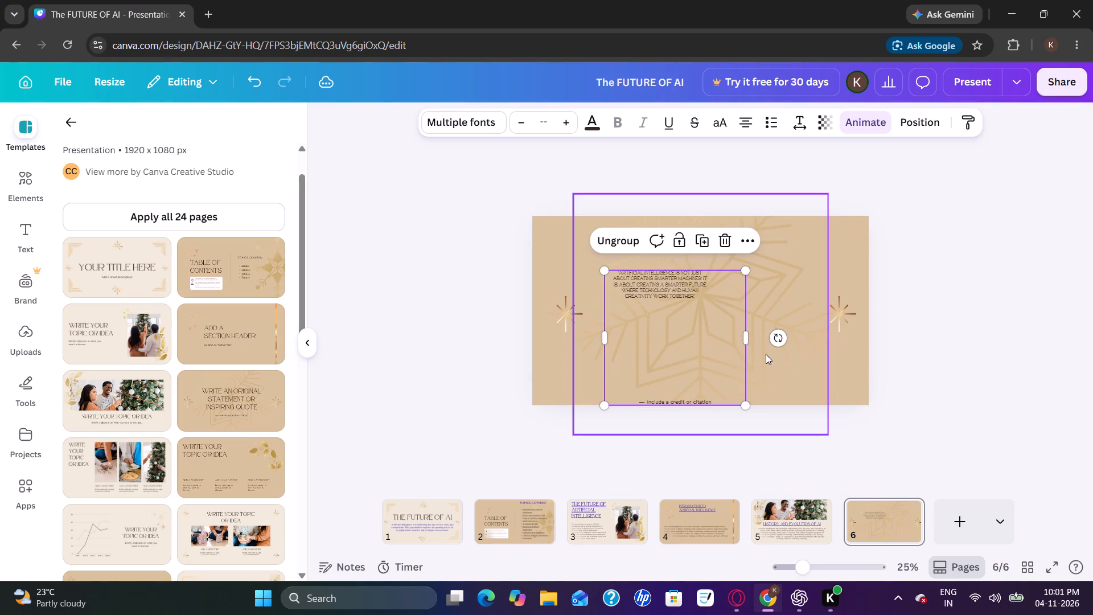
{"action": "left_click_drag", "start_coordinate": [743, 340], "coordinate": [811, 306]}
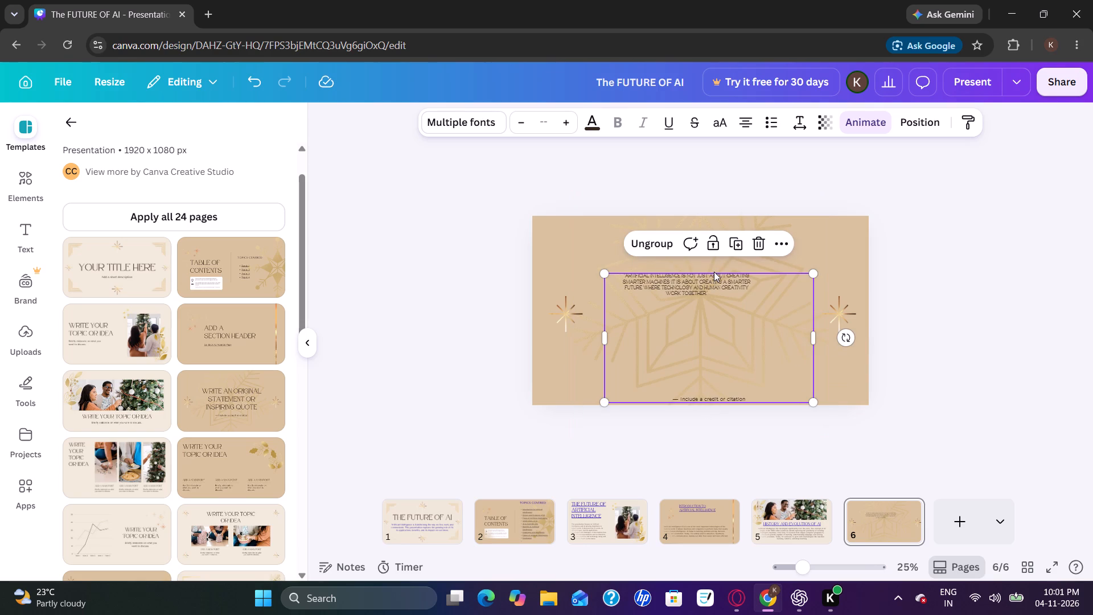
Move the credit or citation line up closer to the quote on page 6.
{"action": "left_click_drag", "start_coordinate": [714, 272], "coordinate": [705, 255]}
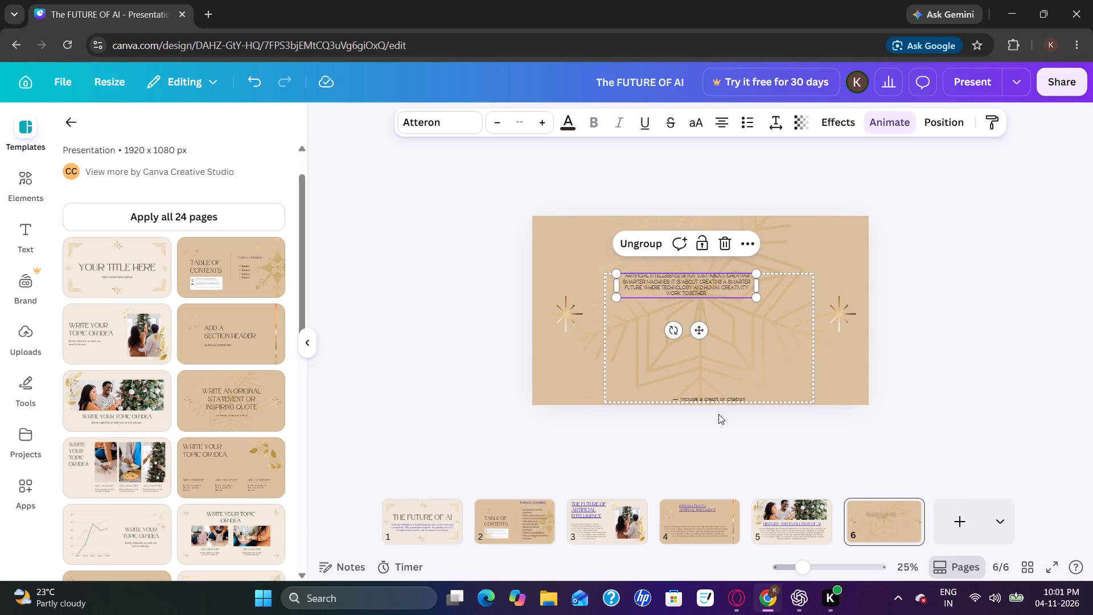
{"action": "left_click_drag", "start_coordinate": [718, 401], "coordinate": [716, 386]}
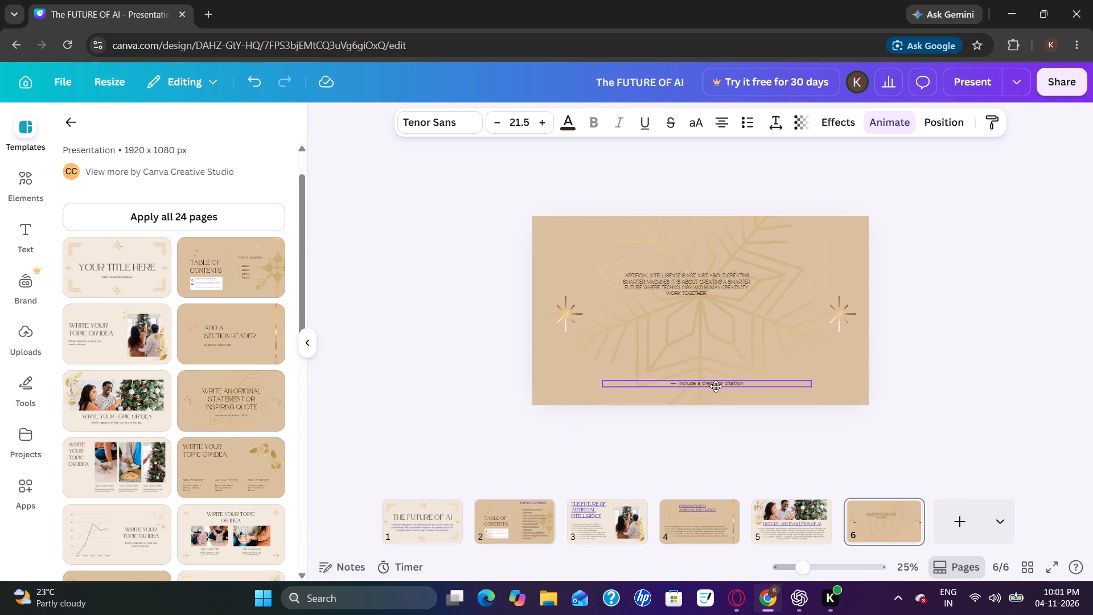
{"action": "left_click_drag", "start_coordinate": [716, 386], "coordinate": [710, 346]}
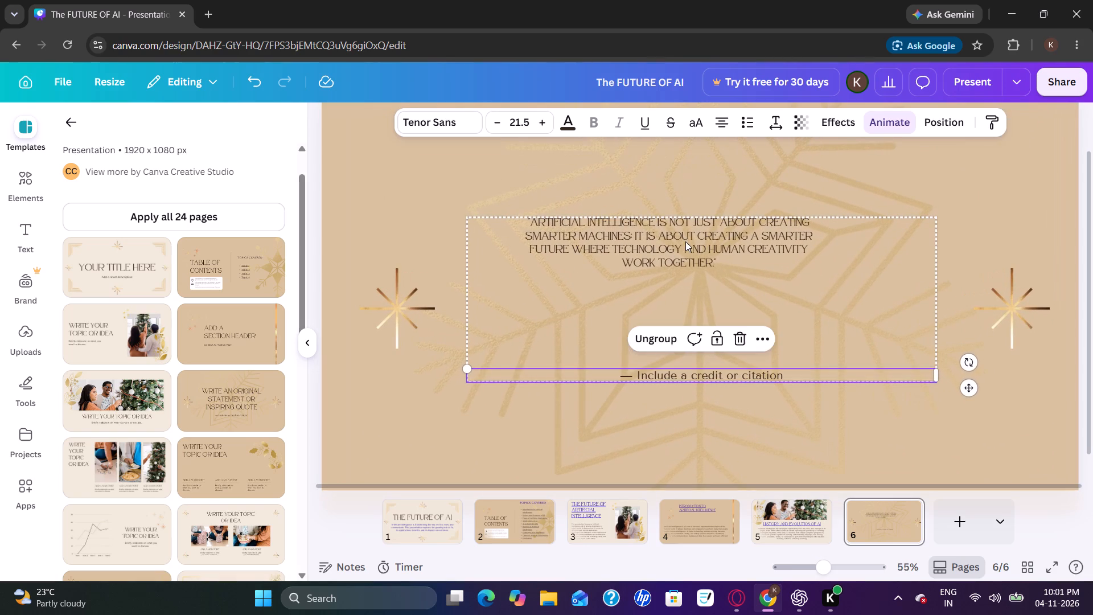
Widen the quote's text box to three lines, enlarge it from its corner, and centre it horizontally in the page's upper half.
{"action": "left_click", "coordinate": [684, 241]}
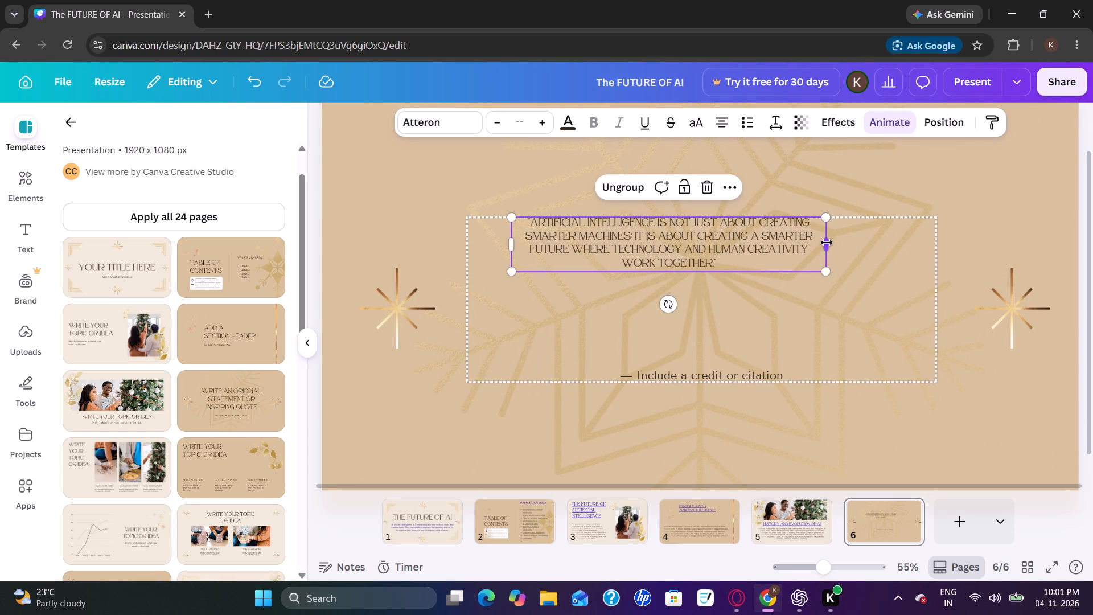
{"action": "left_click_drag", "start_coordinate": [827, 243], "coordinate": [928, 218]}
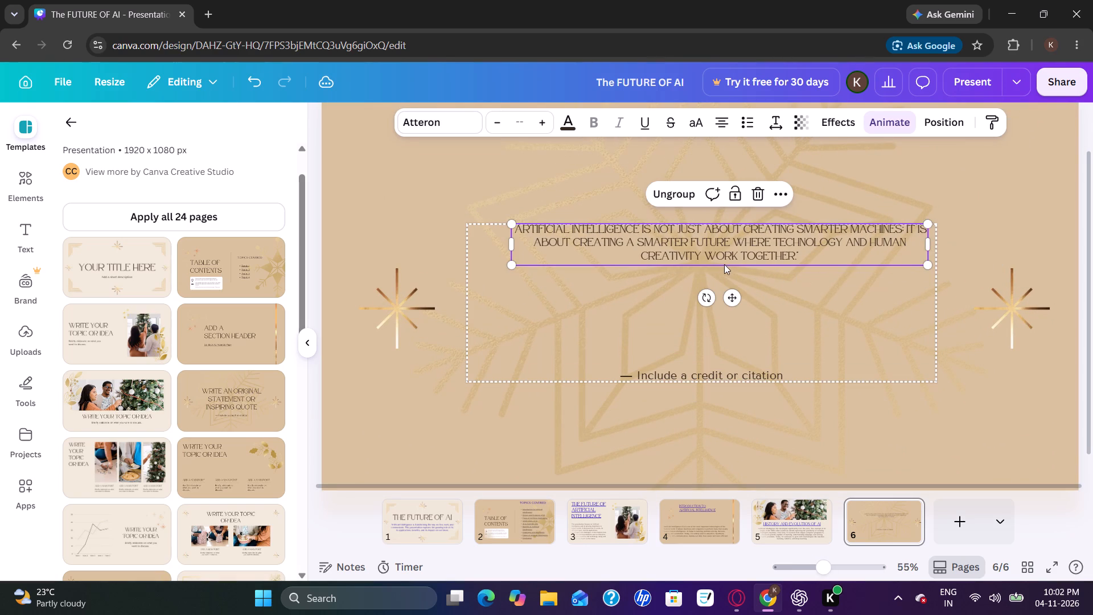
{"action": "left_click", "coordinate": [721, 261]}
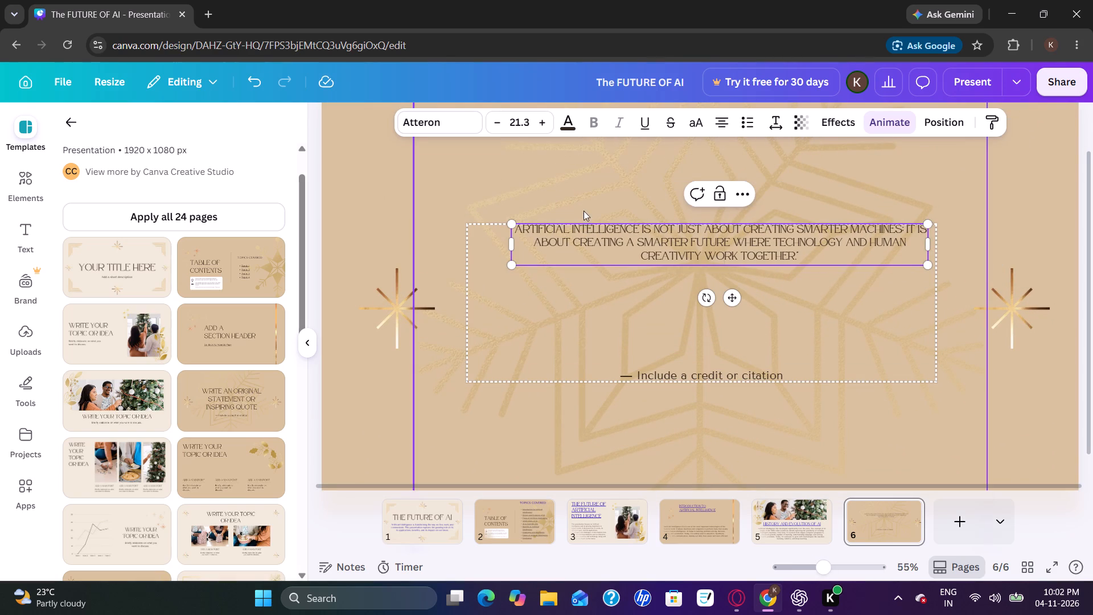
{"action": "left_click_drag", "start_coordinate": [631, 222], "coordinate": [626, 179]}
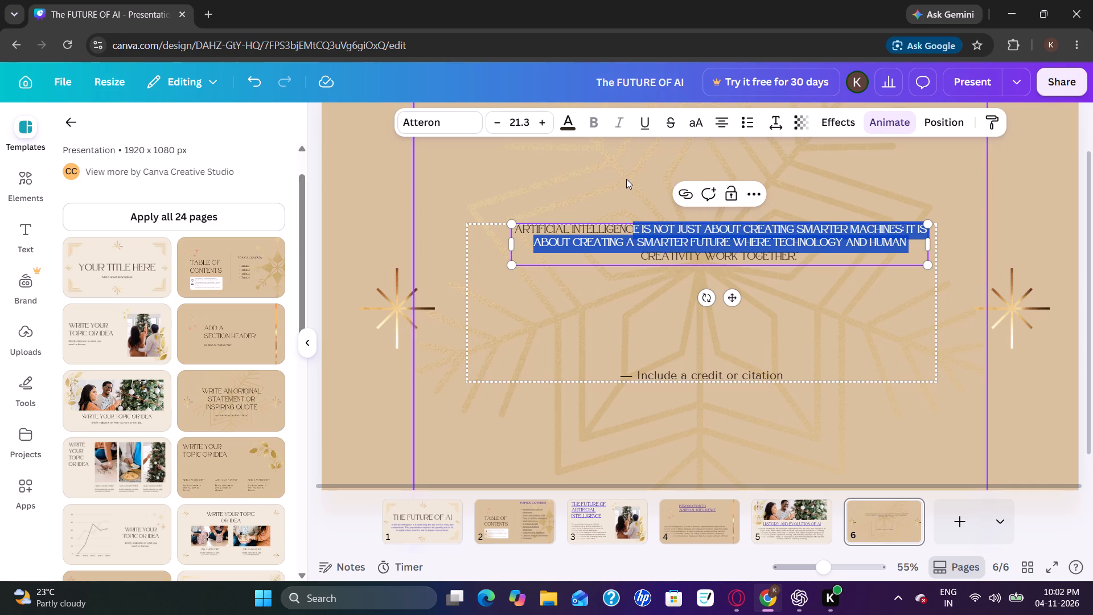
{"action": "left_click", "coordinate": [553, 298]}
{"action": "left_click", "coordinate": [530, 239]}
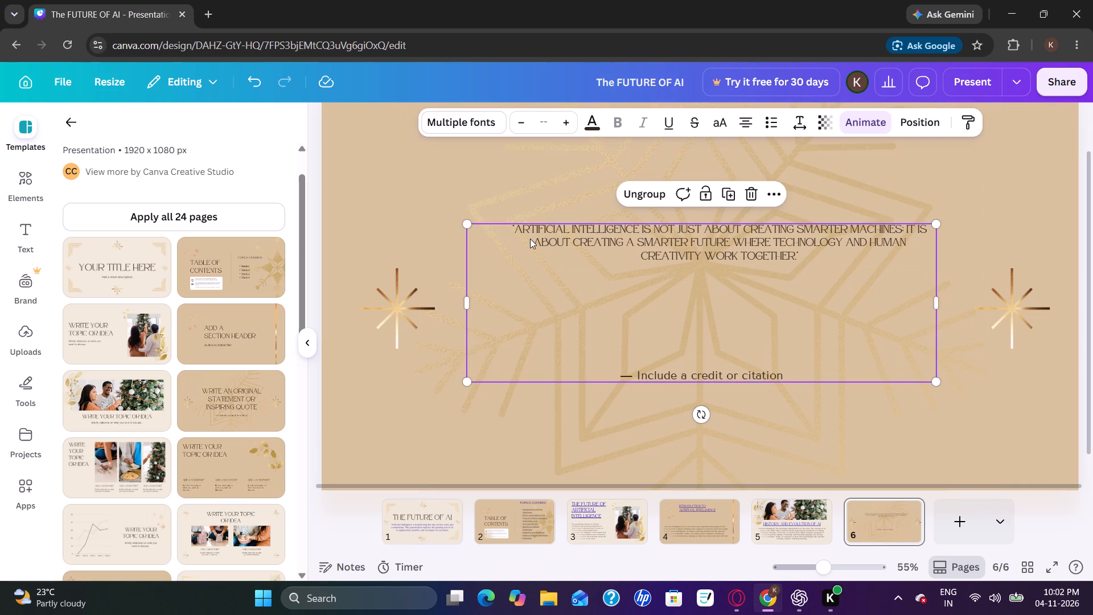
{"action": "left_click", "coordinate": [598, 222]}
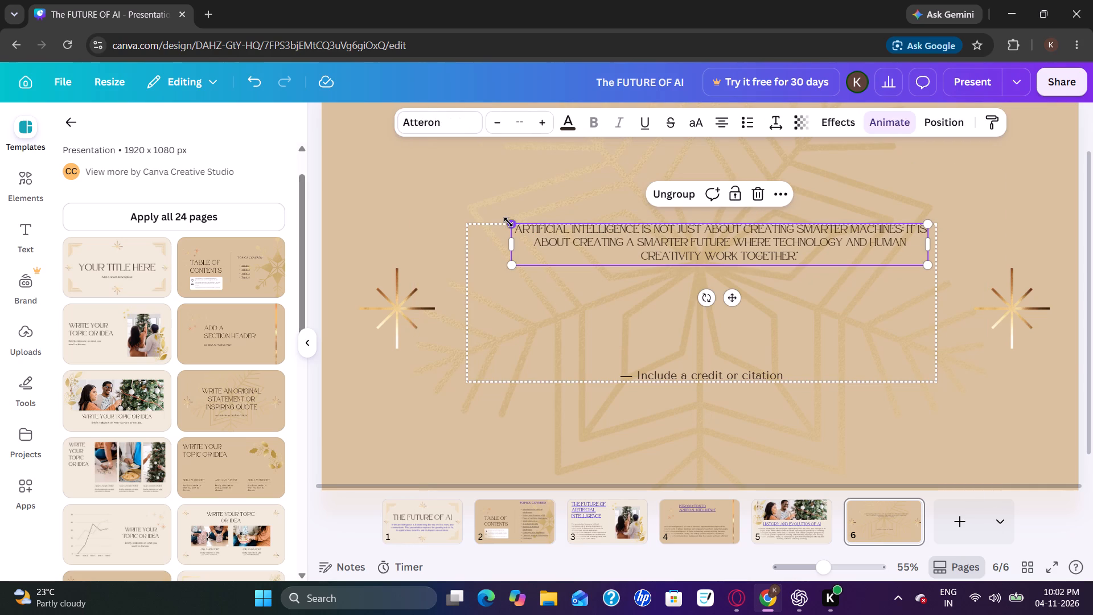
{"action": "left_click_drag", "start_coordinate": [508, 222], "coordinate": [434, 138]}
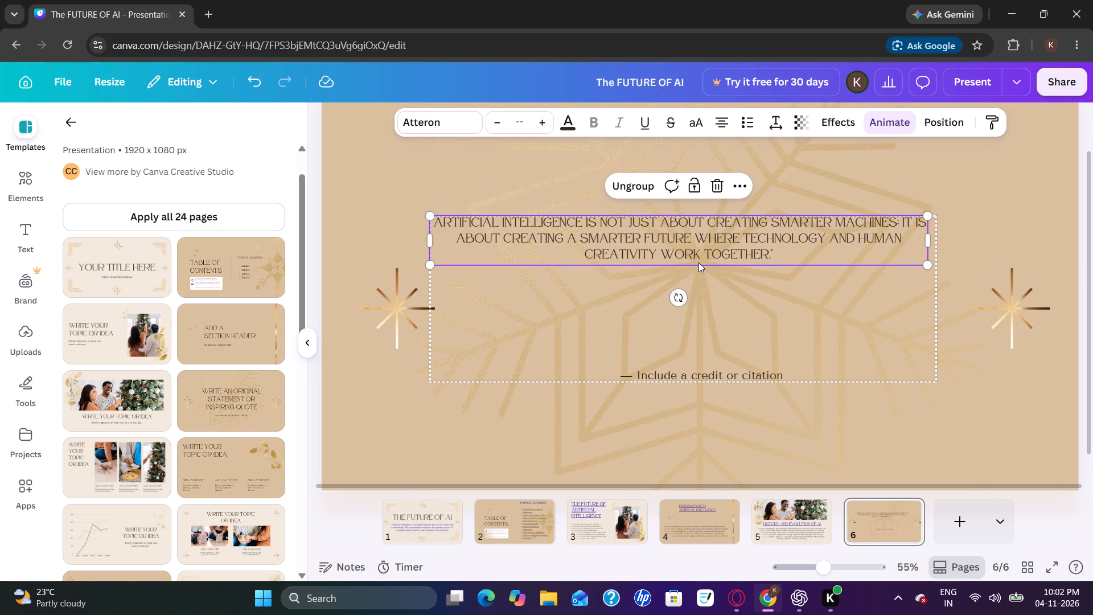
{"action": "left_click_drag", "start_coordinate": [698, 263], "coordinate": [712, 212]}
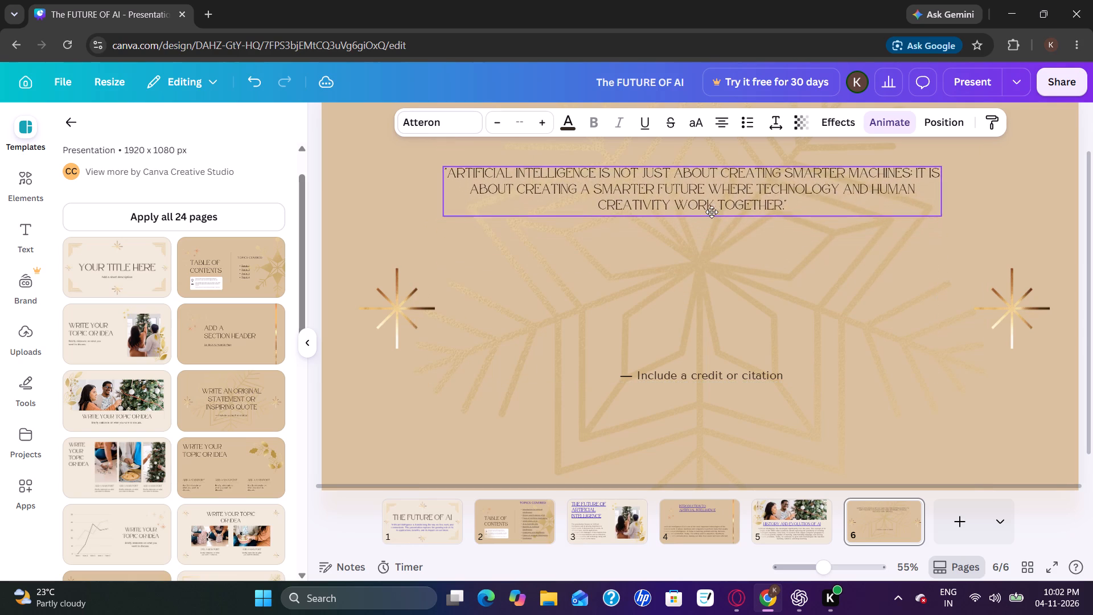
{"action": "left_click_drag", "start_coordinate": [712, 212], "coordinate": [717, 235]}
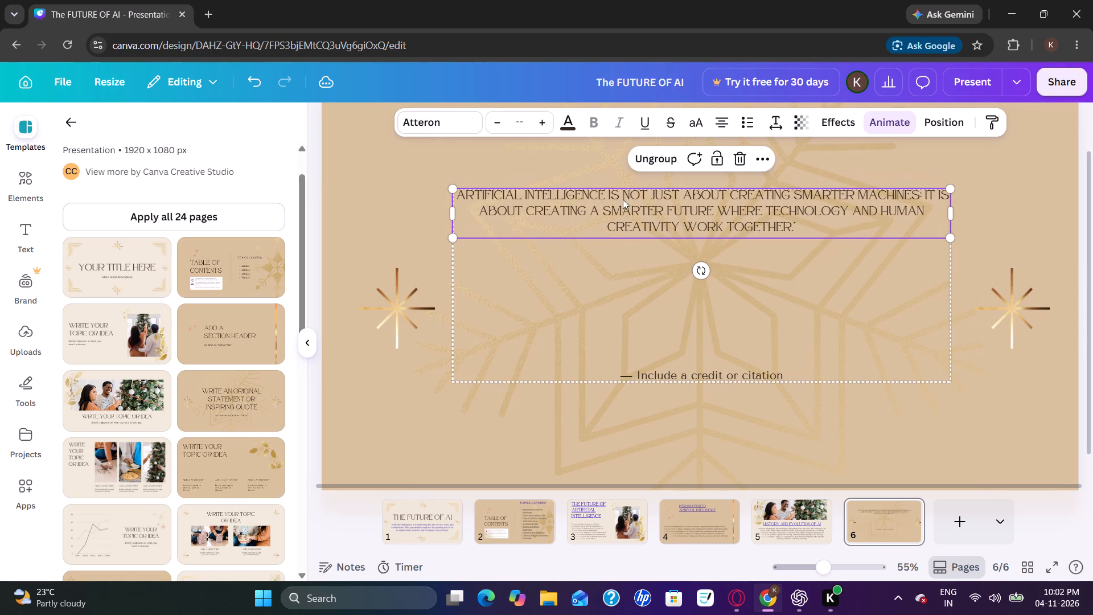
Increase the page 6 quote's font size to 39.5.
{"action": "triple_click", "coordinate": [543, 122]}
{"action": "triple_click", "coordinate": [543, 122]}
{"action": "triple_click", "coordinate": [543, 122]}
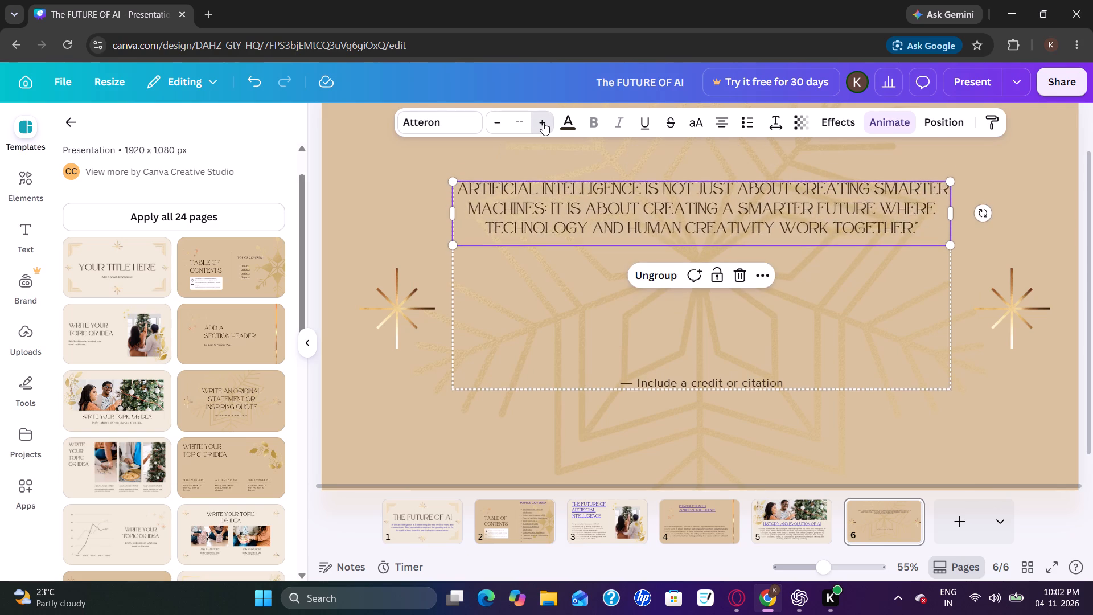
{"action": "triple_click", "coordinate": [543, 122]}
{"action": "double_click", "coordinate": [543, 122]}
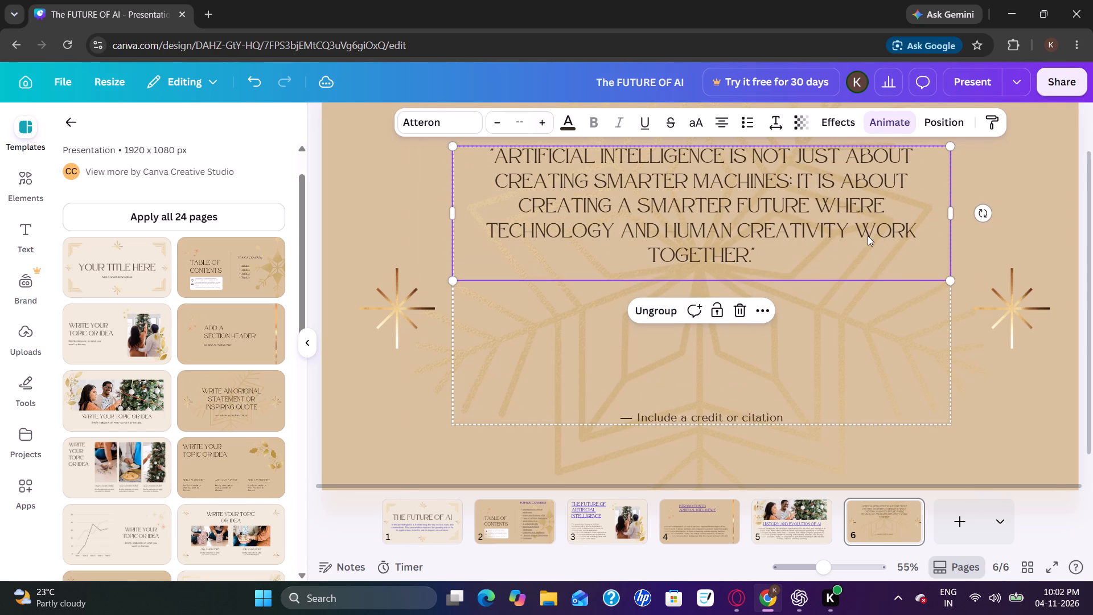
{"action": "left_click", "coordinate": [798, 260]}
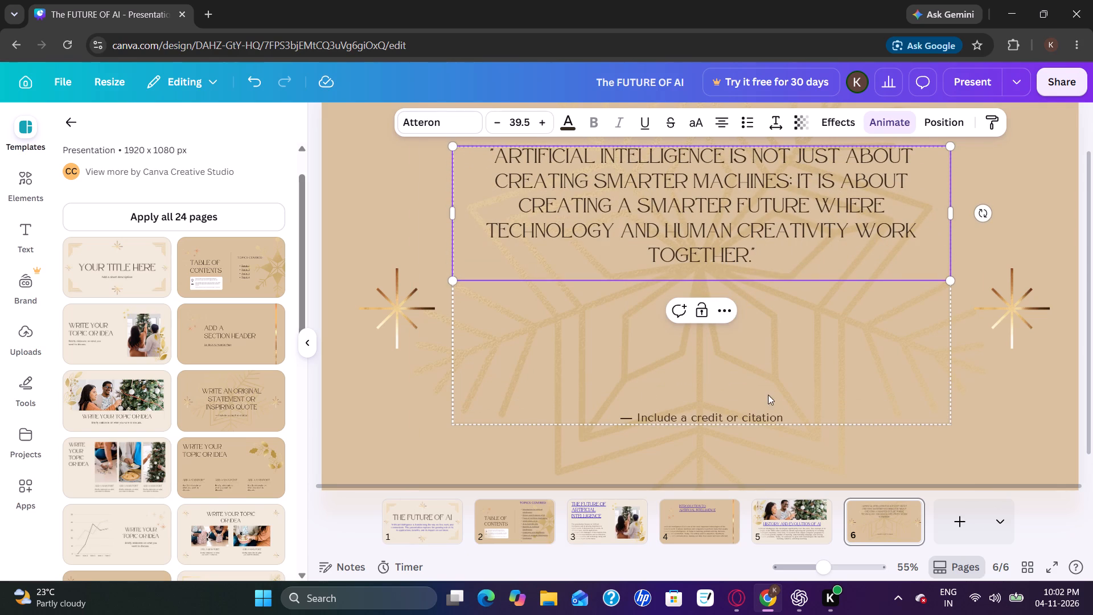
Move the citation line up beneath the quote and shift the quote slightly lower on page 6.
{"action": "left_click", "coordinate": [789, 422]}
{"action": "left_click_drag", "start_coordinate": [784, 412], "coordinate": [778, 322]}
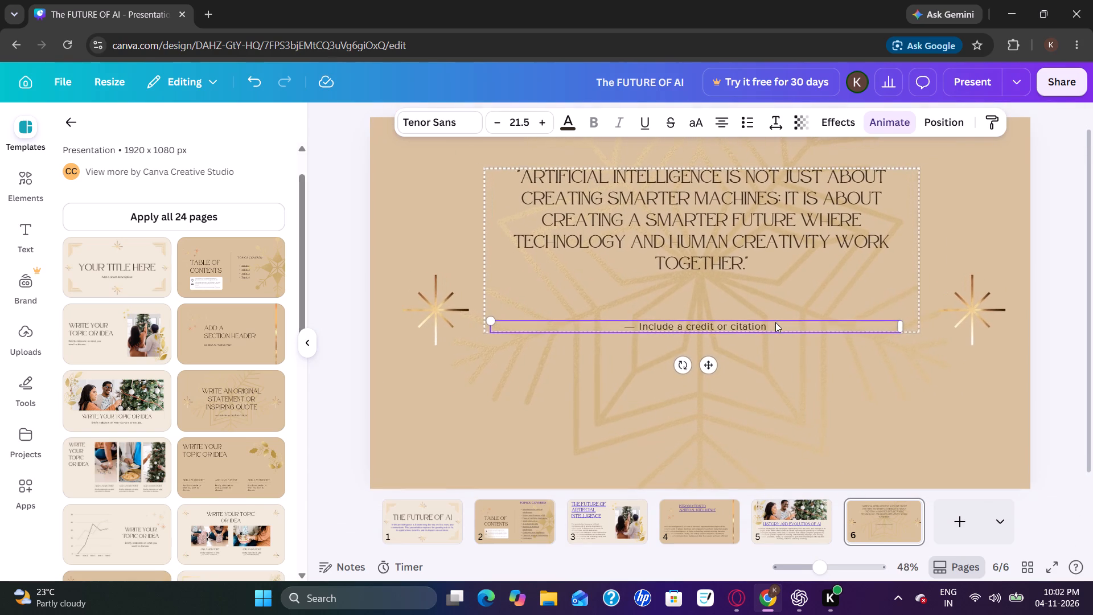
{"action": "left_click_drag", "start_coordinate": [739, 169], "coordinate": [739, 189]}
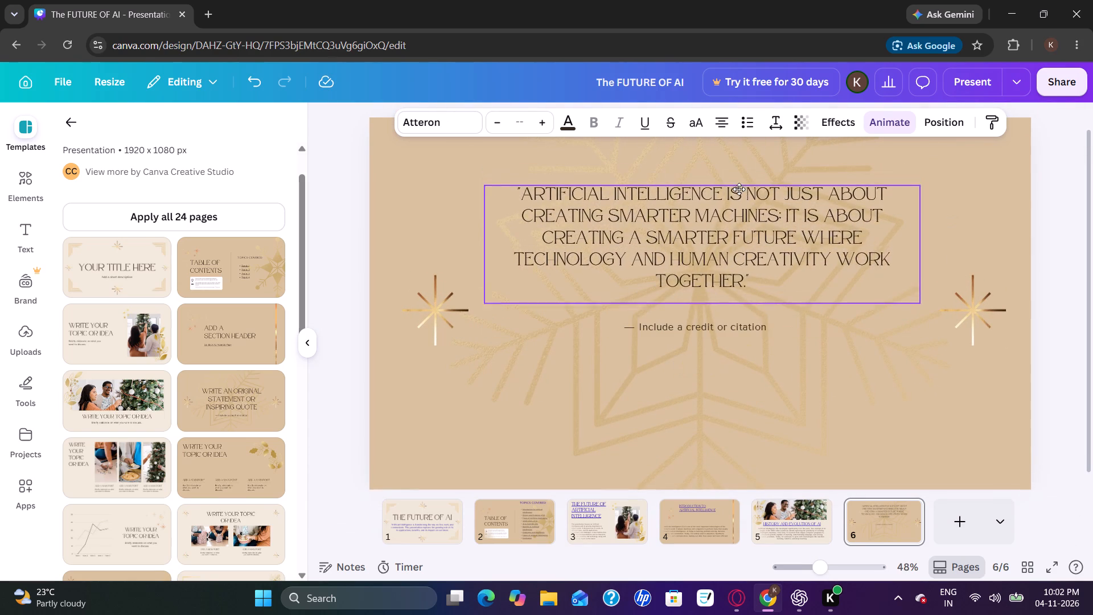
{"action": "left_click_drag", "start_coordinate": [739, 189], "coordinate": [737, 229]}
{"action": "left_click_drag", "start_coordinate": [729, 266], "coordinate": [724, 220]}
Move the citation line down, centred well below the quote and lower than the gold stars.
{"action": "left_click", "coordinate": [779, 328]}
{"action": "left_click", "coordinate": [779, 328]}
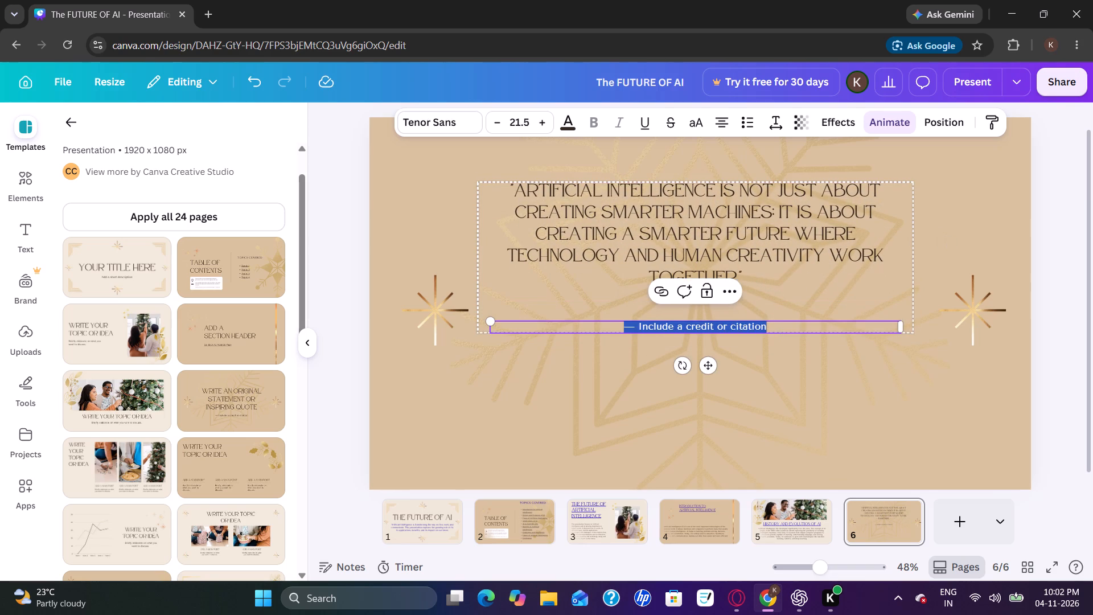
{"action": "left_click_drag", "start_coordinate": [779, 328], "coordinate": [775, 354]}
{"action": "left_click", "coordinate": [778, 325]}
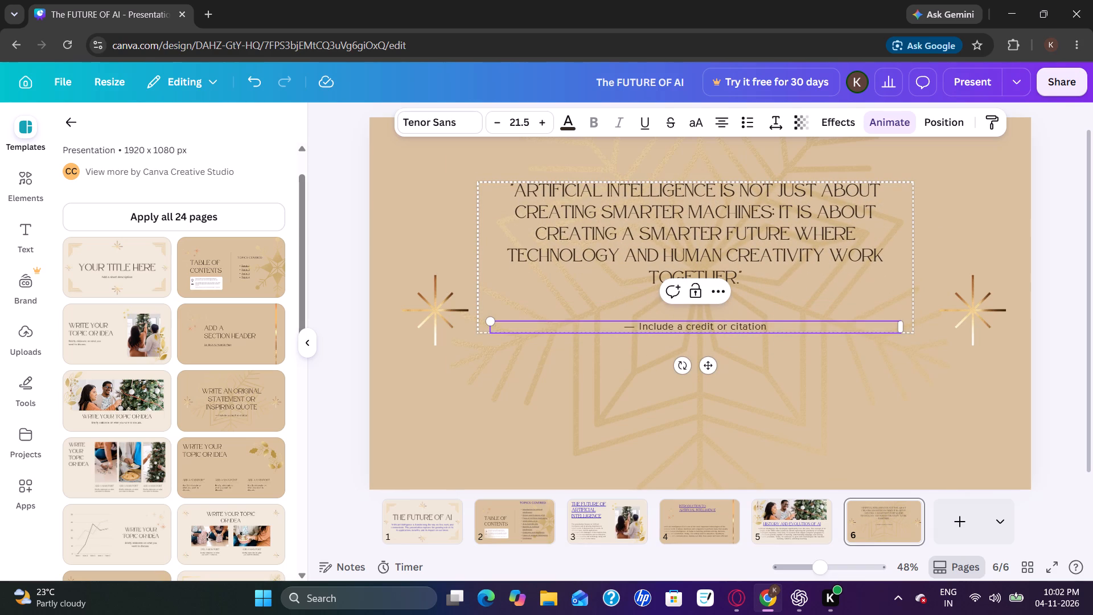
{"action": "left_click", "coordinate": [810, 360]}
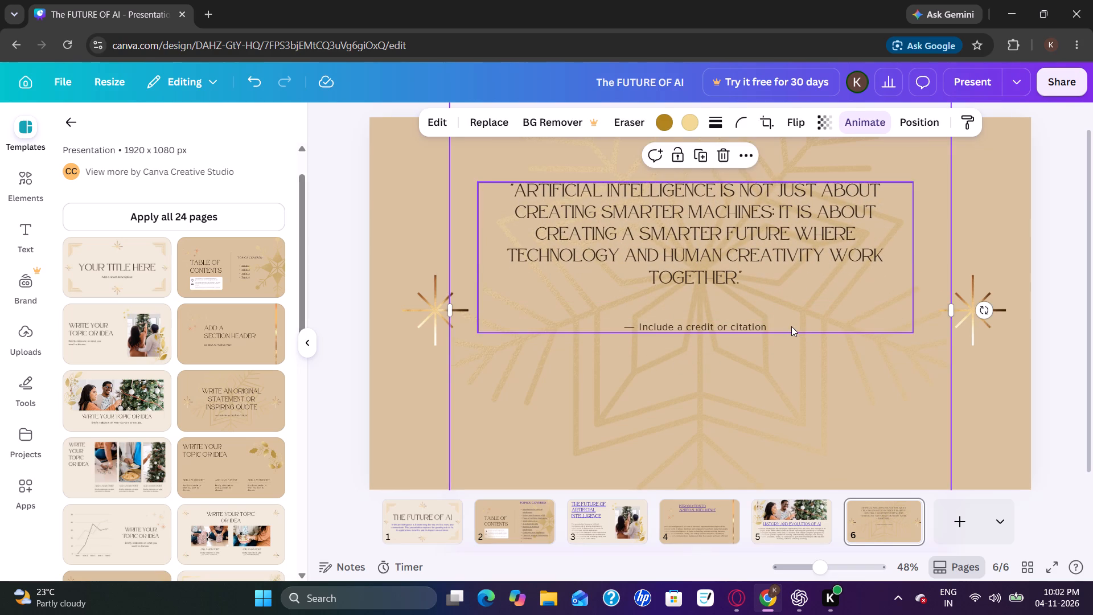
{"action": "left_click", "coordinate": [791, 326]}
{"action": "left_click", "coordinate": [791, 326]}
{"action": "left_click_drag", "start_coordinate": [791, 326], "coordinate": [786, 370]}
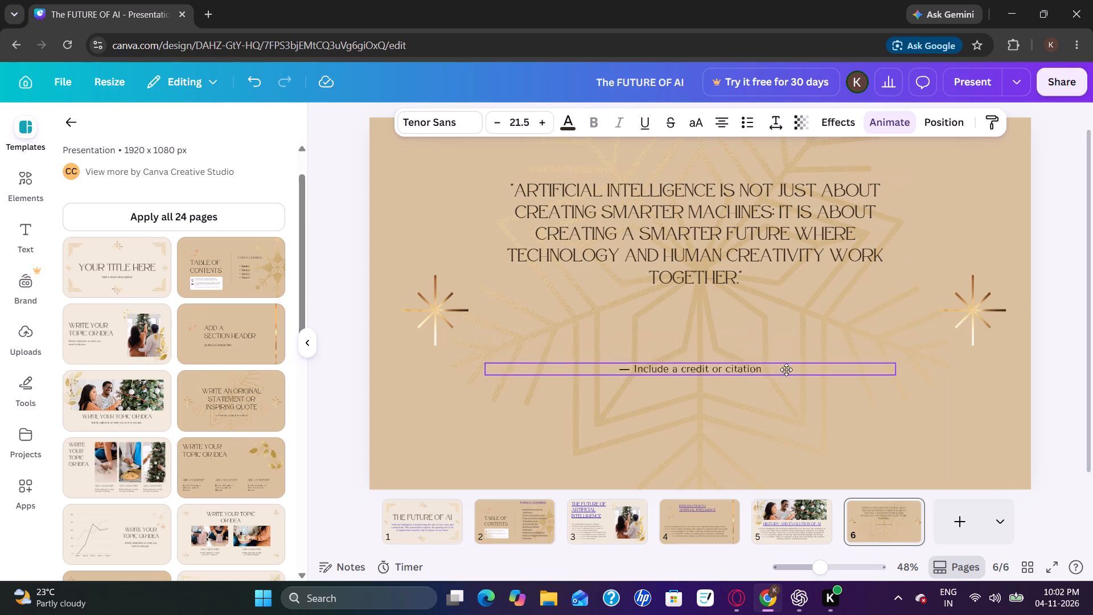
{"action": "left_click_drag", "start_coordinate": [786, 370], "coordinate": [786, 399]}
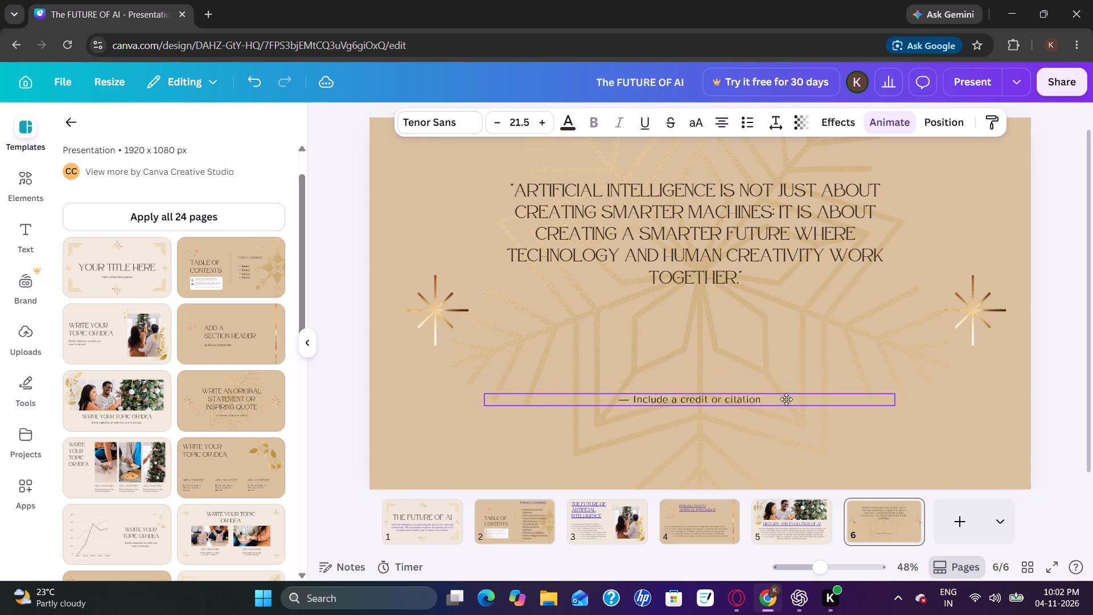
{"action": "left_click_drag", "start_coordinate": [786, 399], "coordinate": [789, 399]}
Move the page 6 quote down so it sits between the two gold stars, just above the citation line.
{"action": "left_click", "coordinate": [733, 238]}
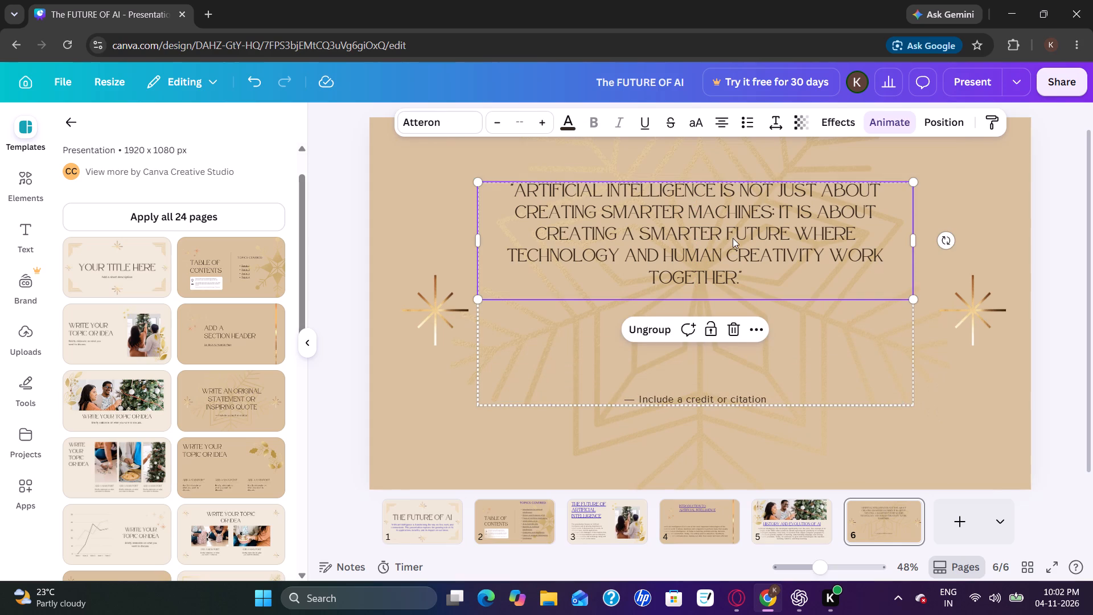
{"action": "left_click_drag", "start_coordinate": [733, 238], "coordinate": [738, 305]}
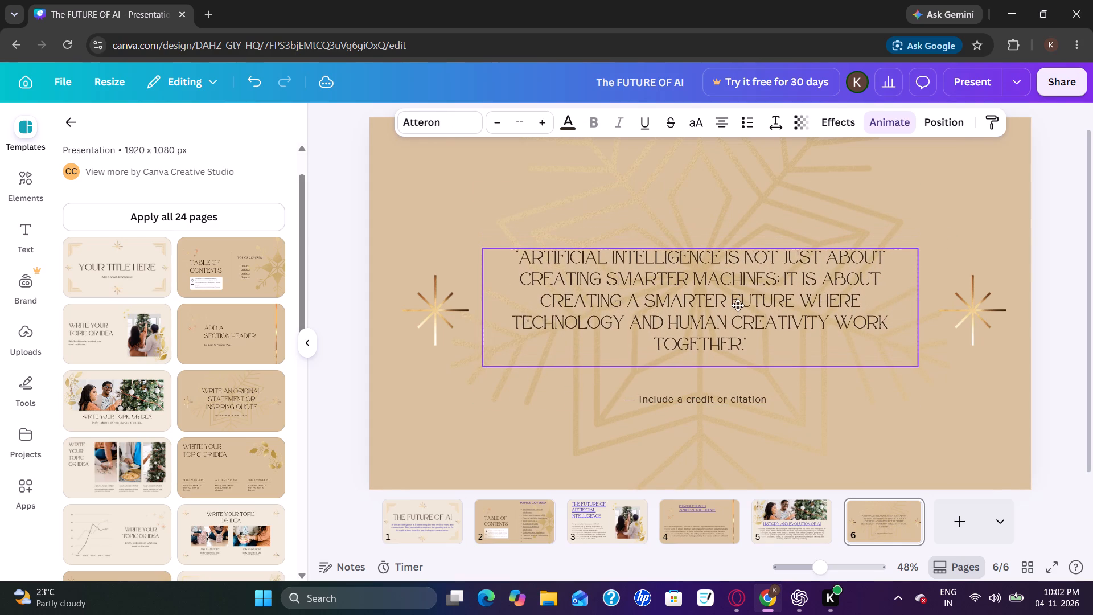
{"action": "left_click", "coordinate": [749, 403]}
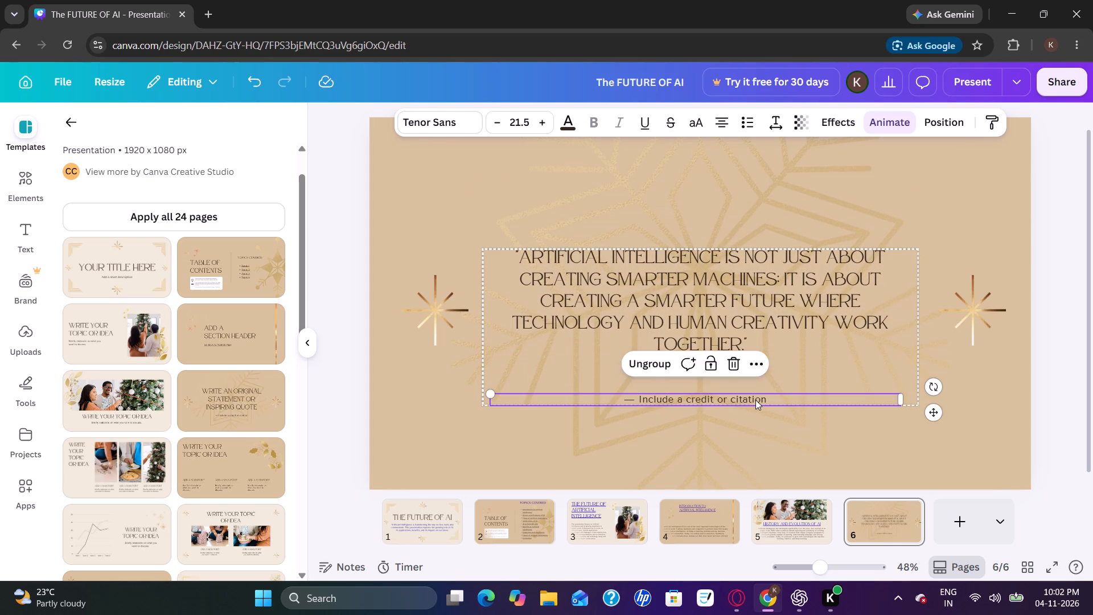
{"action": "left_click", "coordinate": [755, 400]}
{"action": "key", "text": "BackSpace"}
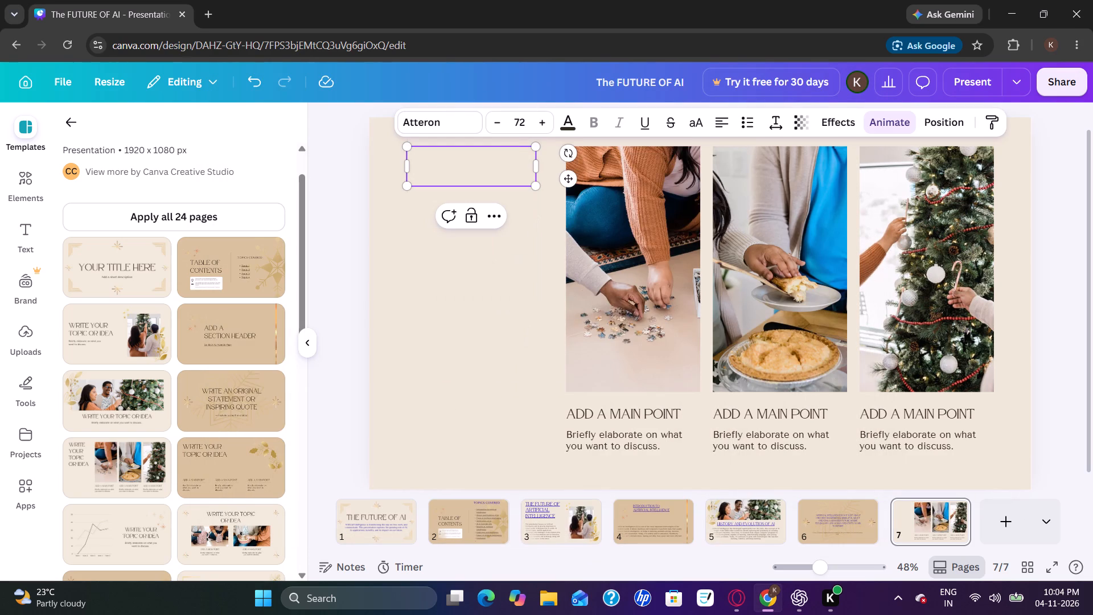
{"action": "type", "text": "TYPES OF"}
{"action": "key", "text": "space"}
{"action": "key", "text": "a"}
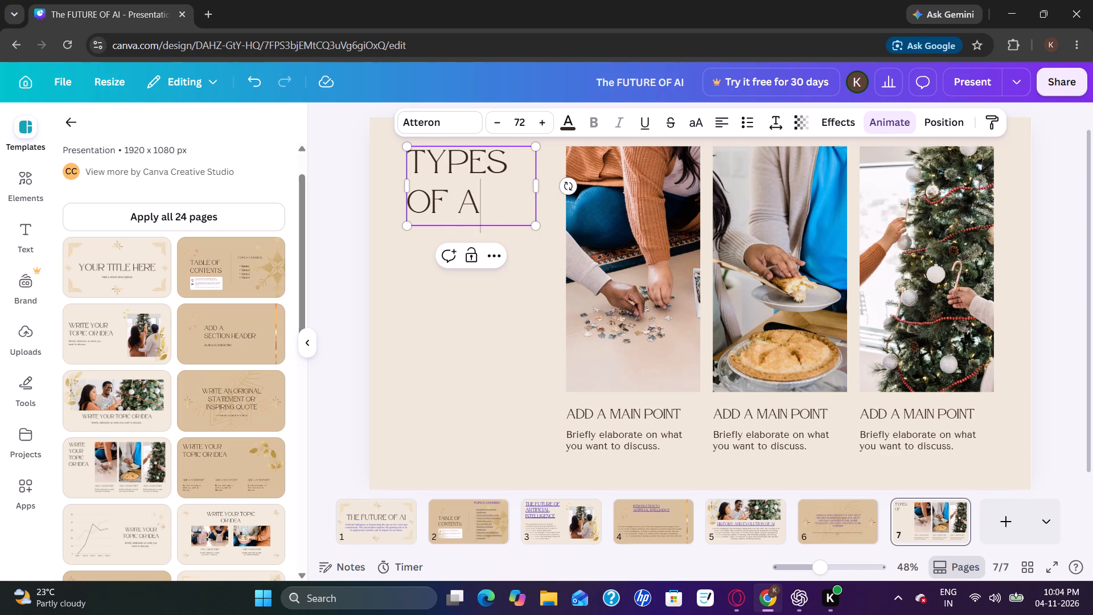
{"action": "type", "text": "RTIFICIAL INTELLIGENCE"}
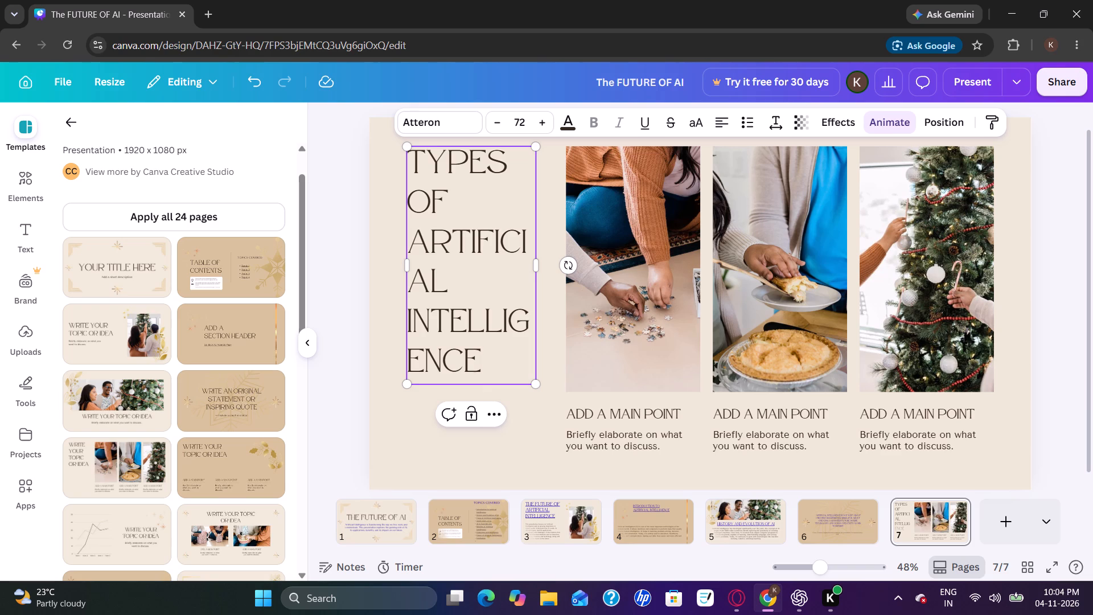
Widen the page 7 title box on both sides, out to the page's left edge, and set its font size to 80.
{"action": "left_click_drag", "start_coordinate": [537, 270], "coordinate": [555, 282]}
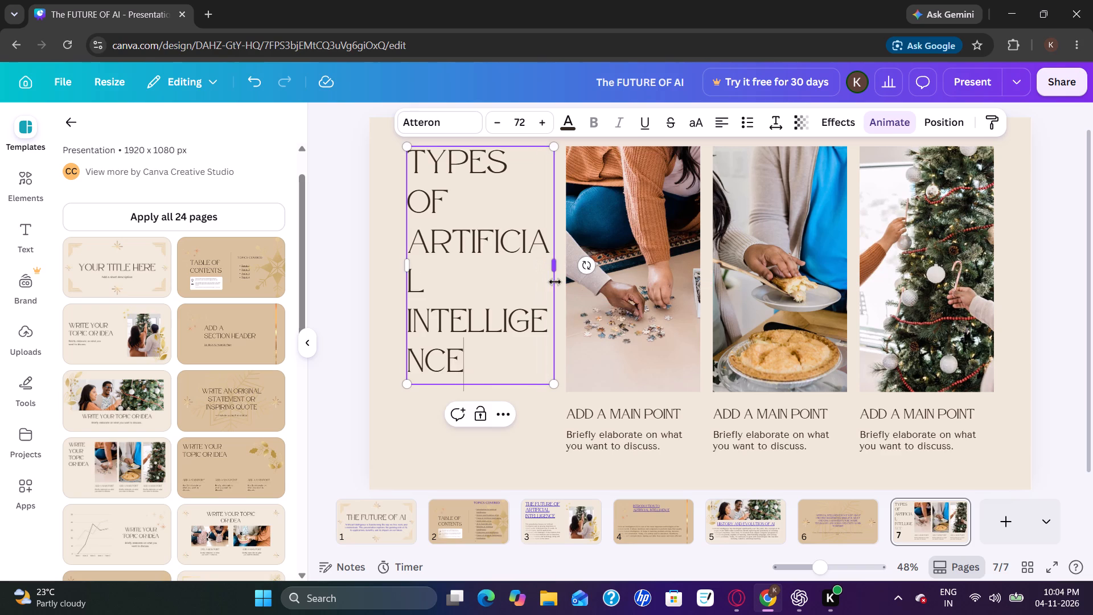
{"action": "left_click_drag", "start_coordinate": [404, 270], "coordinate": [387, 276]}
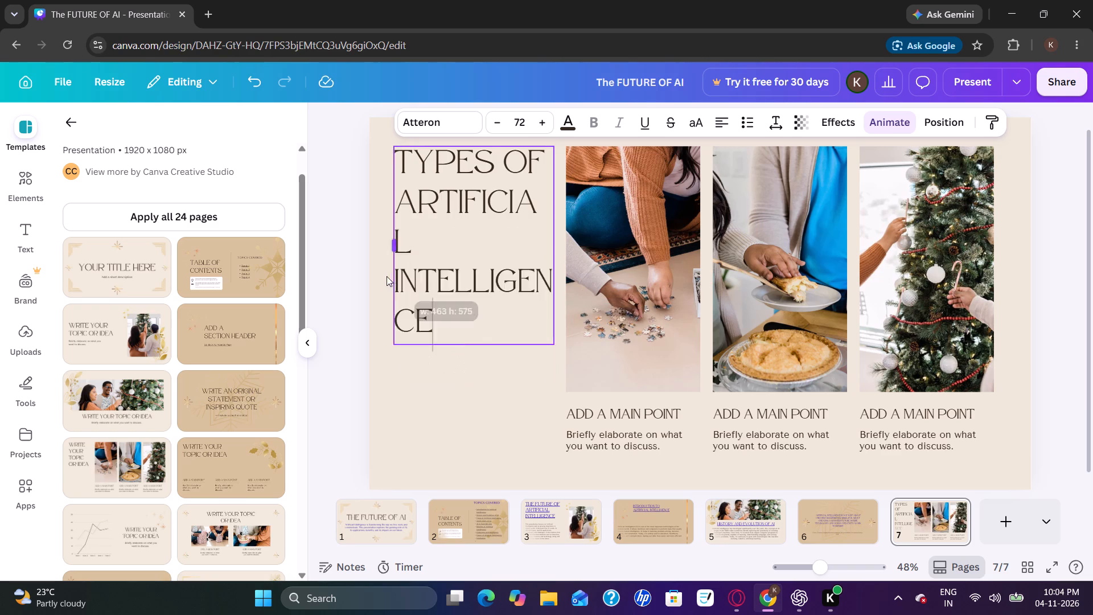
{"action": "left_click_drag", "start_coordinate": [387, 276], "coordinate": [387, 280]}
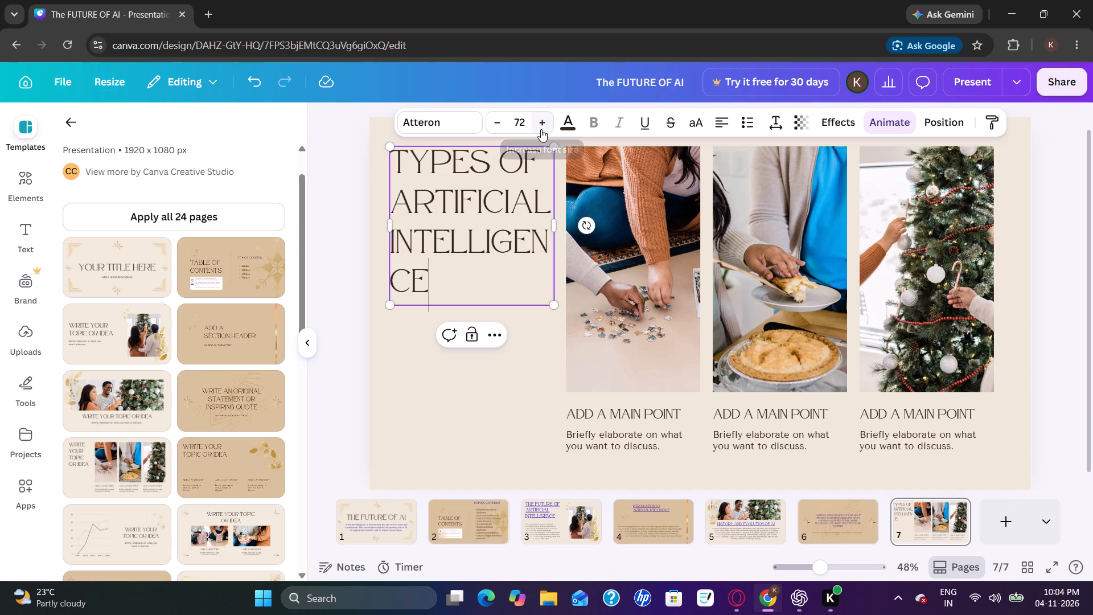
{"action": "double_click", "coordinate": [541, 129]}
{"action": "left_click_drag", "start_coordinate": [541, 129], "coordinate": [539, 117]}
{"action": "triple_click", "coordinate": [539, 117]}
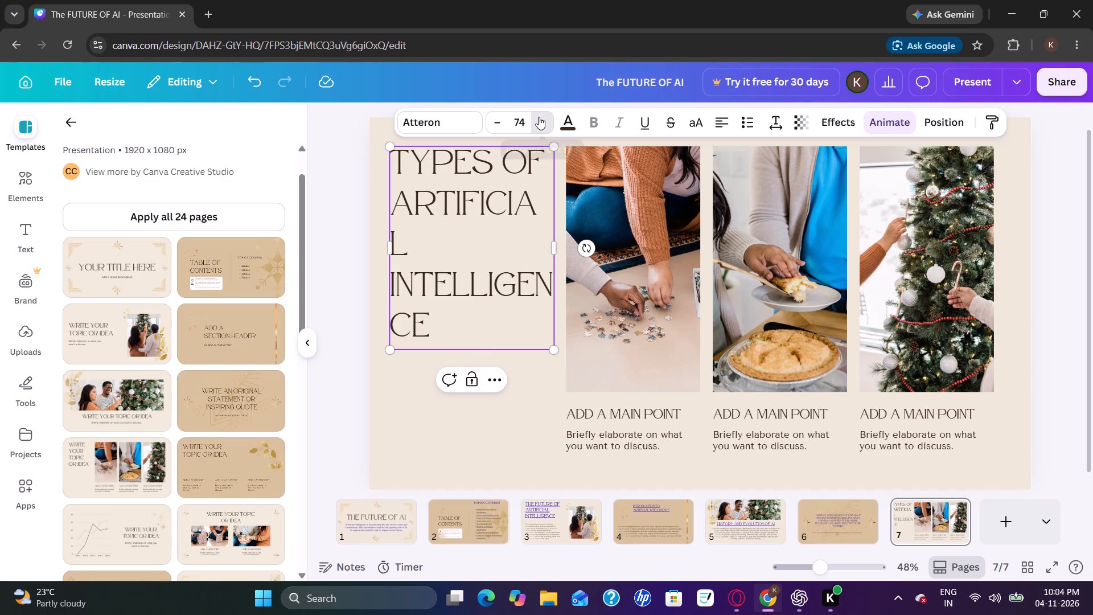
{"action": "triple_click", "coordinate": [539, 117]}
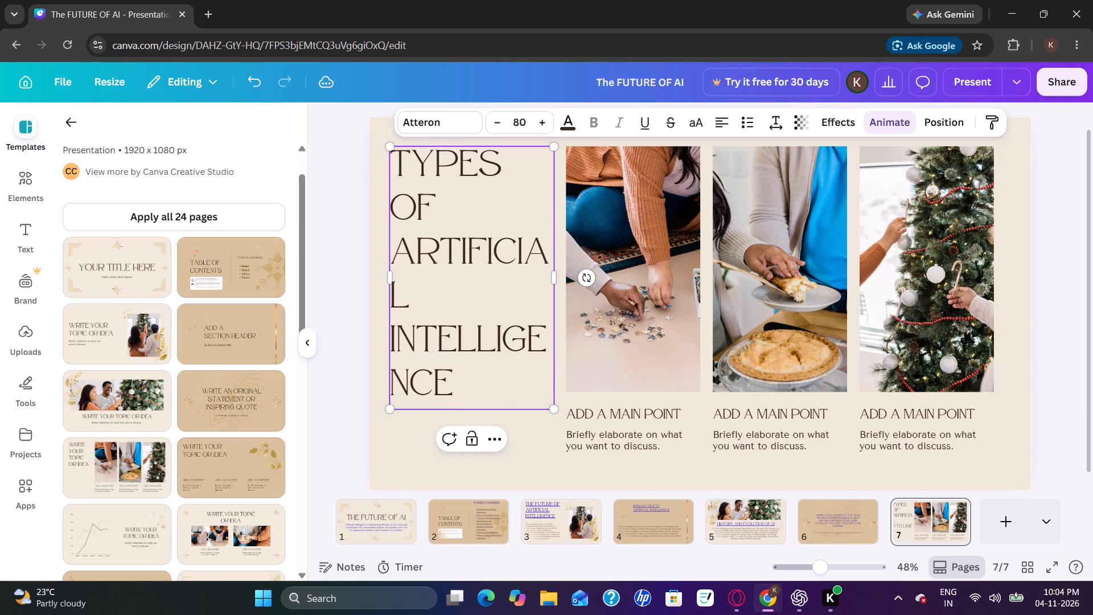
{"action": "left_click_drag", "start_coordinate": [387, 277], "coordinate": [373, 289]}
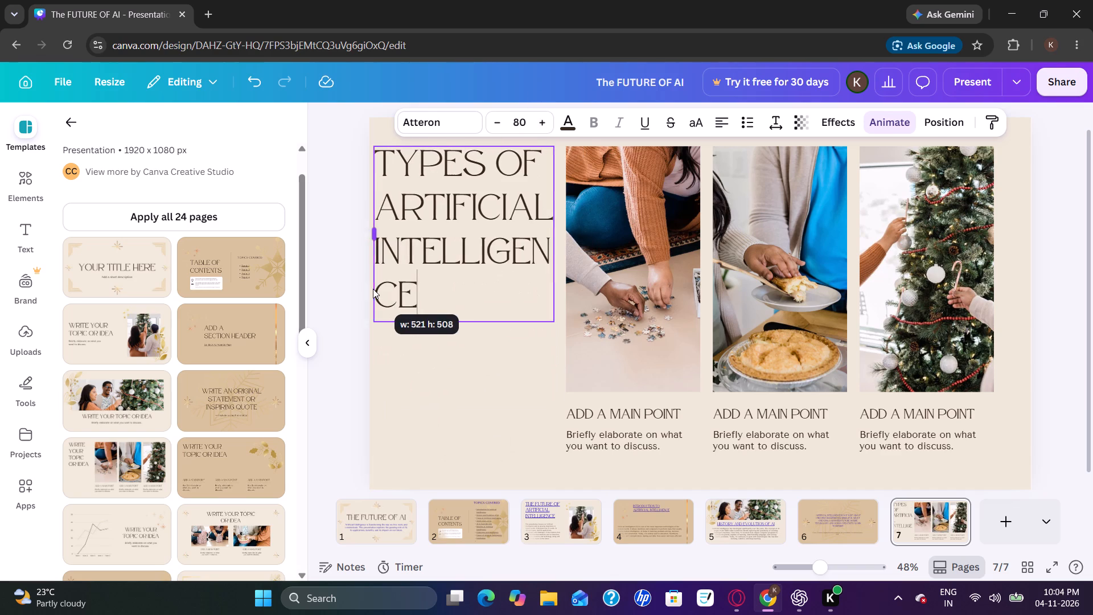
{"action": "left_click_drag", "start_coordinate": [373, 289], "coordinate": [369, 293]}
Insert a line break after "TYPES OF" and another after "ARTIFICIAL" to space out the page 7 title lines.
{"action": "left_click", "coordinate": [536, 179]}
{"action": "key", "text": "Return"}
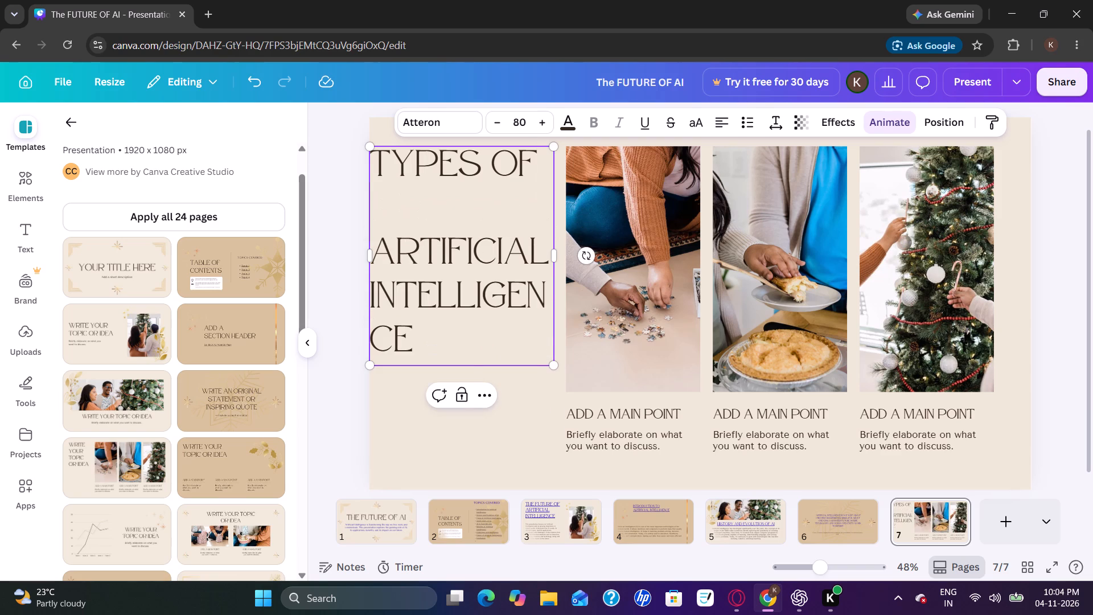
{"action": "left_click", "coordinate": [544, 245]}
{"action": "key", "text": "Return"}
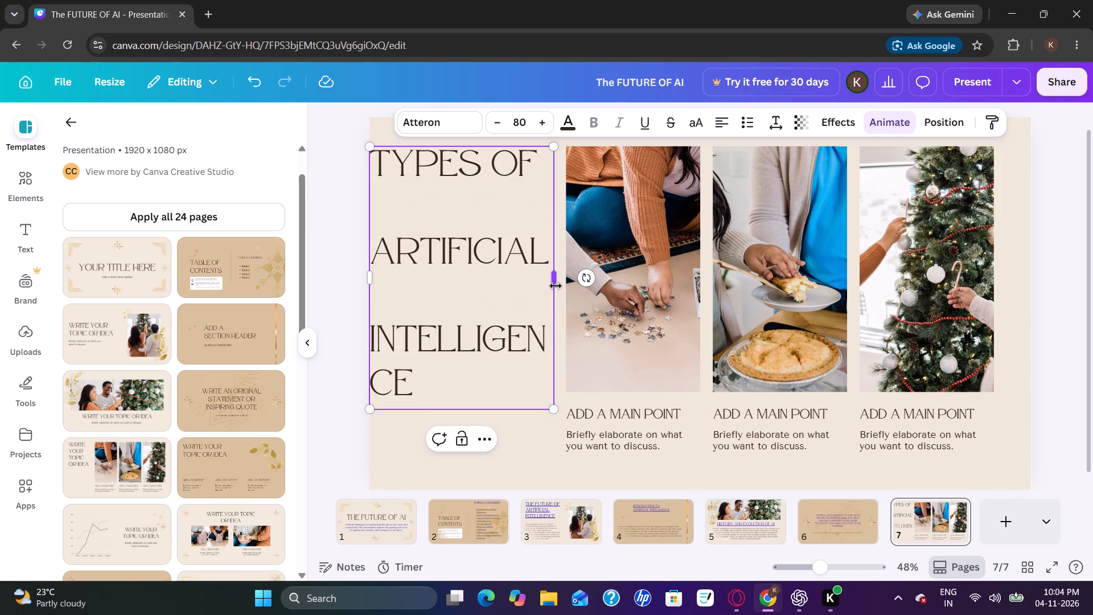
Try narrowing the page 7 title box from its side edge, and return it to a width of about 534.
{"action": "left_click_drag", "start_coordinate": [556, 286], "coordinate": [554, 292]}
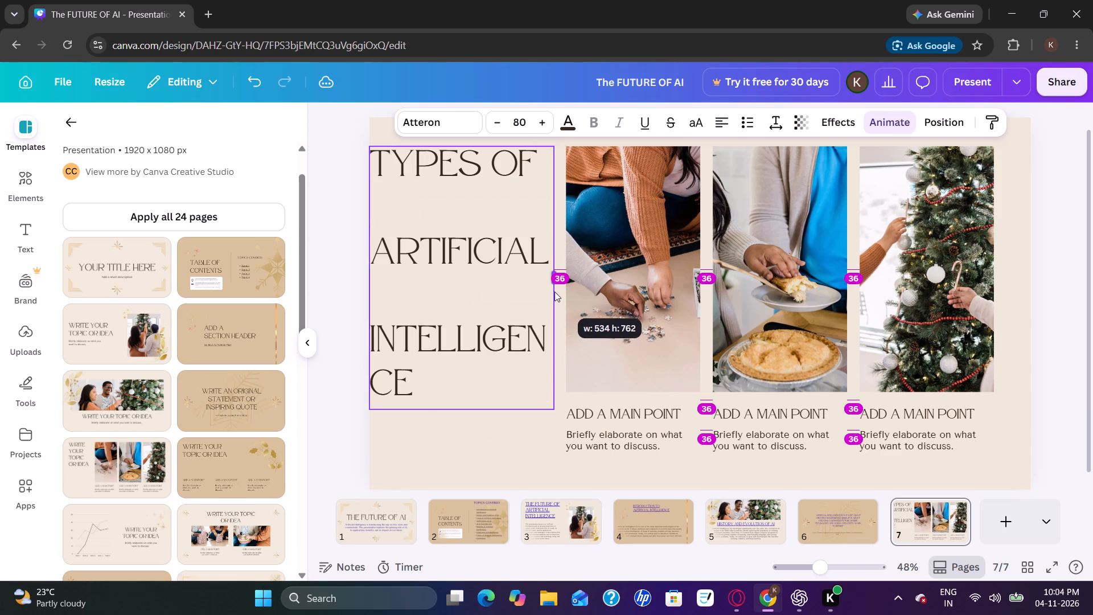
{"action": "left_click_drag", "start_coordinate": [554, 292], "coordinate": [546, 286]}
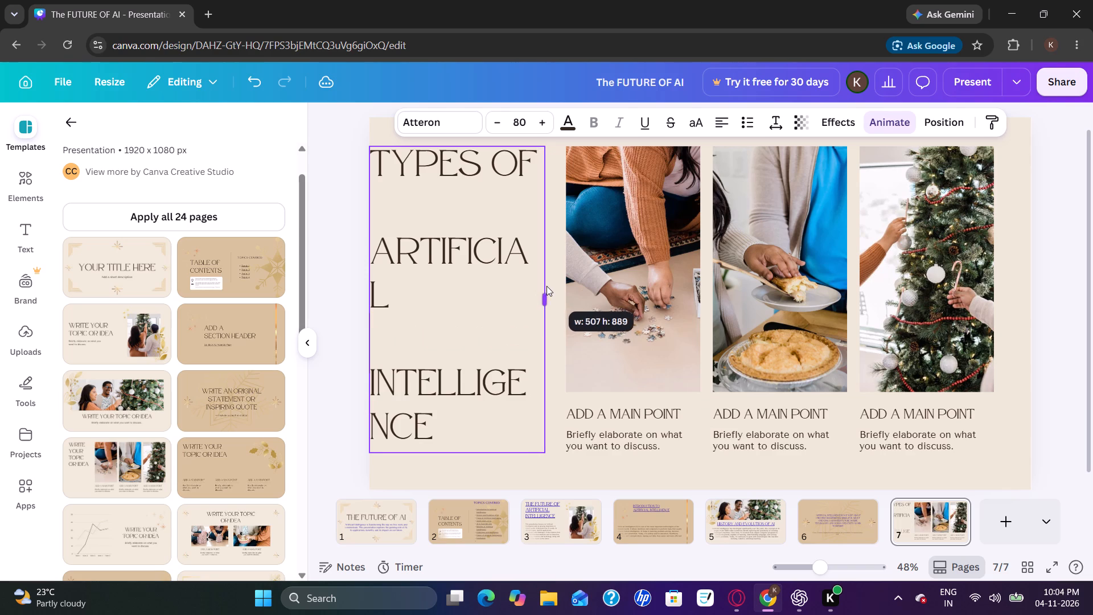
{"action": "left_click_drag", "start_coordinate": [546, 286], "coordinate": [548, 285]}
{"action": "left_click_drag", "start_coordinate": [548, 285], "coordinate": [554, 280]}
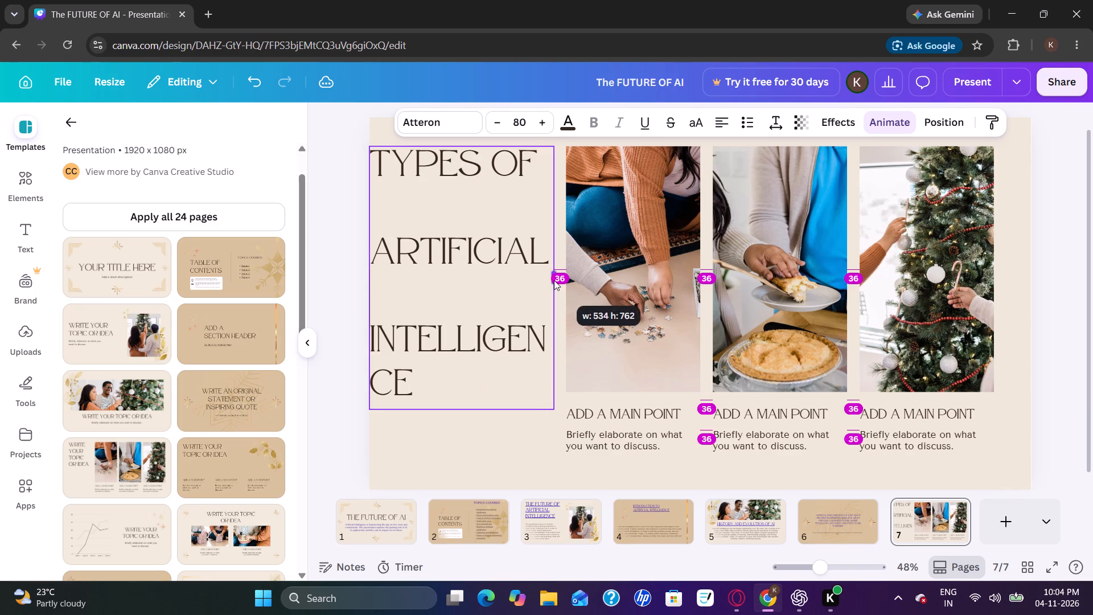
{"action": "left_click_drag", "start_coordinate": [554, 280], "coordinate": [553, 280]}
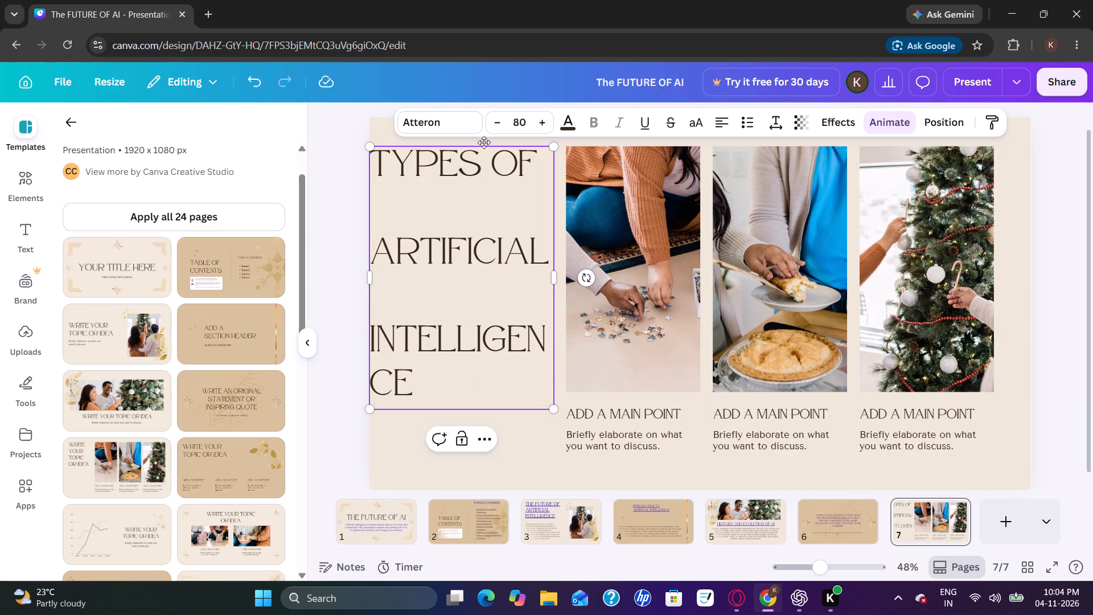
Move the page 7 title box straight down so it sits lower beside the photos.
{"action": "left_click_drag", "start_coordinate": [484, 141], "coordinate": [482, 180]}
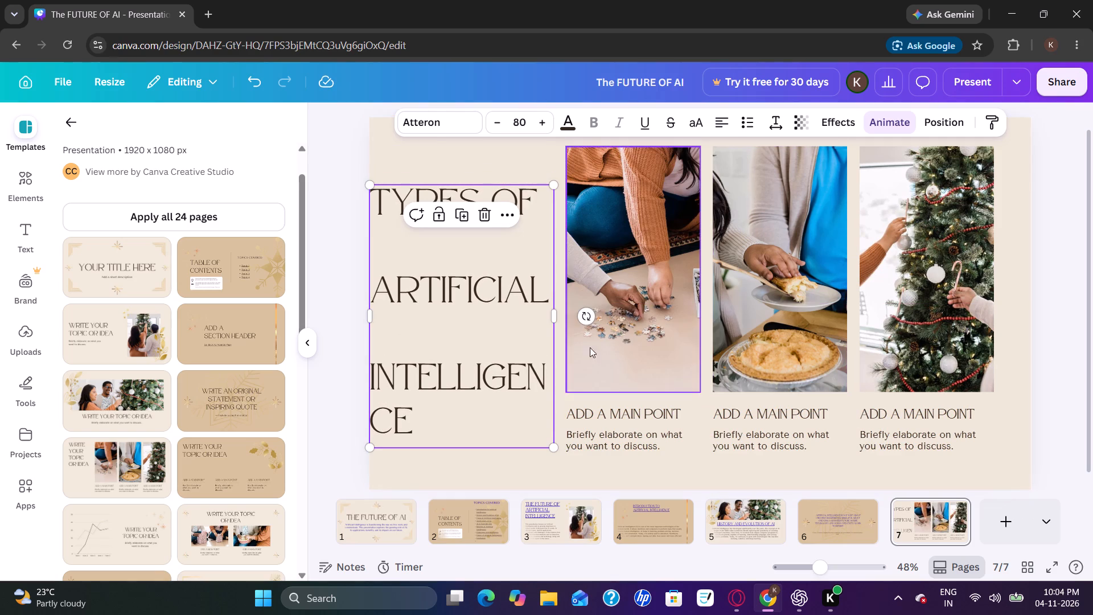
{"action": "left_click", "coordinate": [1025, 266]}
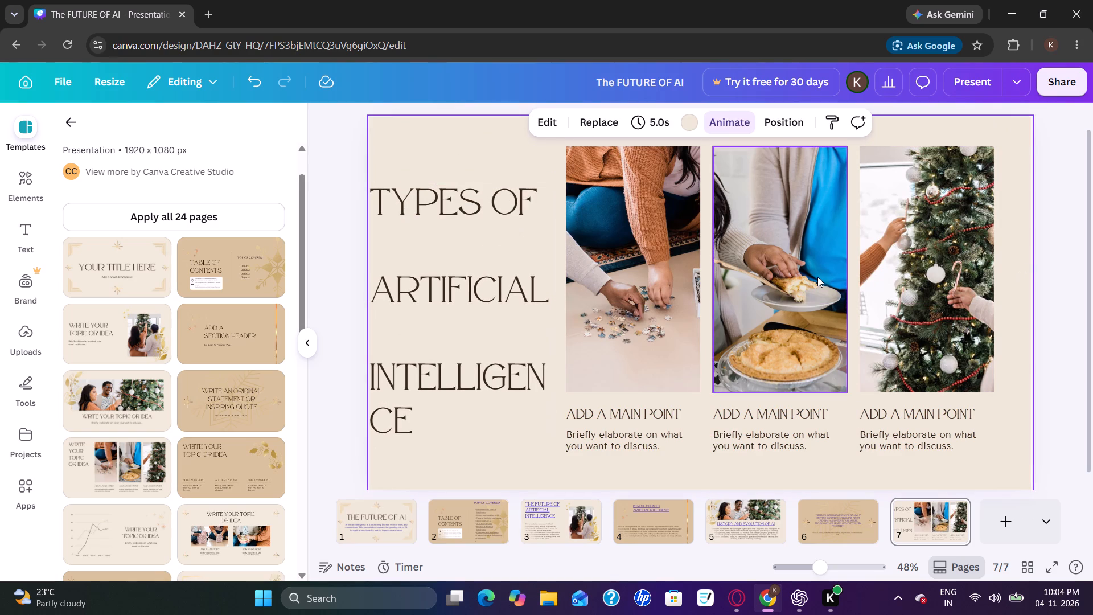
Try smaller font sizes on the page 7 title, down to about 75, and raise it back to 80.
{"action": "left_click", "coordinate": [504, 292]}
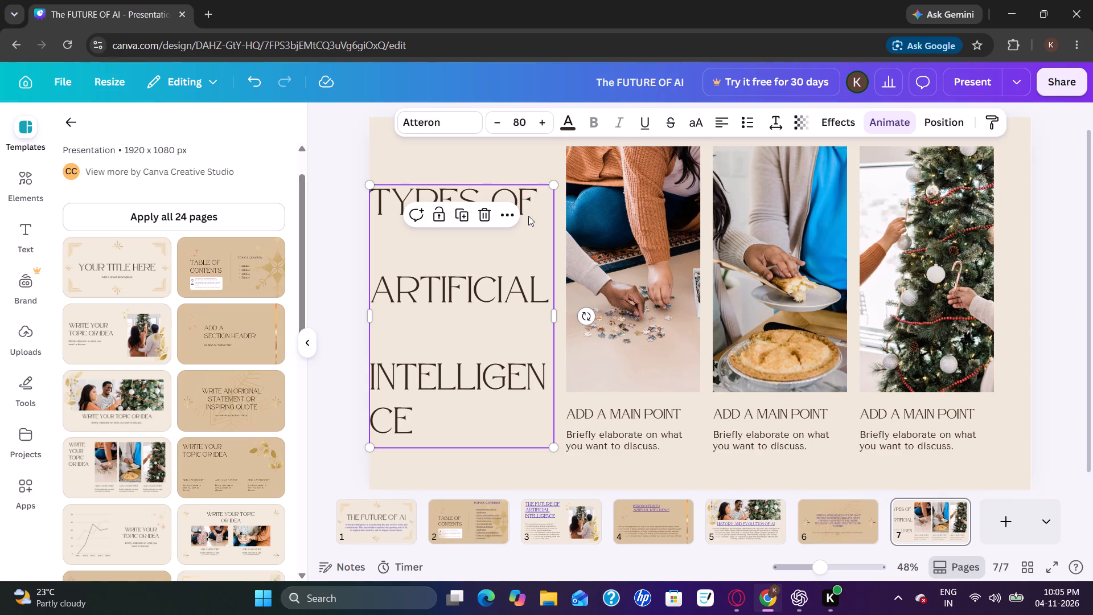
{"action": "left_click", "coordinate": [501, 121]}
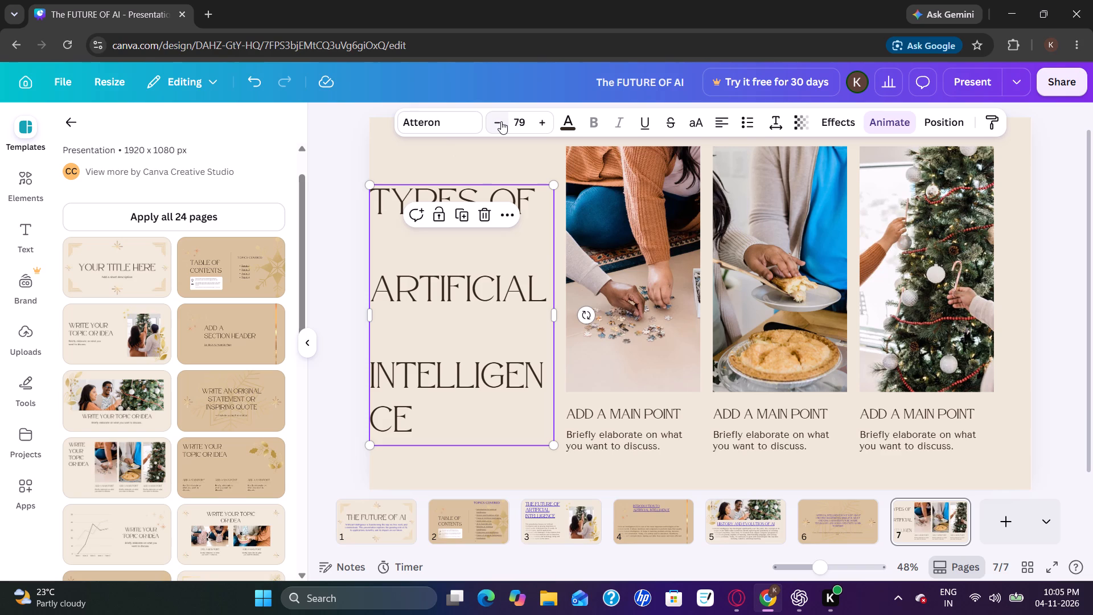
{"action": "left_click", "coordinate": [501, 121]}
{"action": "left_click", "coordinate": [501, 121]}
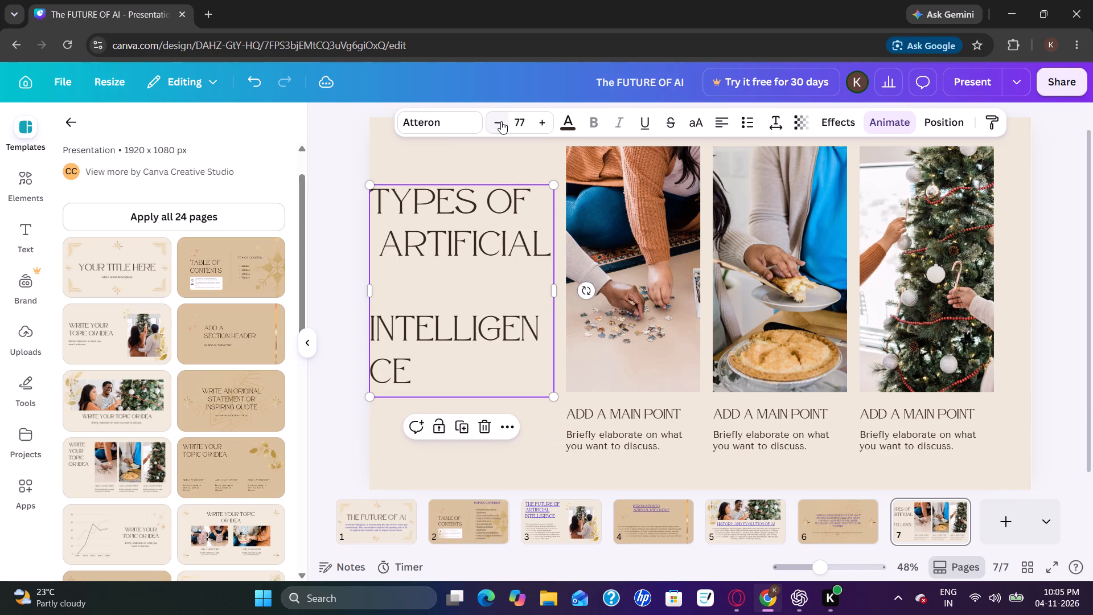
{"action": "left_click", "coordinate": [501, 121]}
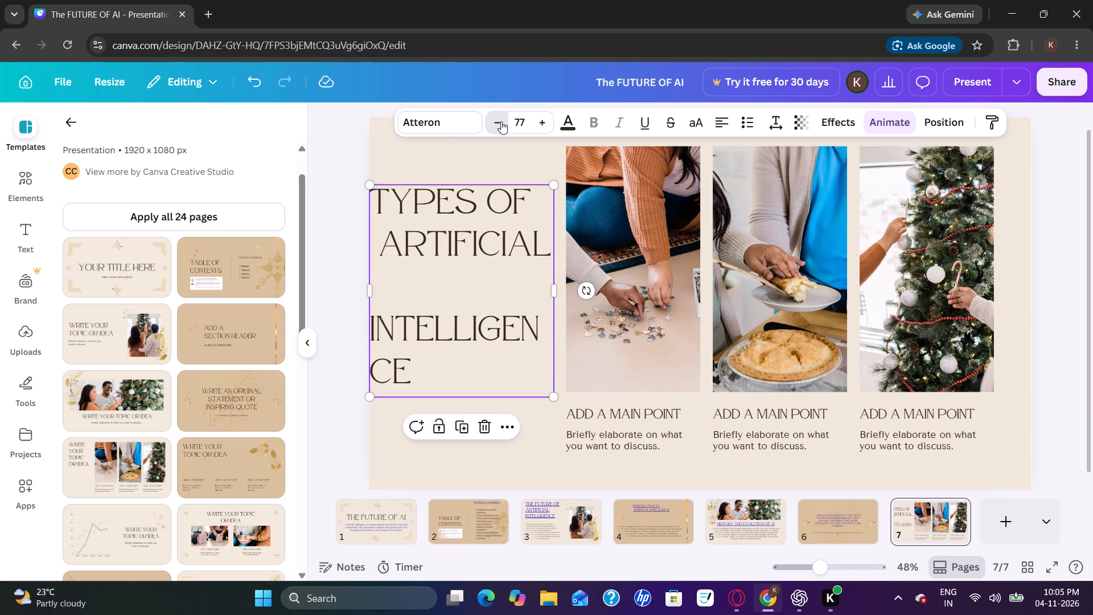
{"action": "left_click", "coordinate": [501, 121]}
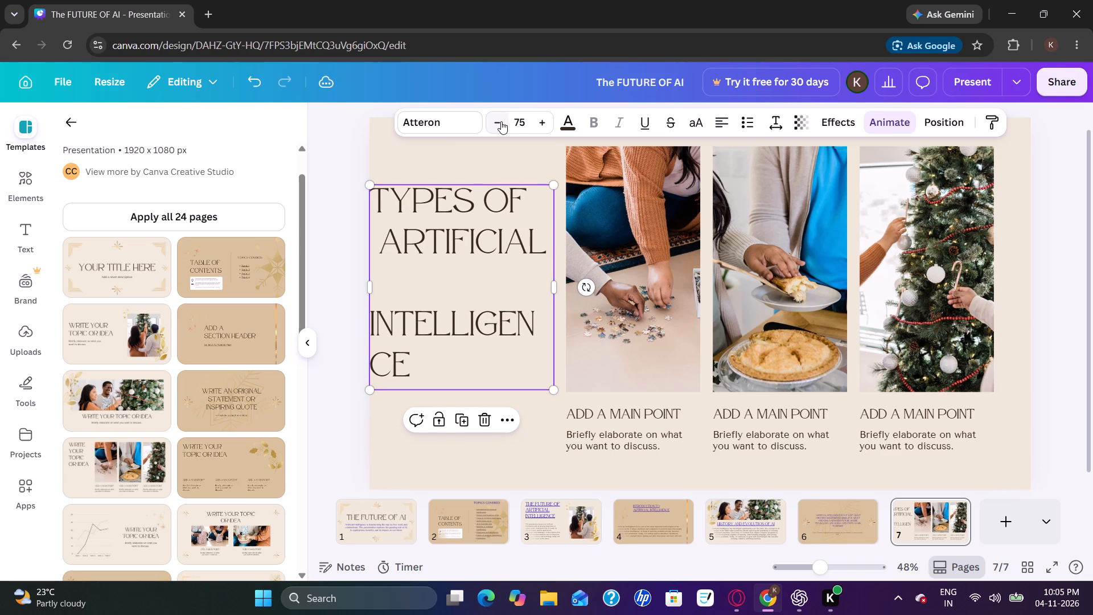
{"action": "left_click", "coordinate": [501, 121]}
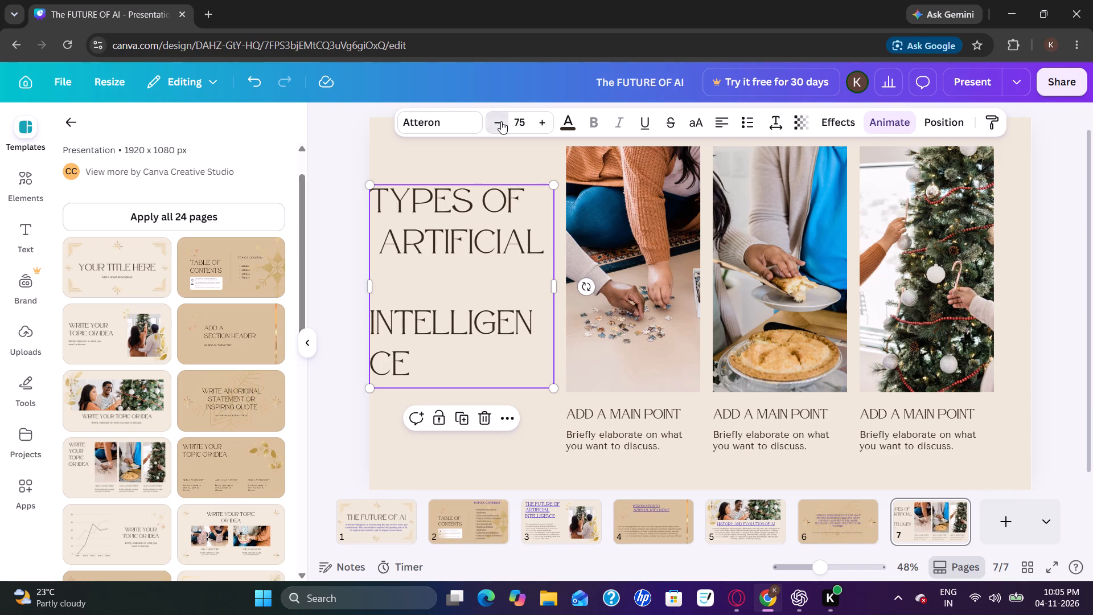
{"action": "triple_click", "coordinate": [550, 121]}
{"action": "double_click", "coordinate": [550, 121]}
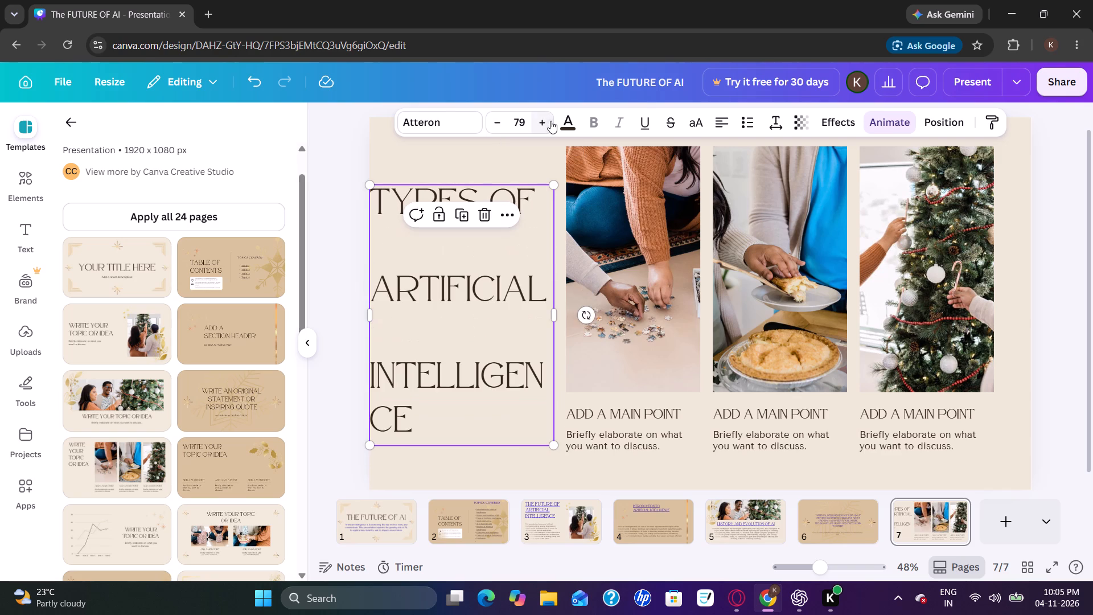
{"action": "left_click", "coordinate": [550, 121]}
Shorten the three page 7 photos from their bottom edges, cropping the middle one the most, to free space above the captions.
{"action": "left_click", "coordinate": [628, 261]}
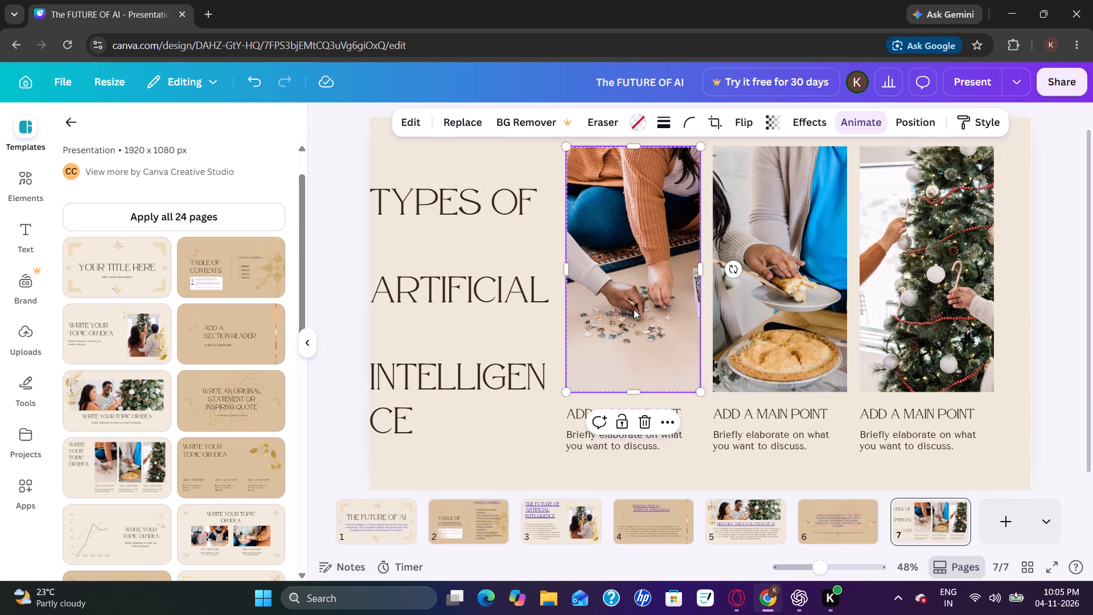
{"action": "left_click_drag", "start_coordinate": [634, 395], "coordinate": [640, 334]}
{"action": "left_click", "coordinate": [772, 372]}
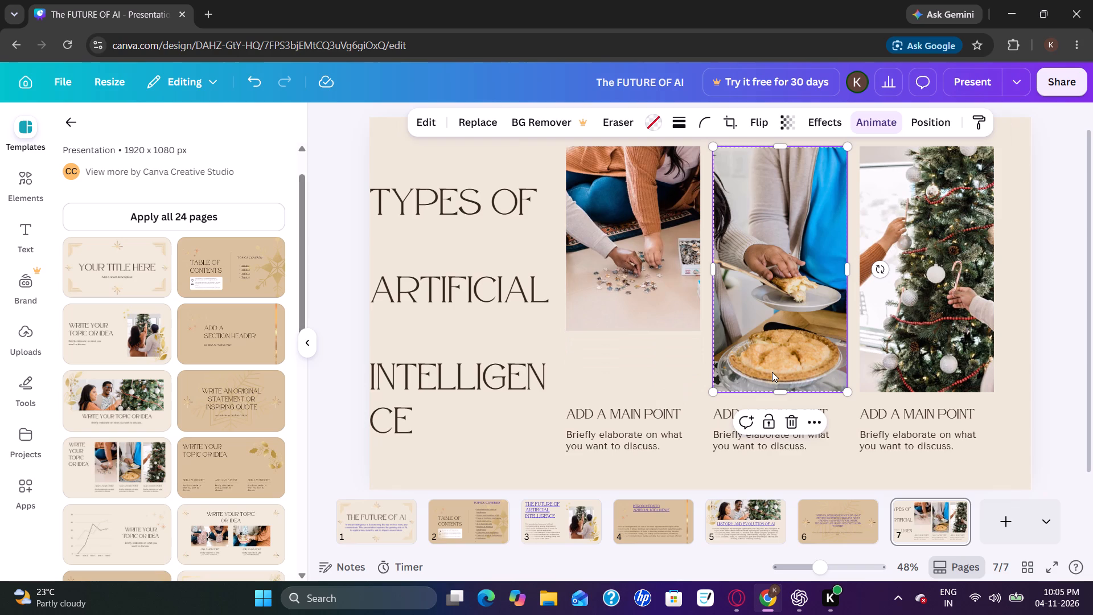
{"action": "left_click_drag", "start_coordinate": [778, 388], "coordinate": [774, 296]}
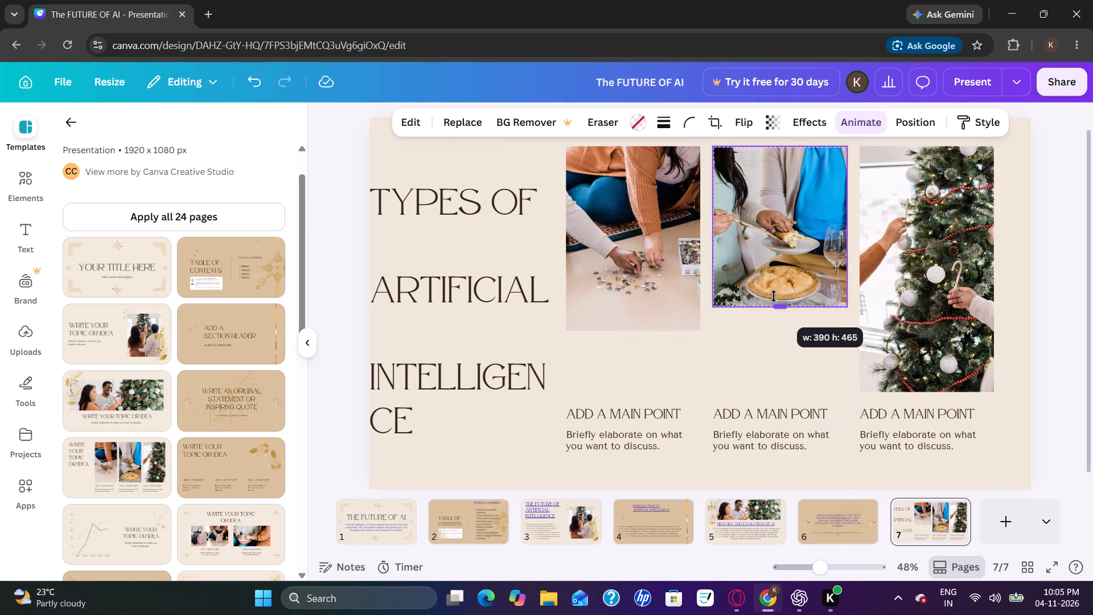
{"action": "left_click_drag", "start_coordinate": [774, 296], "coordinate": [765, 265]}
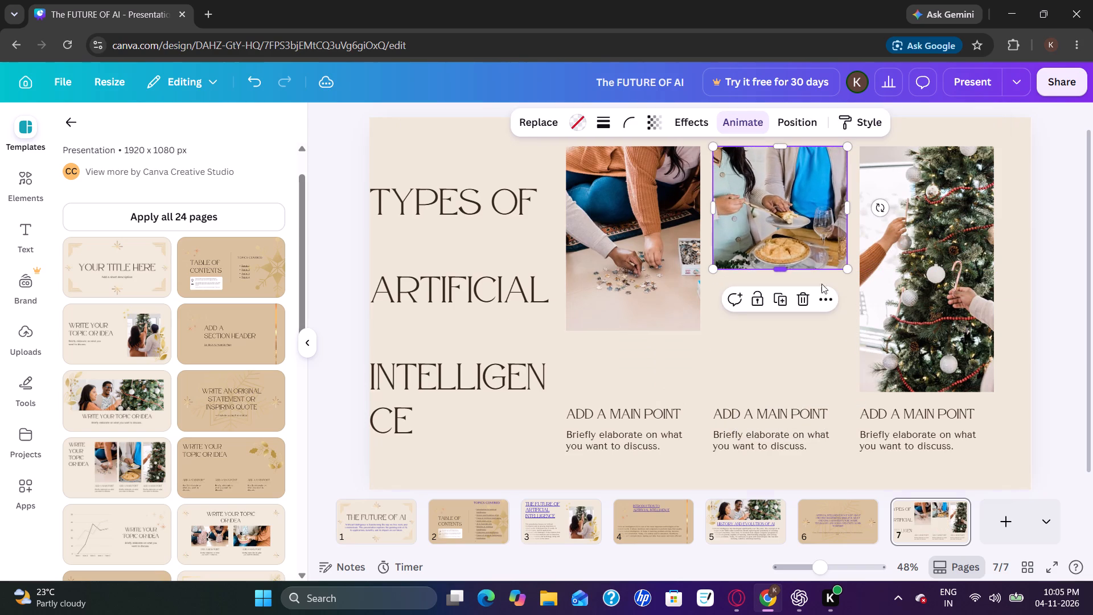
{"action": "left_click", "coordinate": [904, 306]}
{"action": "left_click_drag", "start_coordinate": [930, 387], "coordinate": [918, 343]}
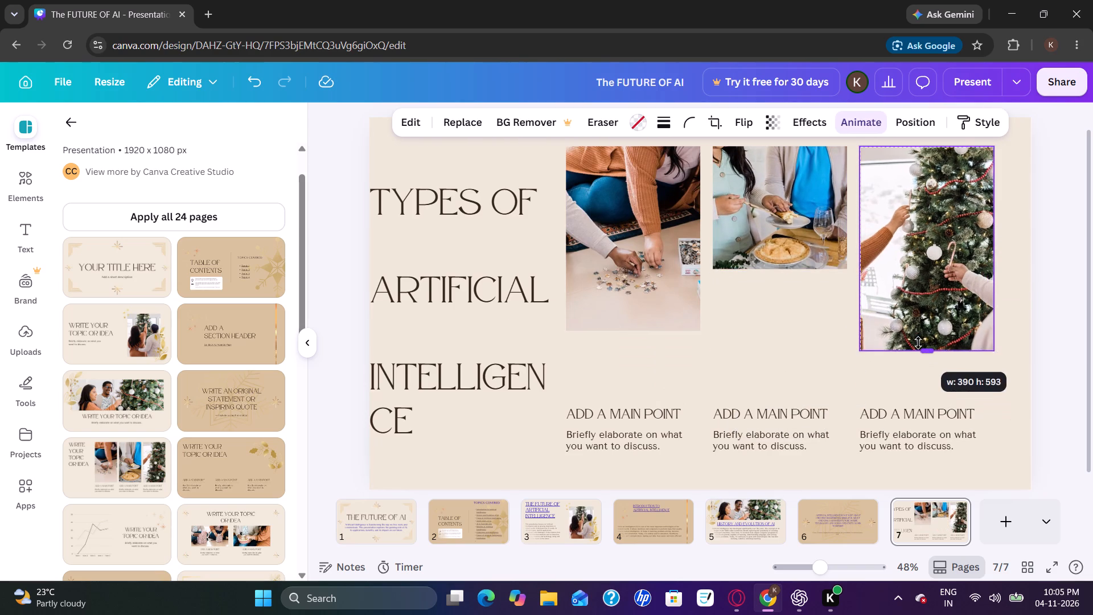
{"action": "left_click_drag", "start_coordinate": [918, 343], "coordinate": [919, 329]}
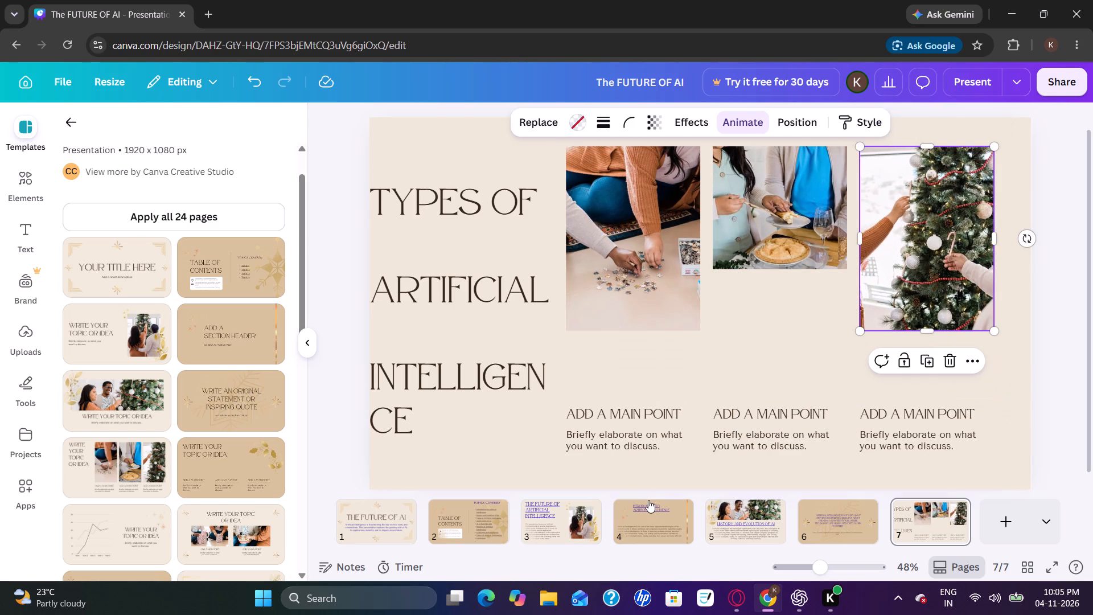
{"action": "left_click", "coordinate": [636, 416]}
{"action": "left_click", "coordinate": [636, 416]}
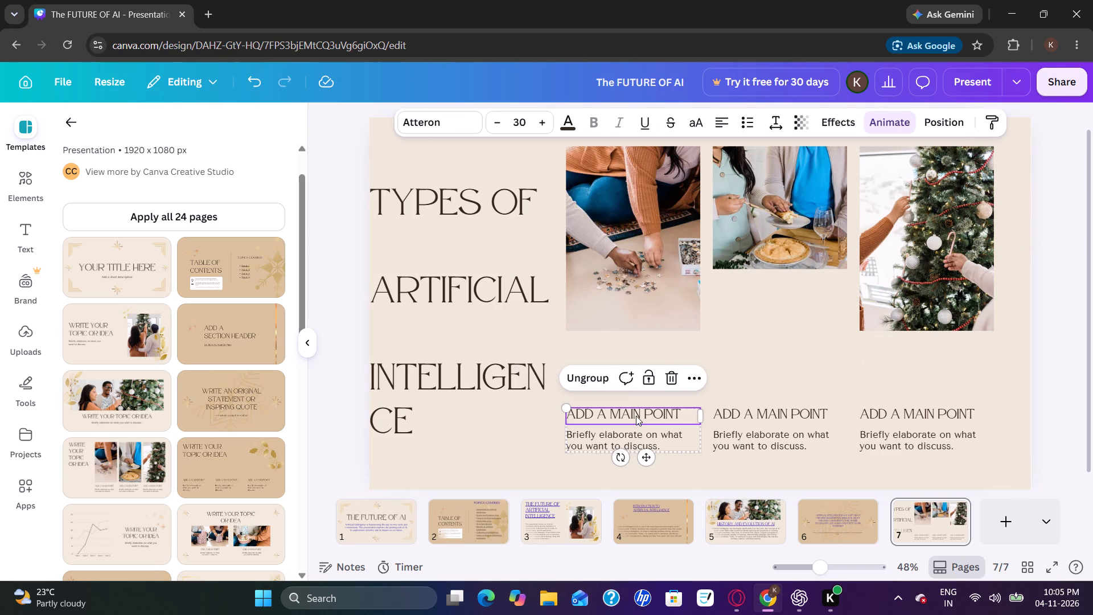
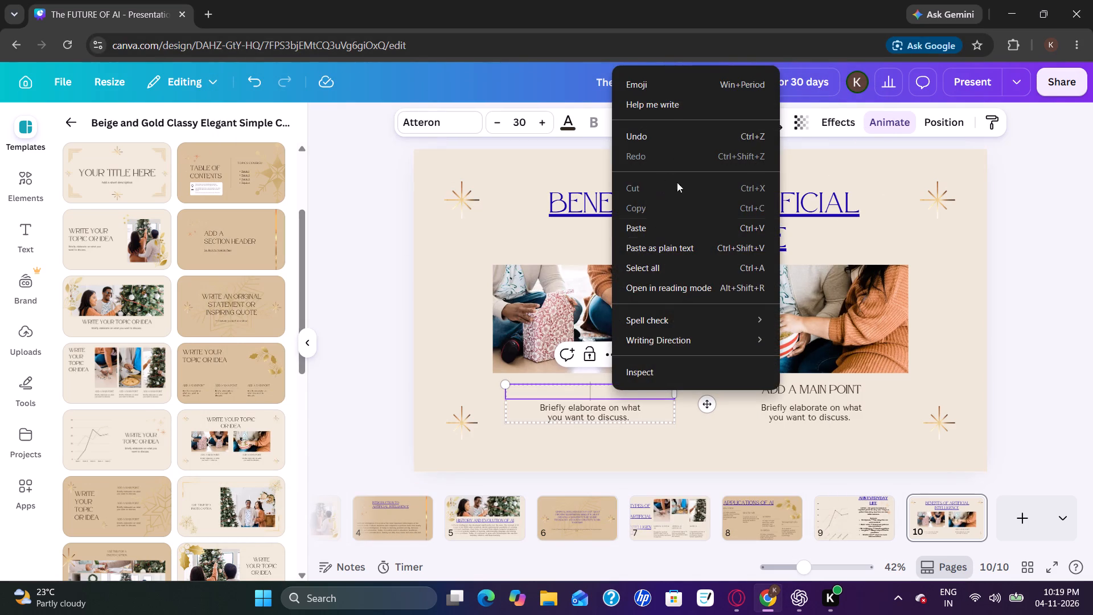
{"action": "left_click", "coordinate": [582, 386]}
{"action": "left_click", "coordinate": [609, 354]}
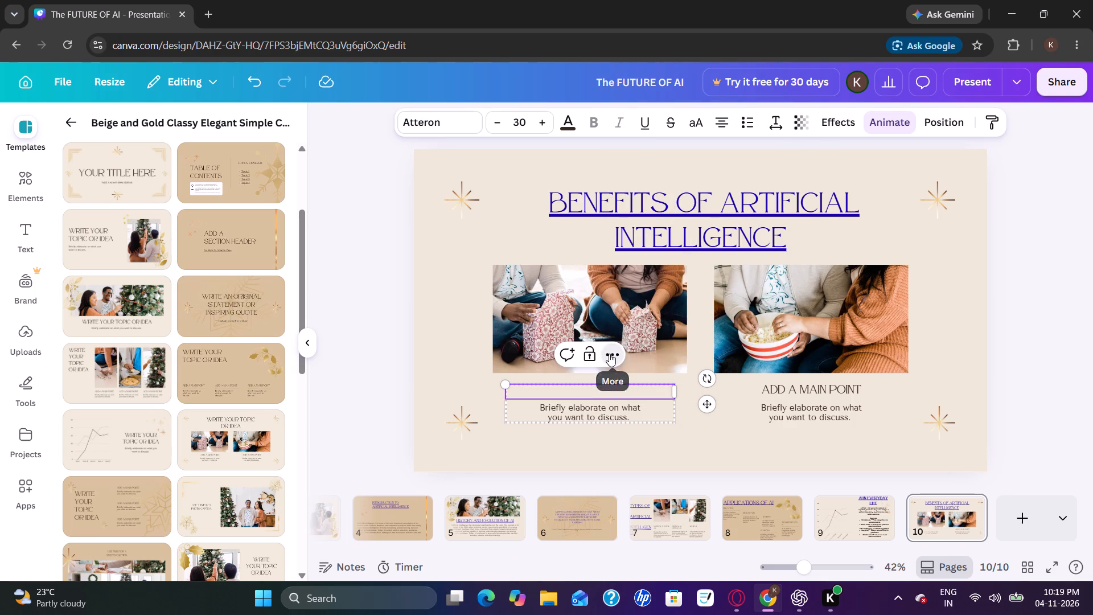
{"action": "left_click", "coordinate": [673, 162]}
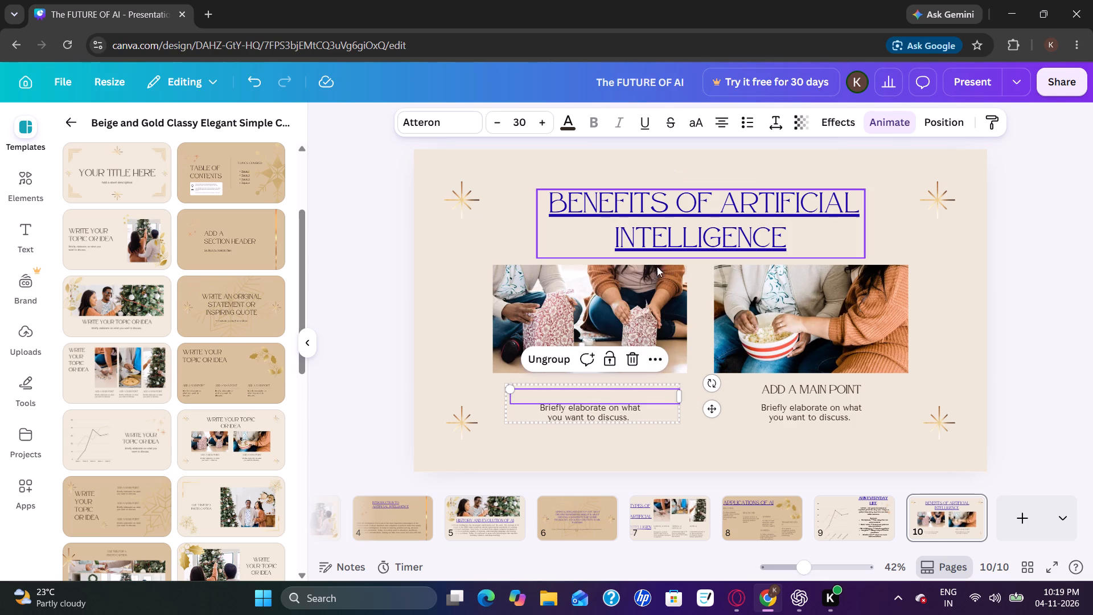
{"action": "left_click", "coordinate": [605, 395]}
{"action": "left_click", "coordinate": [605, 395]}
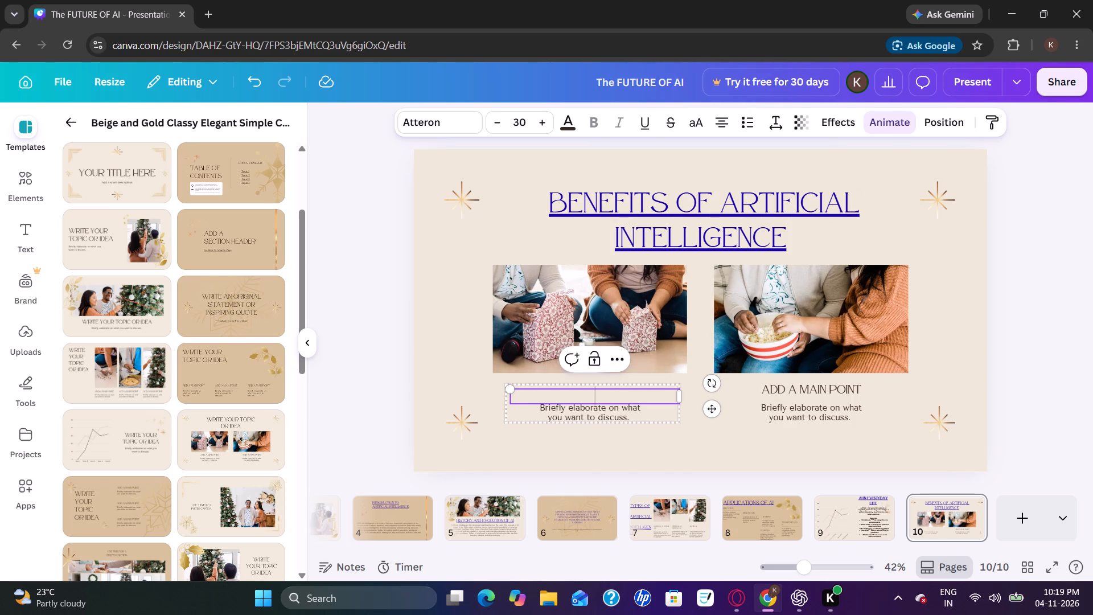
{"action": "key", "text": "ctrl+v"}
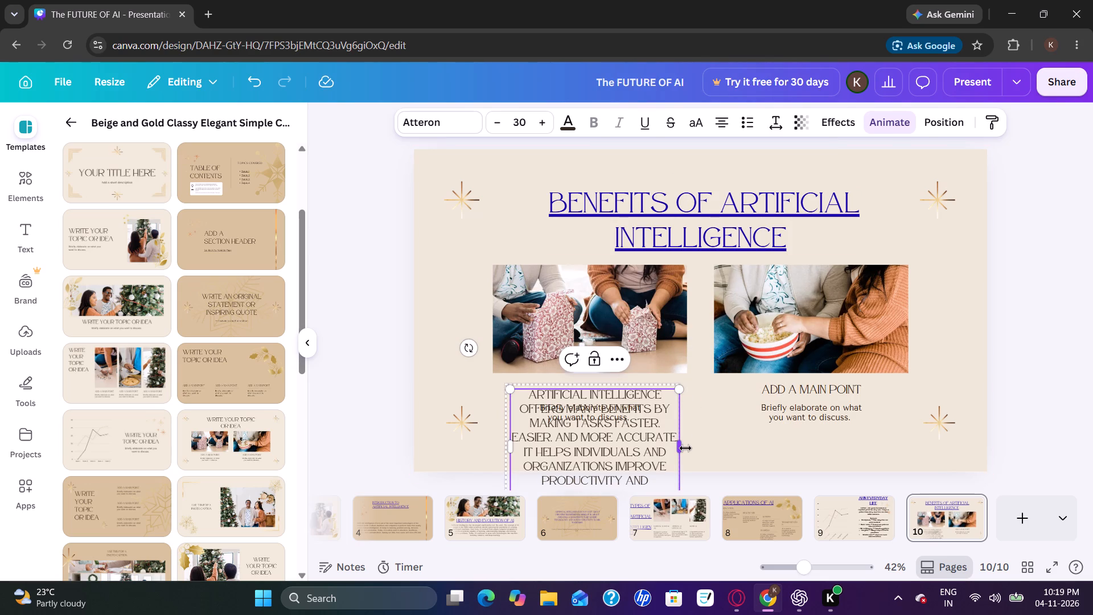
Widen the pasted paragraph's text box on both sides so it spans the area beneath both photos.
{"action": "left_click_drag", "start_coordinate": [685, 448], "coordinate": [955, 393]}
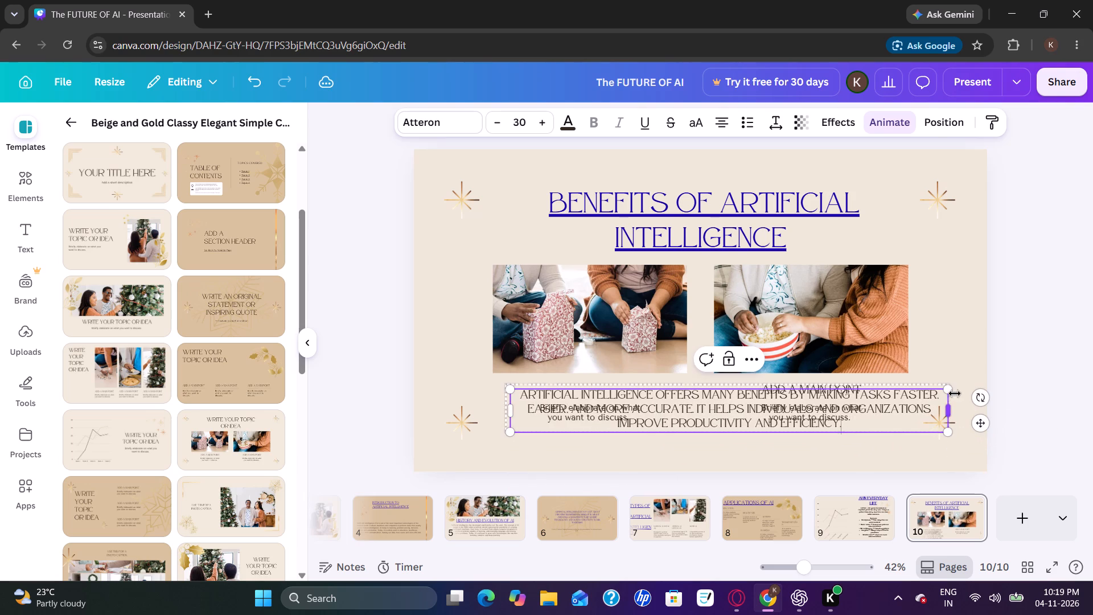
{"action": "left_click_drag", "start_coordinate": [508, 412], "coordinate": [476, 405]}
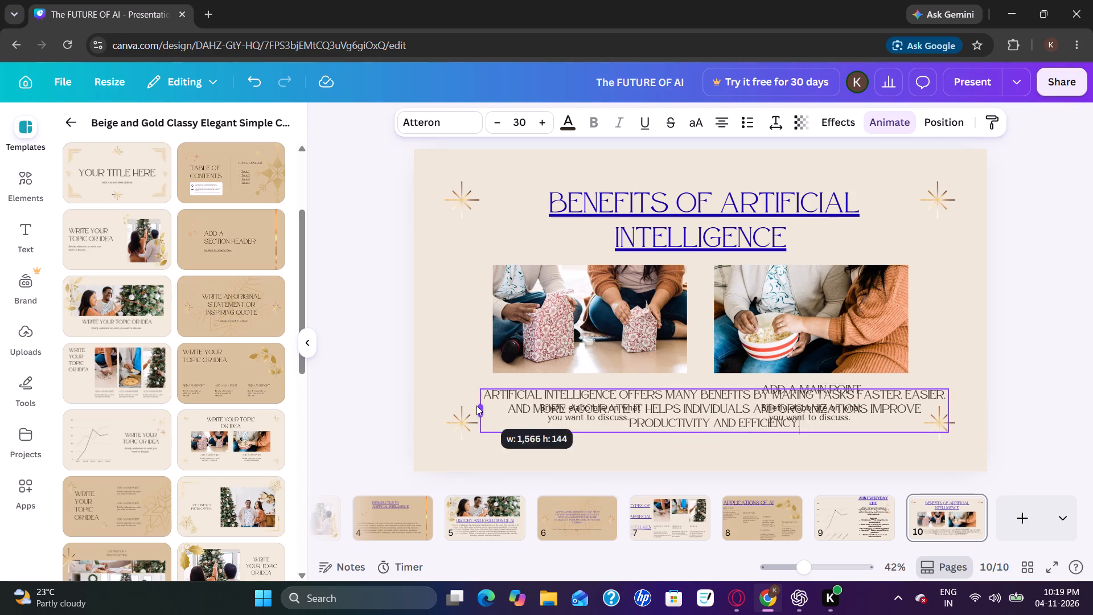
{"action": "left_click_drag", "start_coordinate": [476, 405], "coordinate": [467, 410]}
{"action": "left_click", "coordinate": [593, 393]}
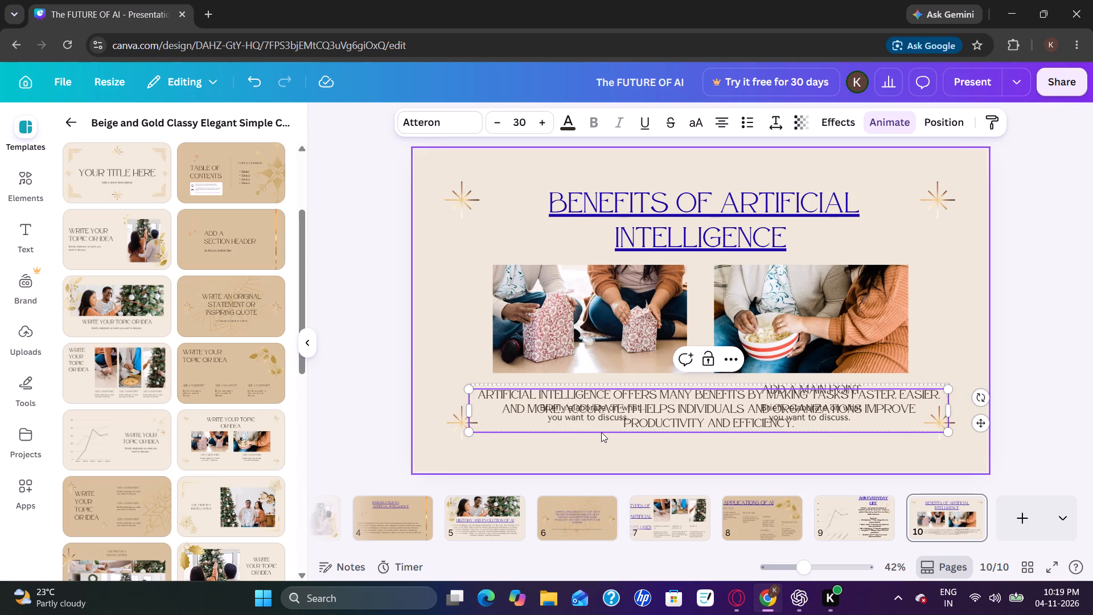
{"action": "left_click_drag", "start_coordinate": [601, 432], "coordinate": [598, 402]}
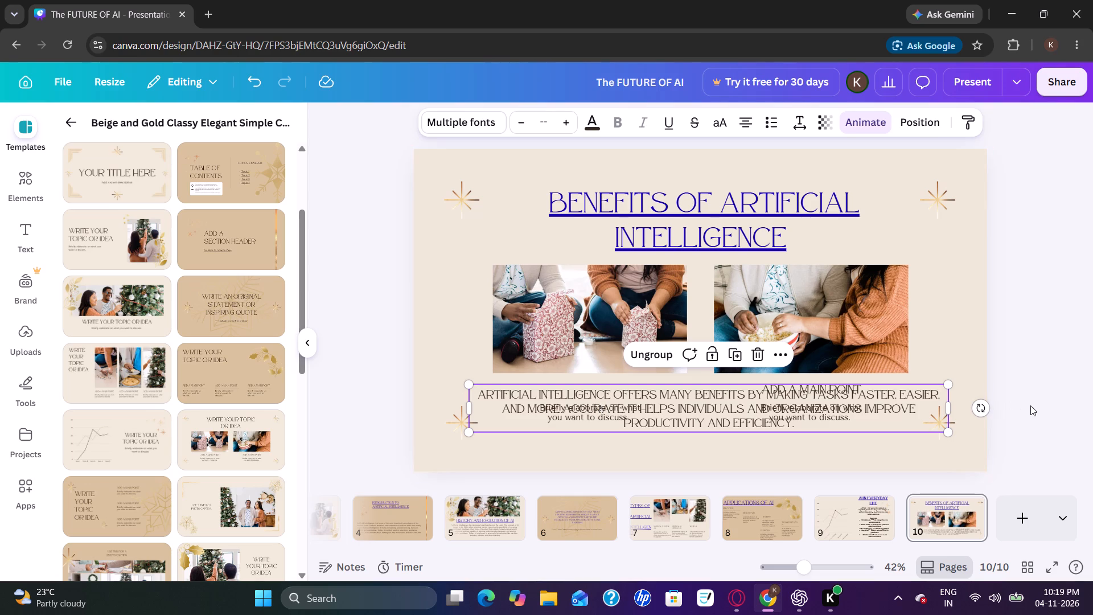
{"action": "left_click", "coordinate": [1032, 405]}
Move the paragraph group up out of the way and shift the remaining "Add a main point" group towards the page's lower-right corner.
{"action": "left_click_drag", "start_coordinate": [849, 419], "coordinate": [829, 420]}
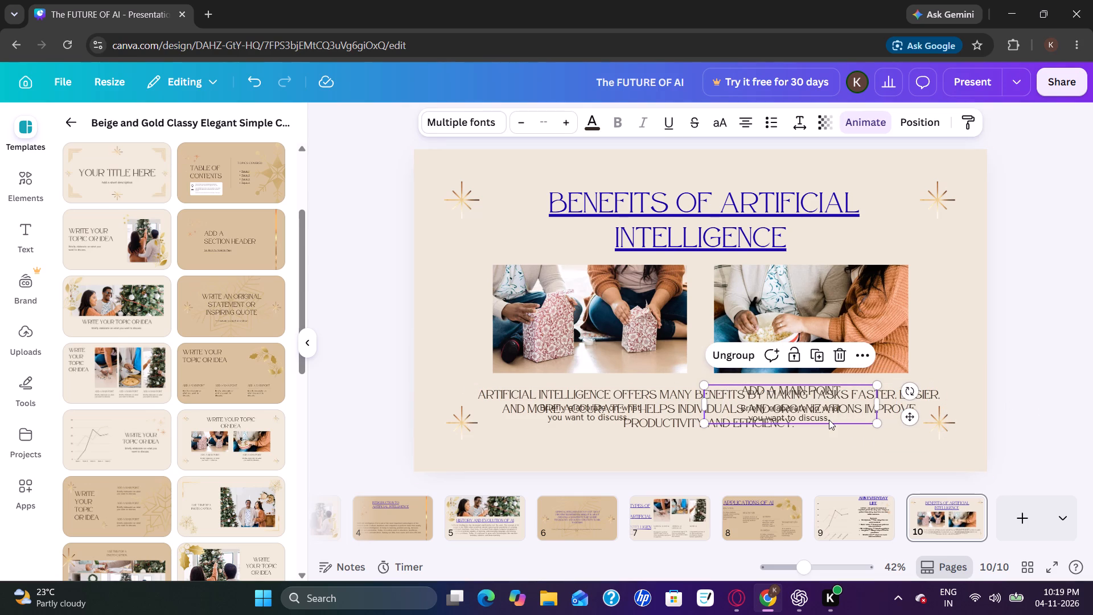
{"action": "left_click", "coordinate": [669, 421]}
{"action": "left_click_drag", "start_coordinate": [669, 421], "coordinate": [665, 325]}
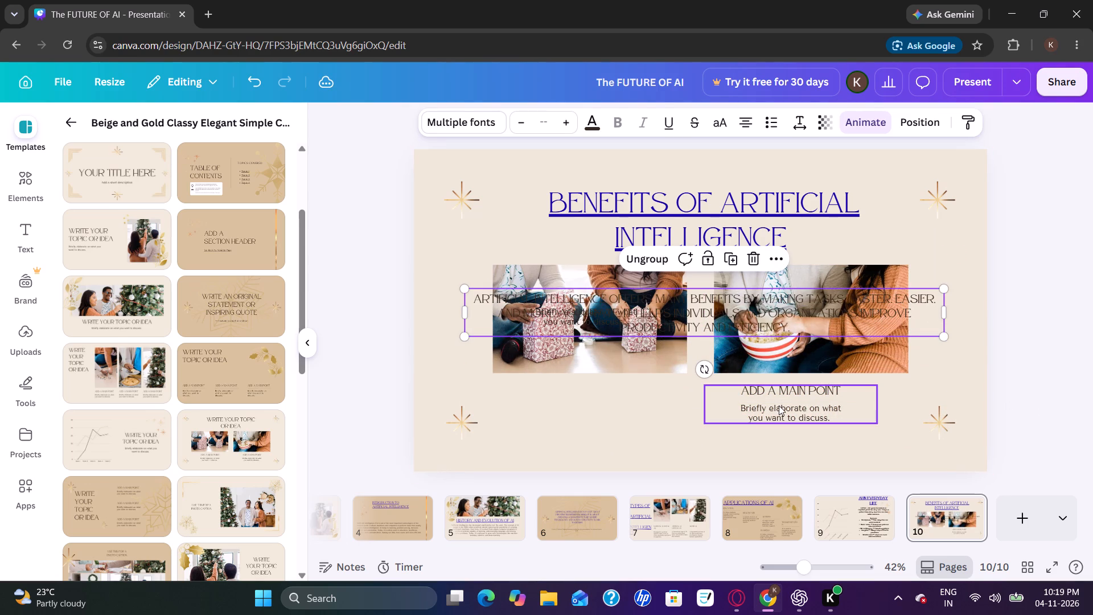
{"action": "left_click_drag", "start_coordinate": [779, 405], "coordinate": [825, 448]}
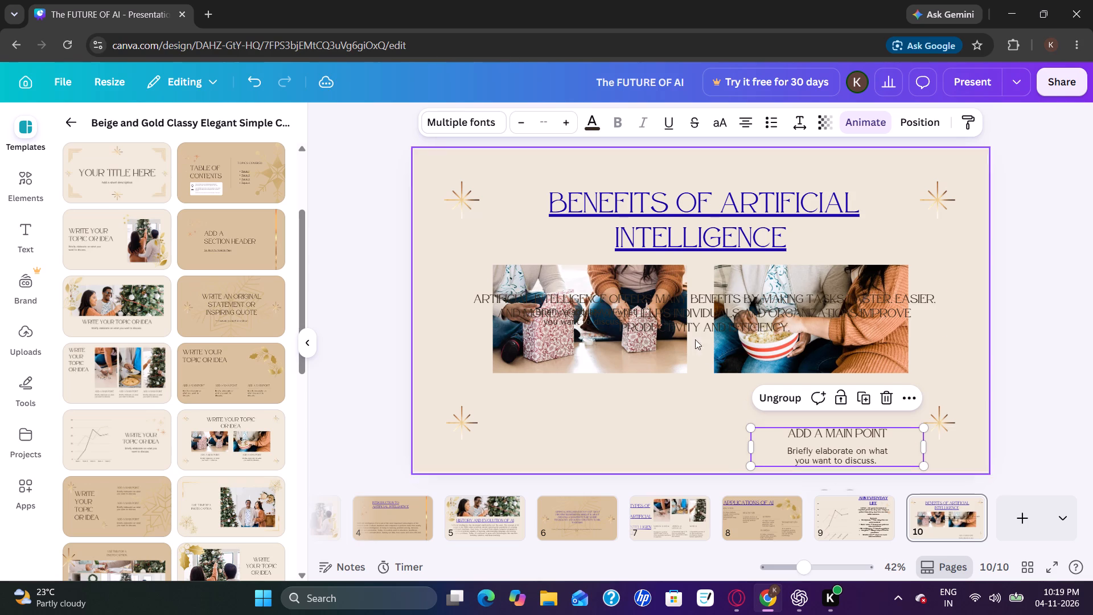
Move the paragraph group back beneath the photos, scale its text to size 29 and widen it to fit between the corner stars.
{"action": "left_click_drag", "start_coordinate": [689, 315], "coordinate": [687, 408]}
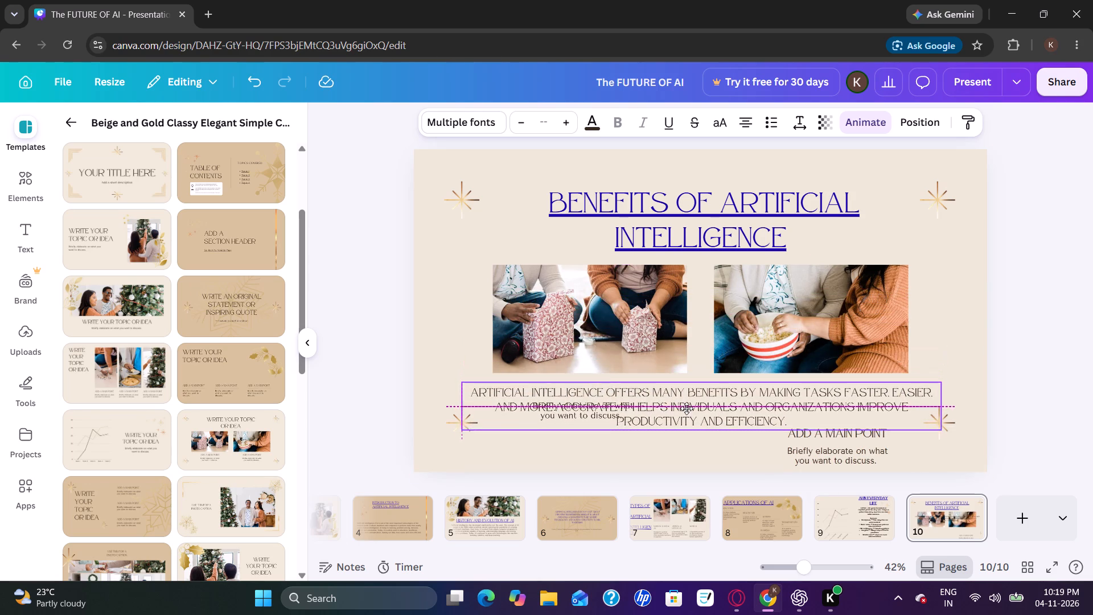
{"action": "left_click_drag", "start_coordinate": [687, 408], "coordinate": [689, 399]}
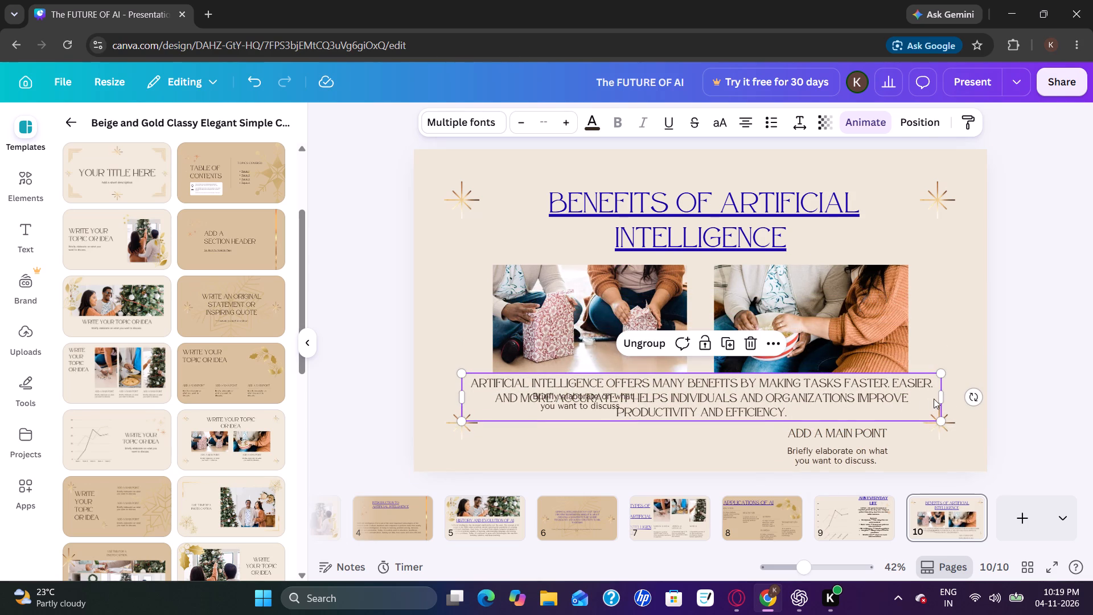
{"action": "left_click_drag", "start_coordinate": [938, 399], "coordinate": [917, 412]}
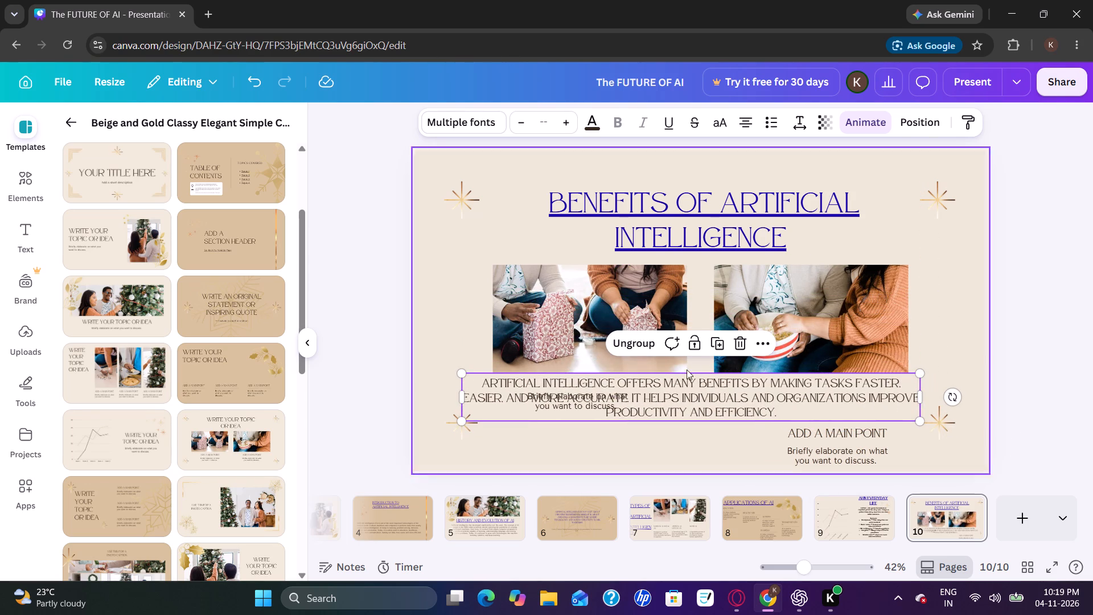
{"action": "left_click_drag", "start_coordinate": [675, 380], "coordinate": [691, 391]}
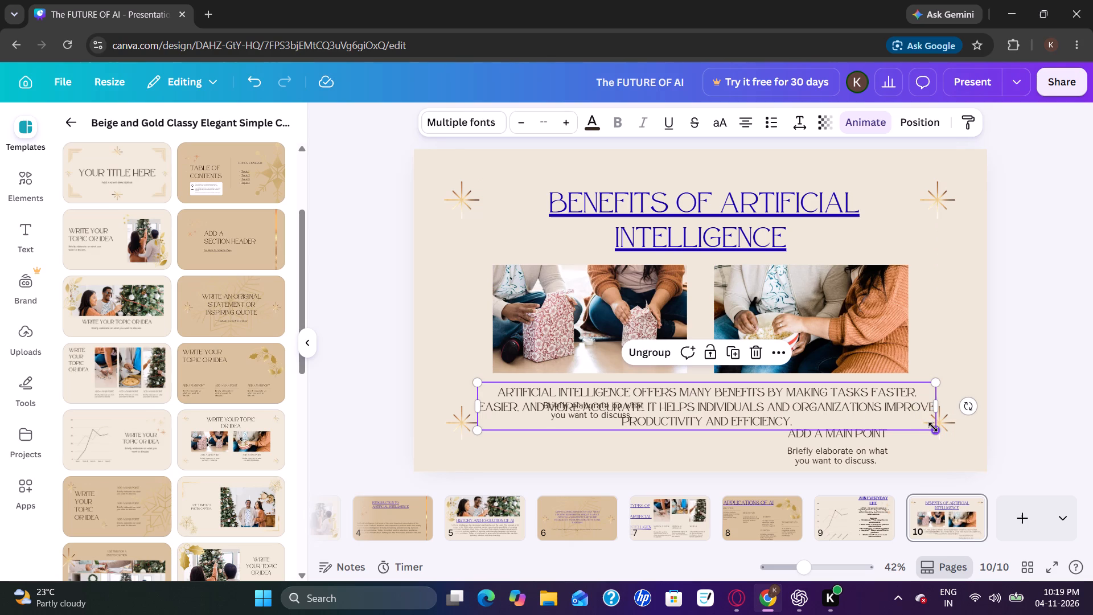
{"action": "left_click_drag", "start_coordinate": [933, 427], "coordinate": [918, 409]}
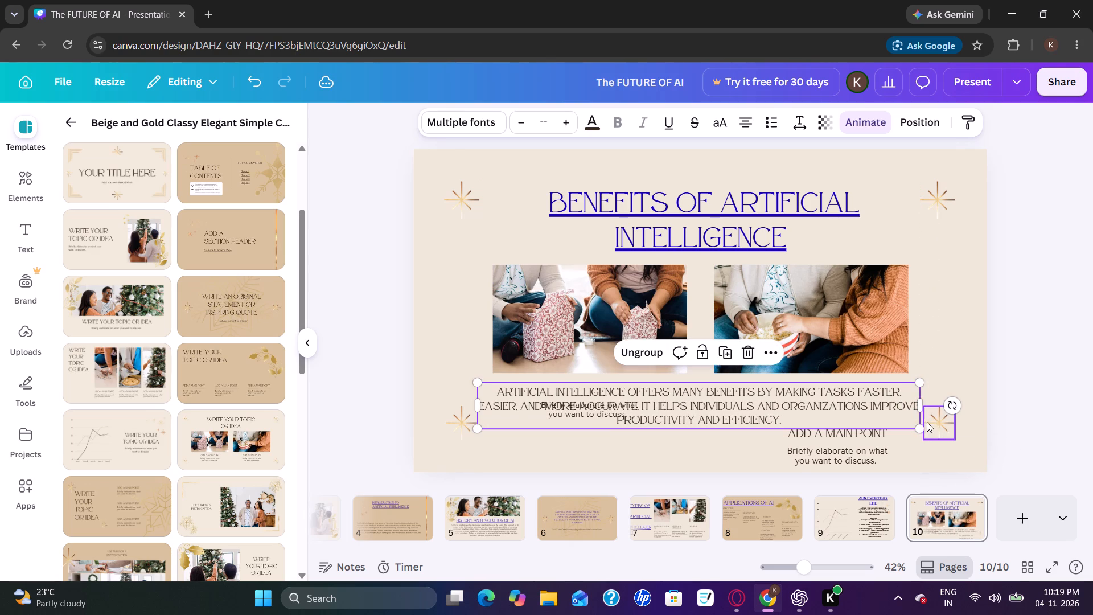
{"action": "left_click_drag", "start_coordinate": [918, 411], "coordinate": [948, 403]}
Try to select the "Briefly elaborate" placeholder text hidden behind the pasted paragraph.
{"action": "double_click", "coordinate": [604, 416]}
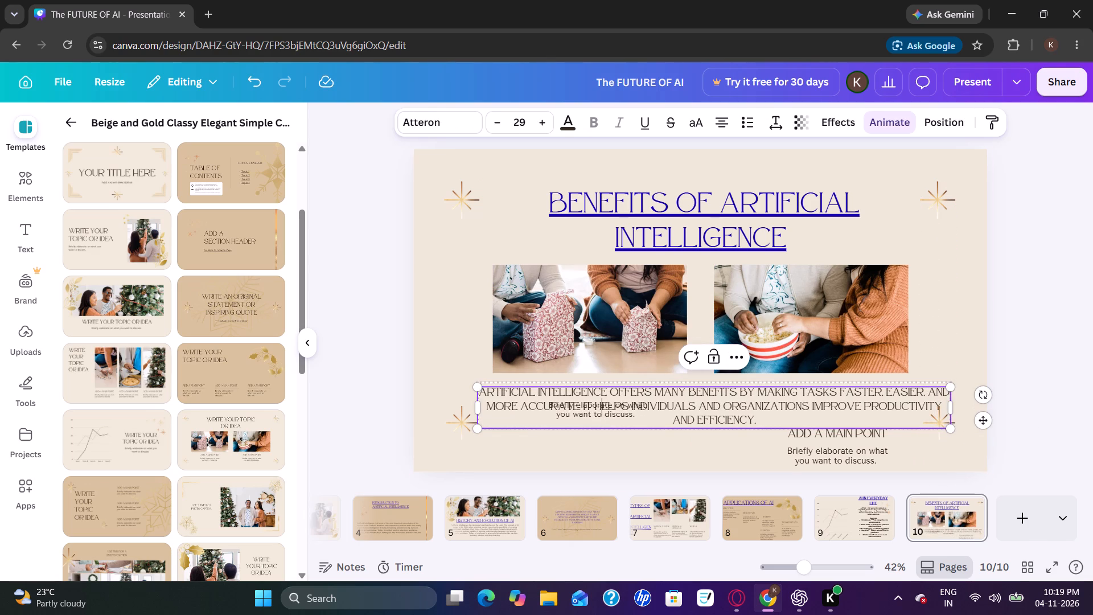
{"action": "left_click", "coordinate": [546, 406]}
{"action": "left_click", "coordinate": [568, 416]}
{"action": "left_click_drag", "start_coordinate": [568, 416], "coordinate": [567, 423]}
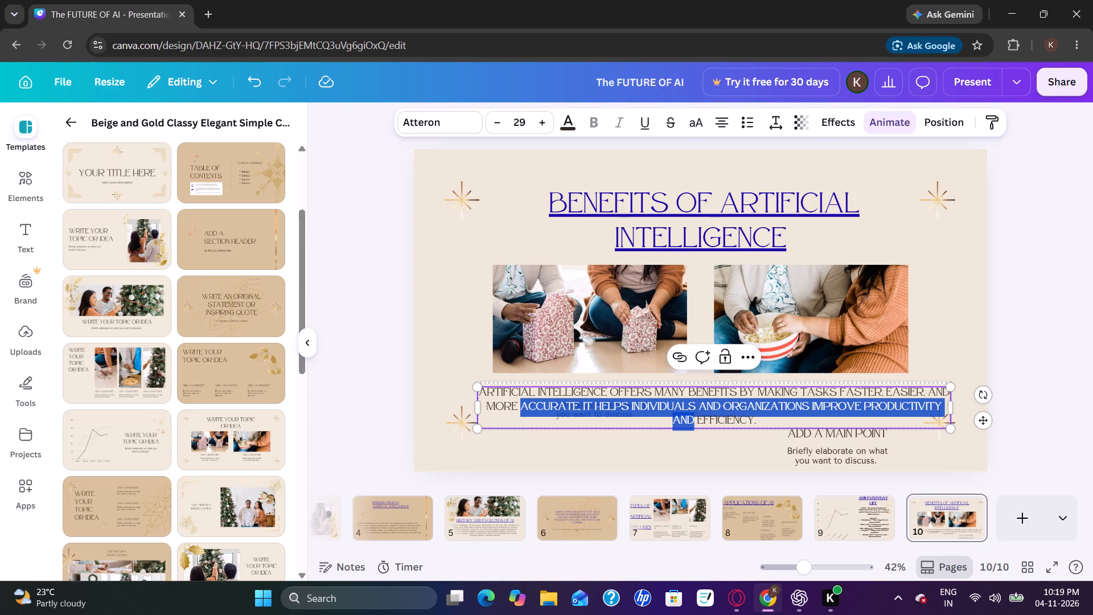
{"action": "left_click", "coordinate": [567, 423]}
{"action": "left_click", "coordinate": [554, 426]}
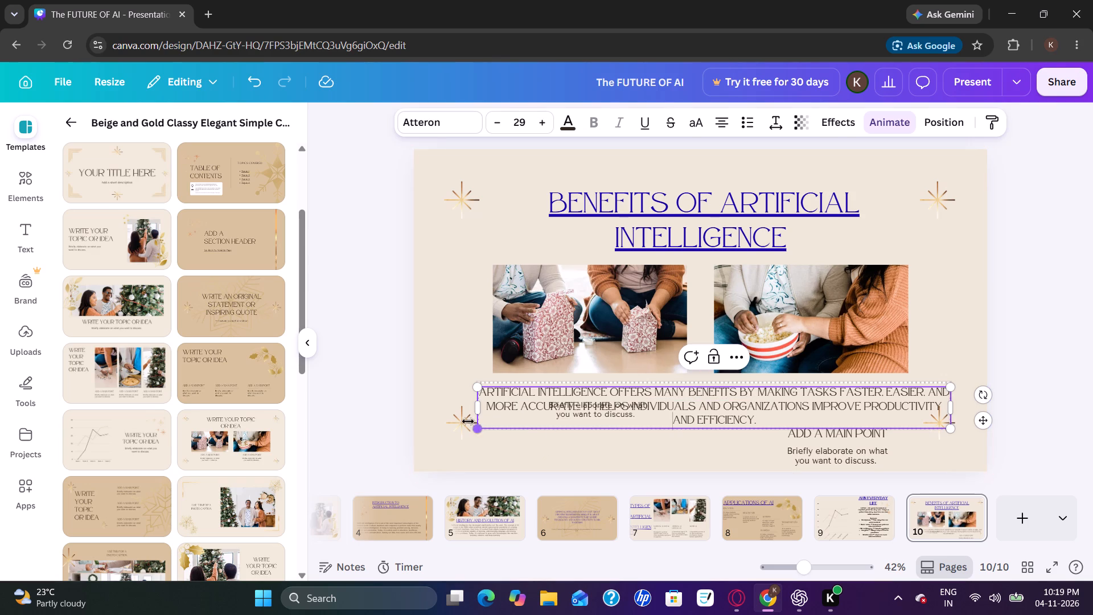
Move the empty text box overlapping the paragraph's first line down to the bottom edge of page 10.
{"action": "left_click", "coordinate": [574, 382]}
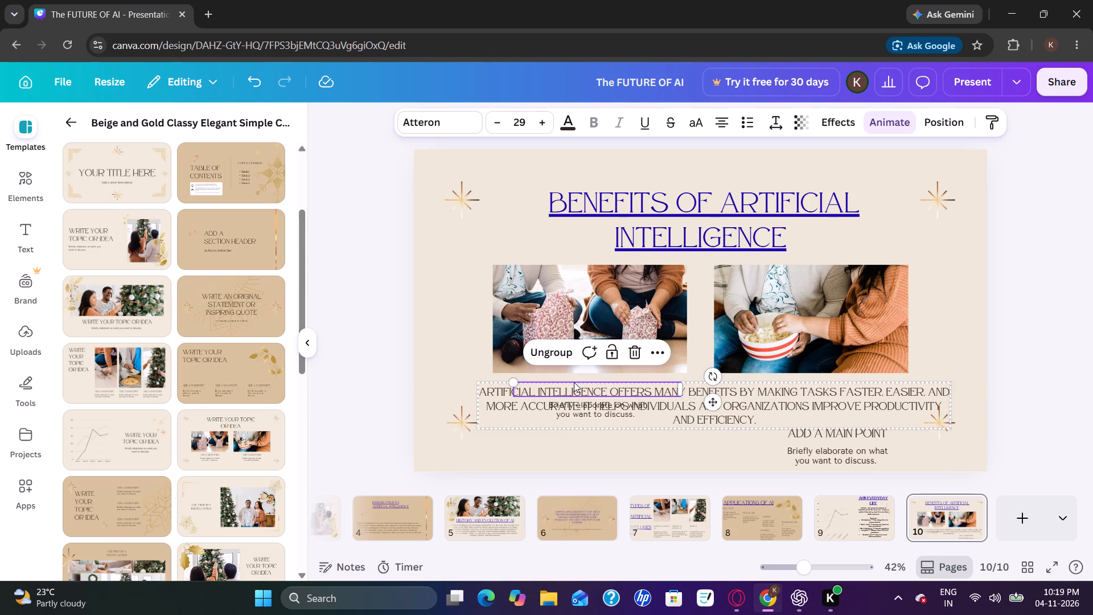
{"action": "left_click_drag", "start_coordinate": [574, 382], "coordinate": [565, 457]}
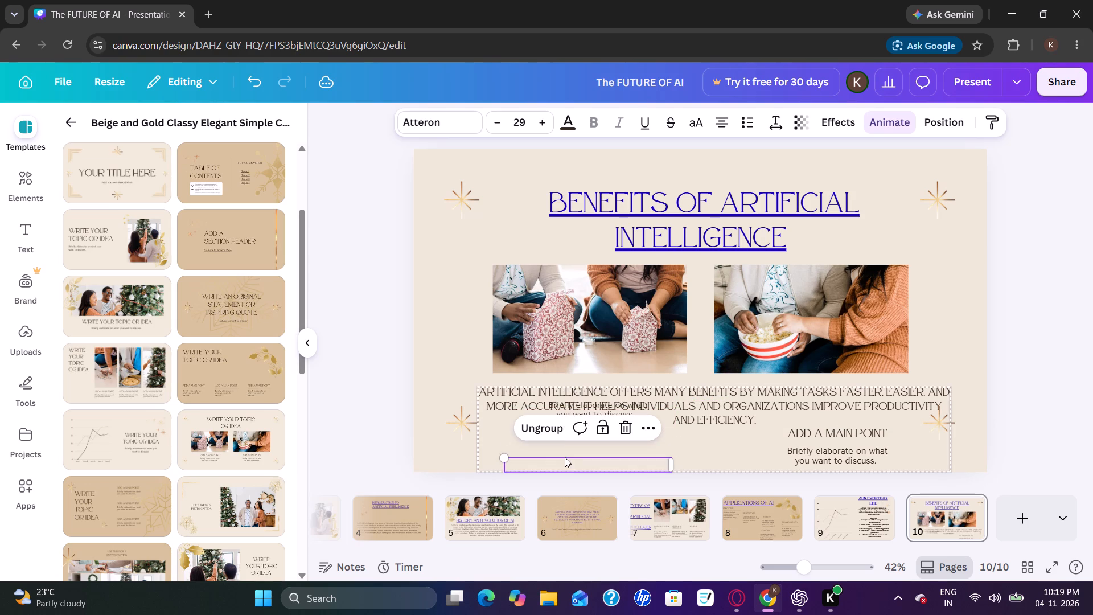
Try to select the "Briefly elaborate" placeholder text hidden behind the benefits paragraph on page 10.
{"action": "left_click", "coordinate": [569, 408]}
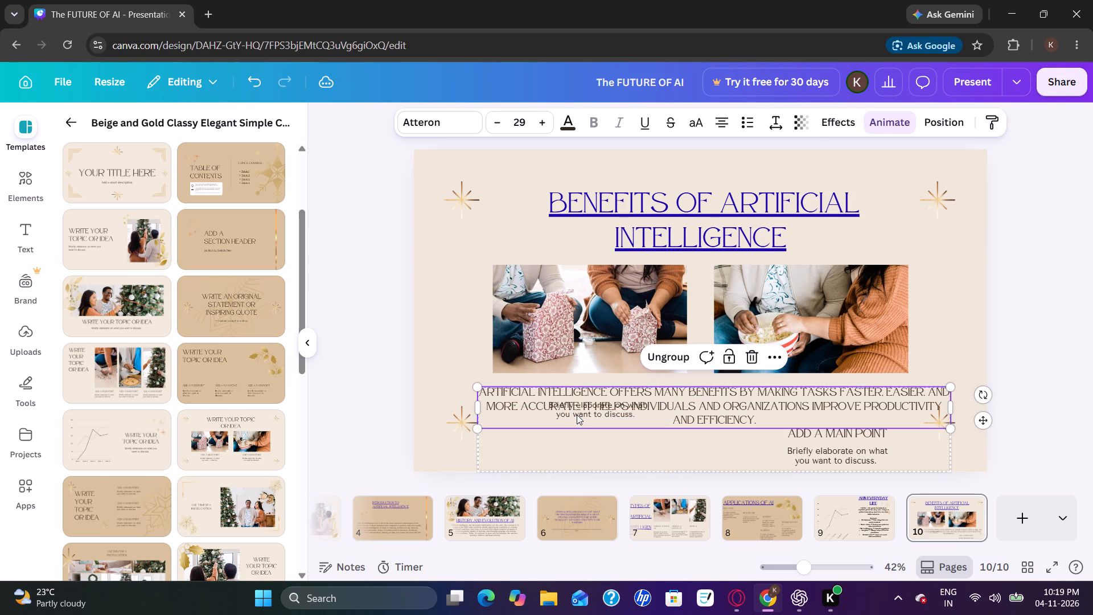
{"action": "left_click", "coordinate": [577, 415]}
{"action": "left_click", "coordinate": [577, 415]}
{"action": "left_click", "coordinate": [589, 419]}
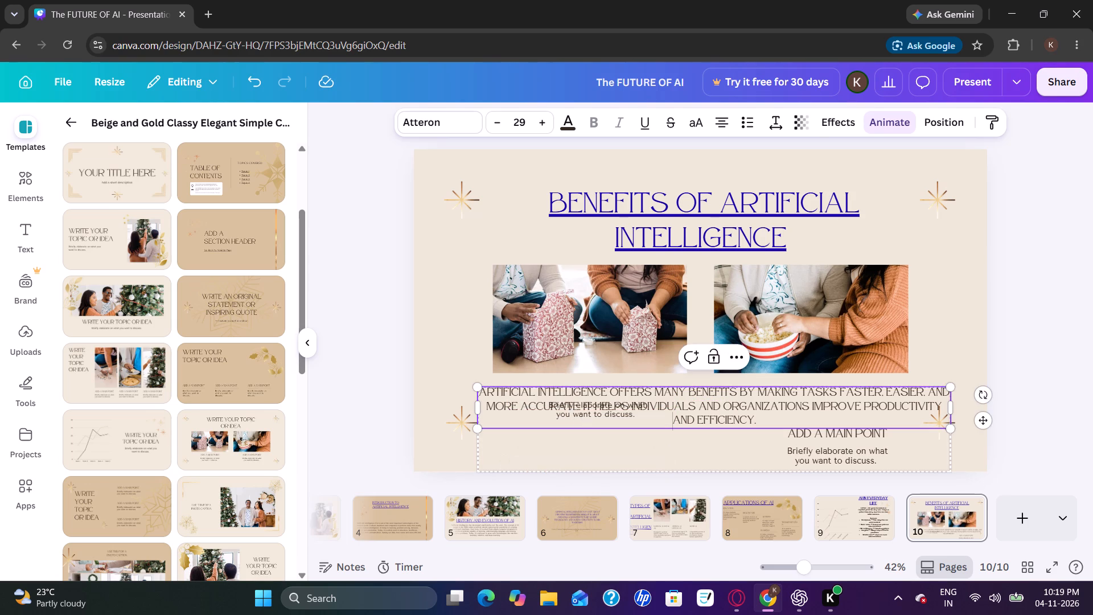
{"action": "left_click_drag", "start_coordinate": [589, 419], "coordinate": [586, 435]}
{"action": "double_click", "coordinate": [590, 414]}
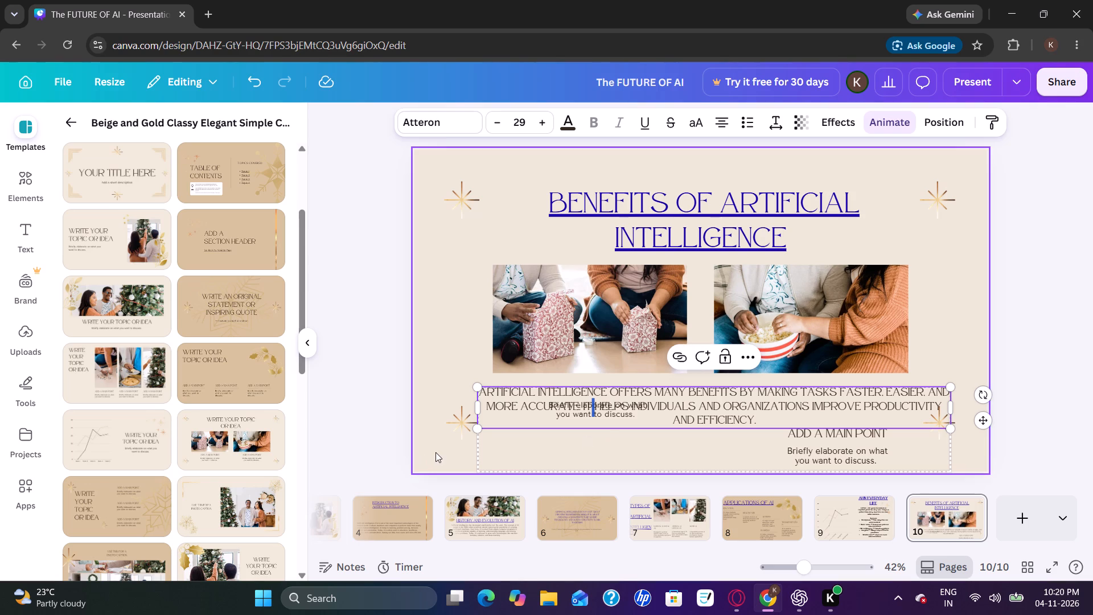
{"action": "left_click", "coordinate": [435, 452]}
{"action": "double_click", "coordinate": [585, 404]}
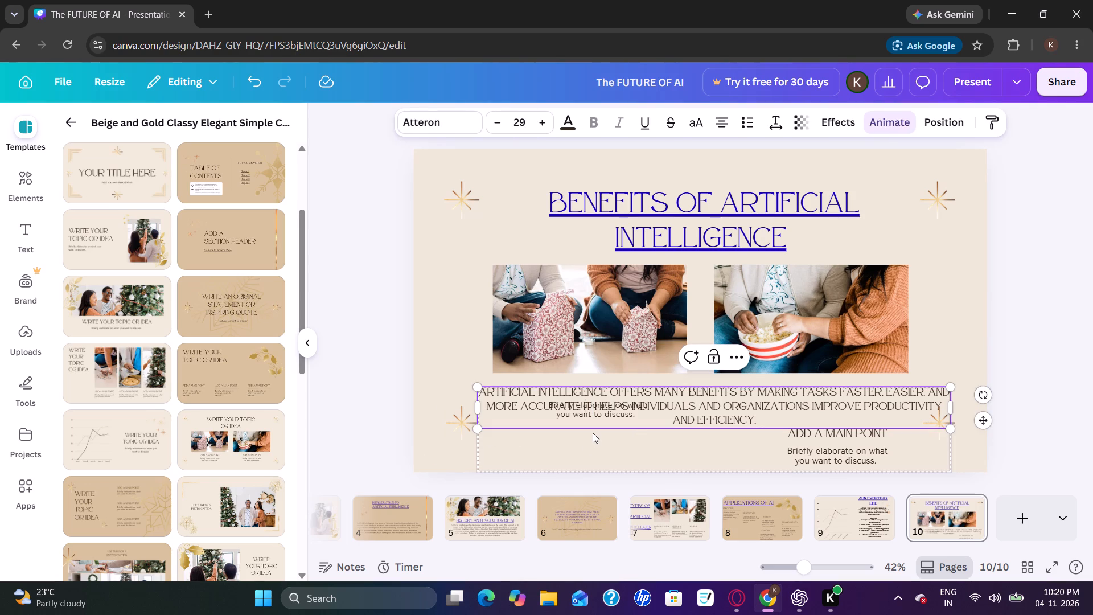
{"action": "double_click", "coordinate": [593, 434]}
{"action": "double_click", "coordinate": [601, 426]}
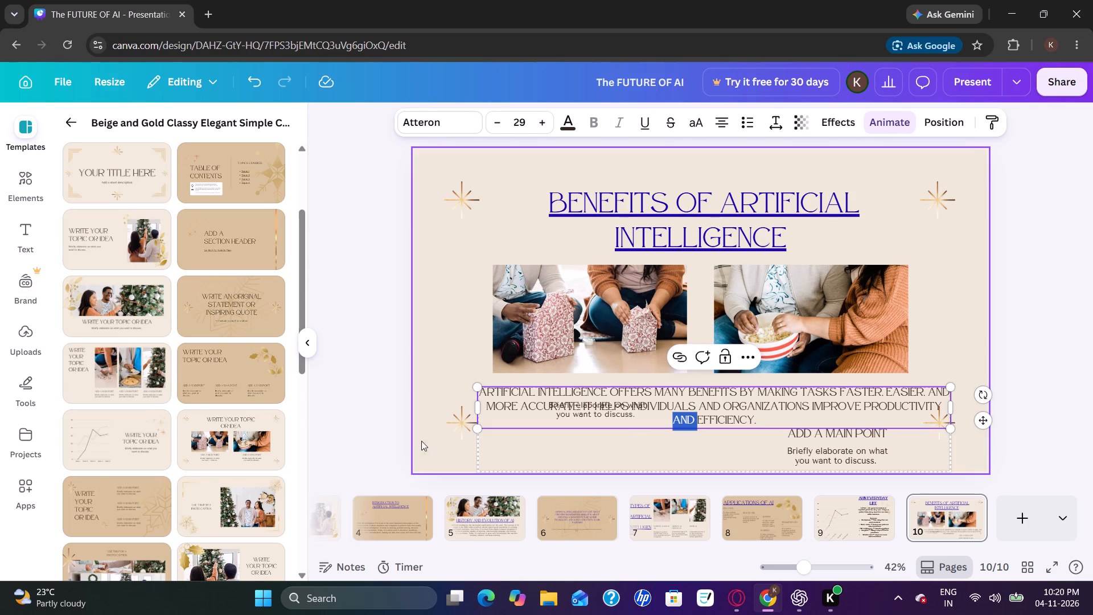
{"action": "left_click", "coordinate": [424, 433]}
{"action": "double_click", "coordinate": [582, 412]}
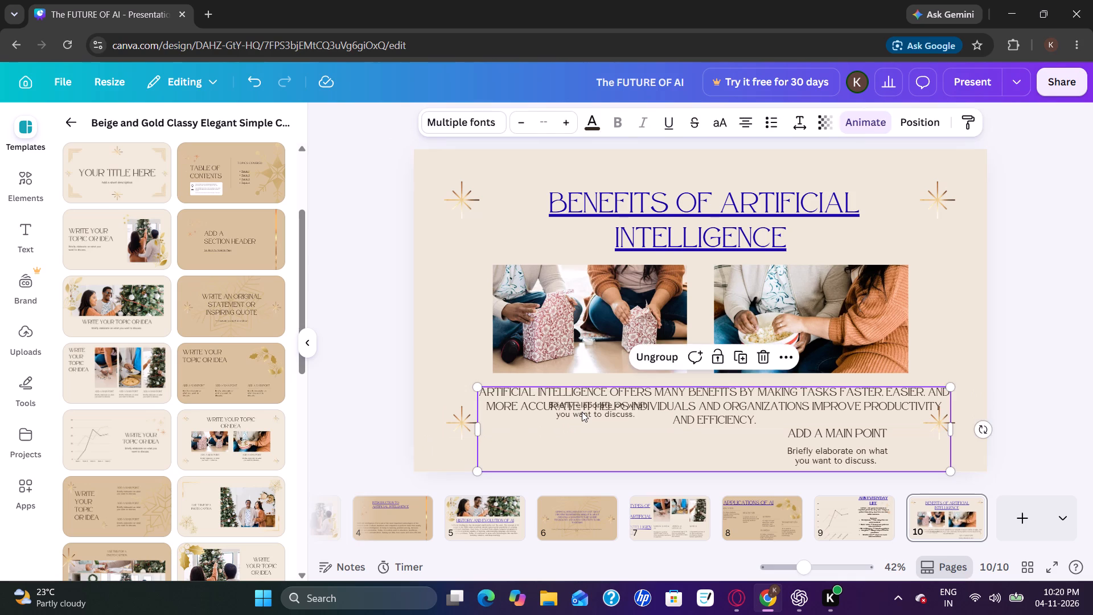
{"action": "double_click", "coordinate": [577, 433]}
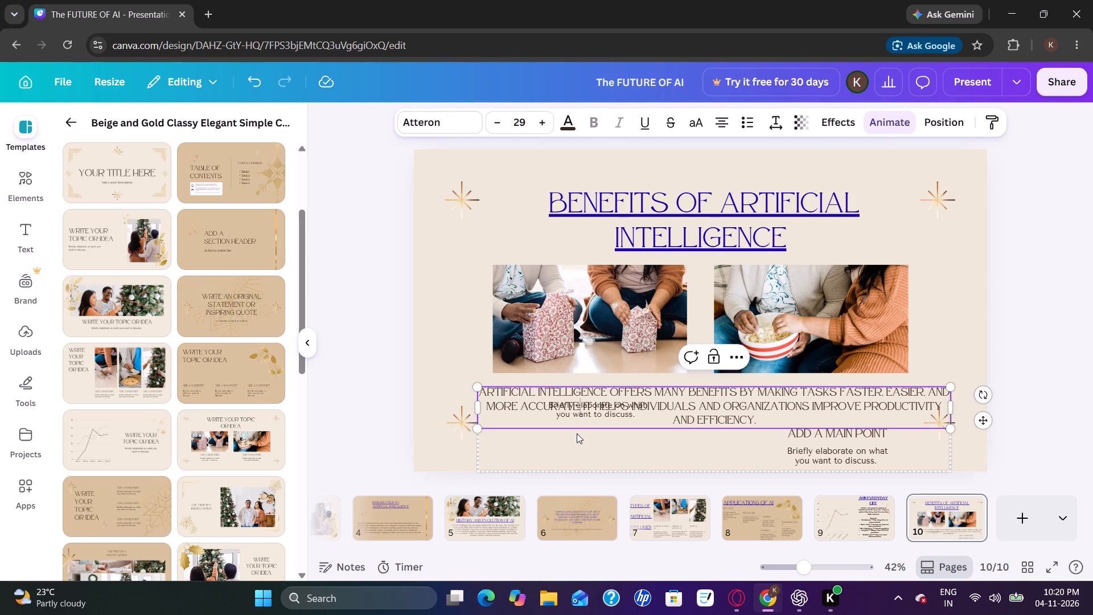
Shrink the benefits paragraph clear of the overlapping "Briefly elaborate" placeholder and move that placeholder down to the page's bottom edge.
{"action": "left_click_drag", "start_coordinate": [476, 427], "coordinate": [504, 405]}
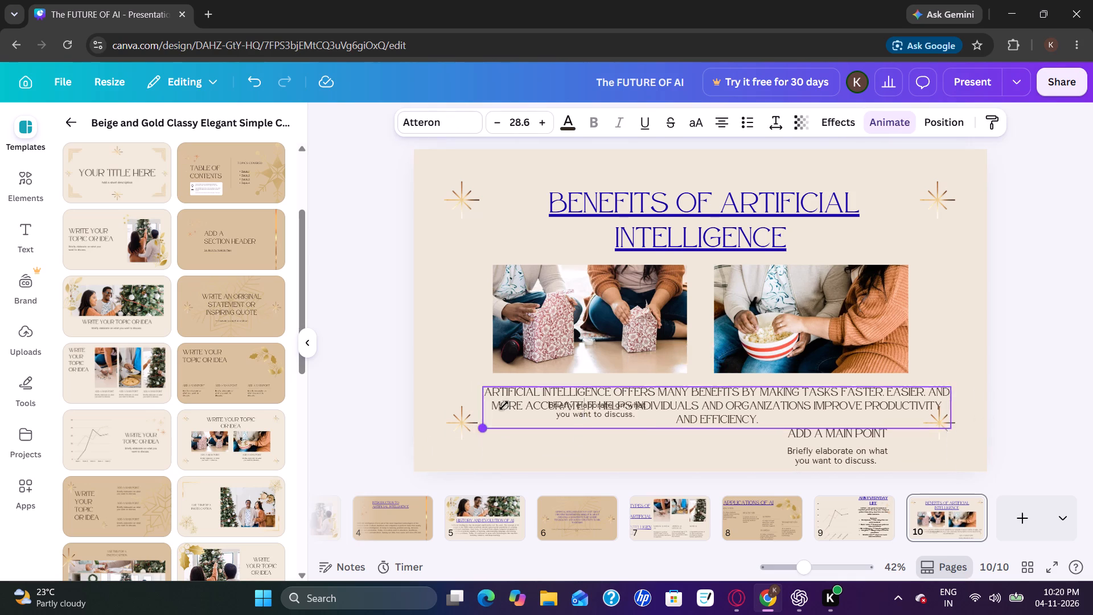
{"action": "left_click_drag", "start_coordinate": [504, 405], "coordinate": [682, 275]}
{"action": "left_click", "coordinate": [596, 411]}
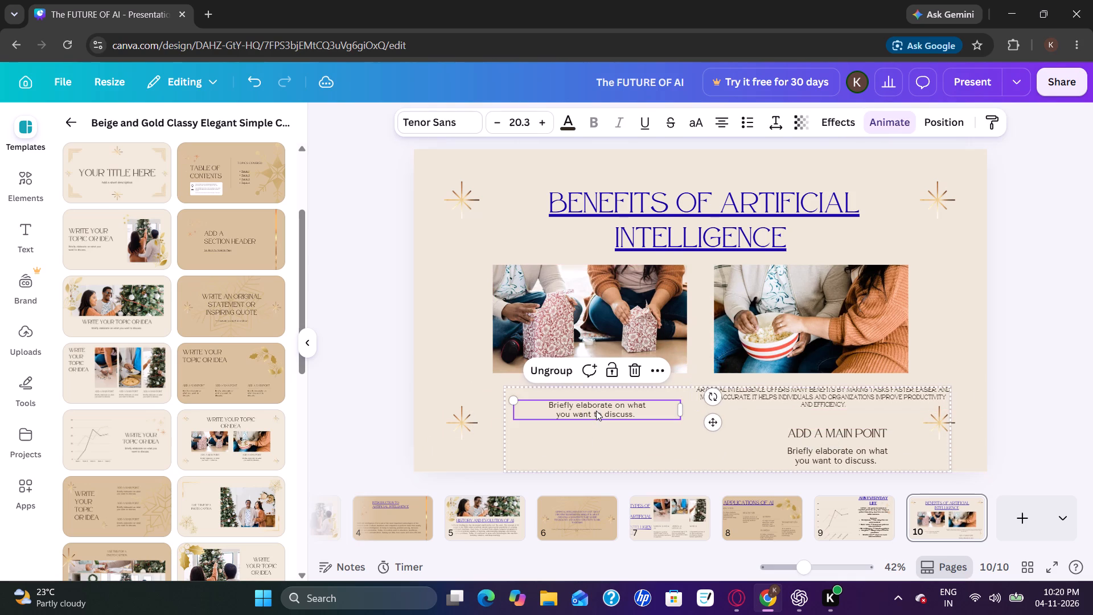
{"action": "left_click_drag", "start_coordinate": [596, 411], "coordinate": [589, 461]}
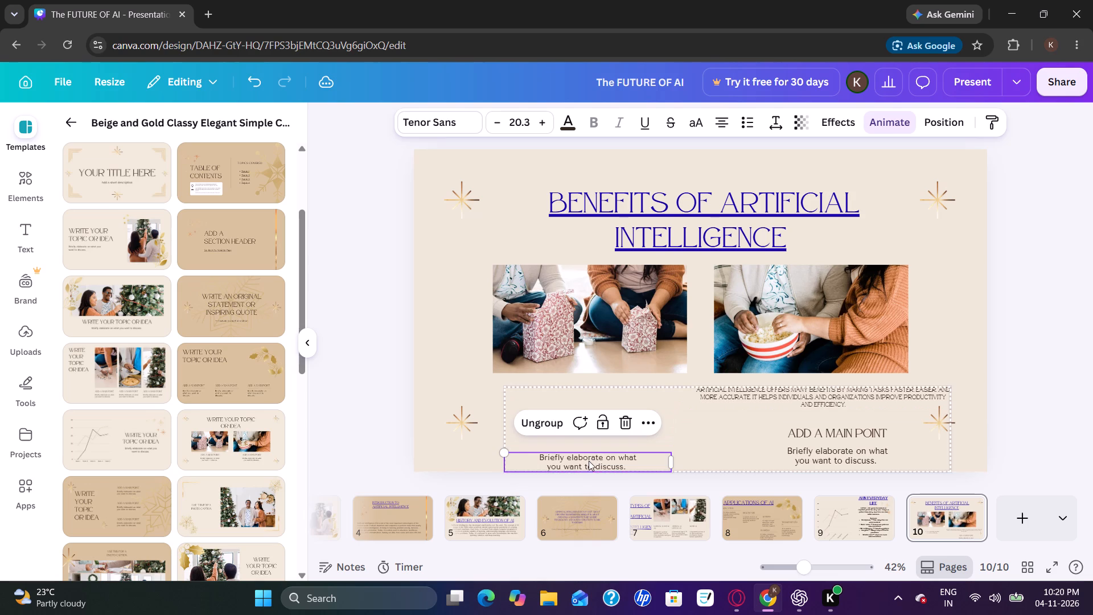
Move the shrunken paragraph back under the first photo's left edge and widen it to span both photos.
{"action": "left_click", "coordinate": [746, 391]}
{"action": "left_click_drag", "start_coordinate": [746, 391], "coordinate": [615, 392]}
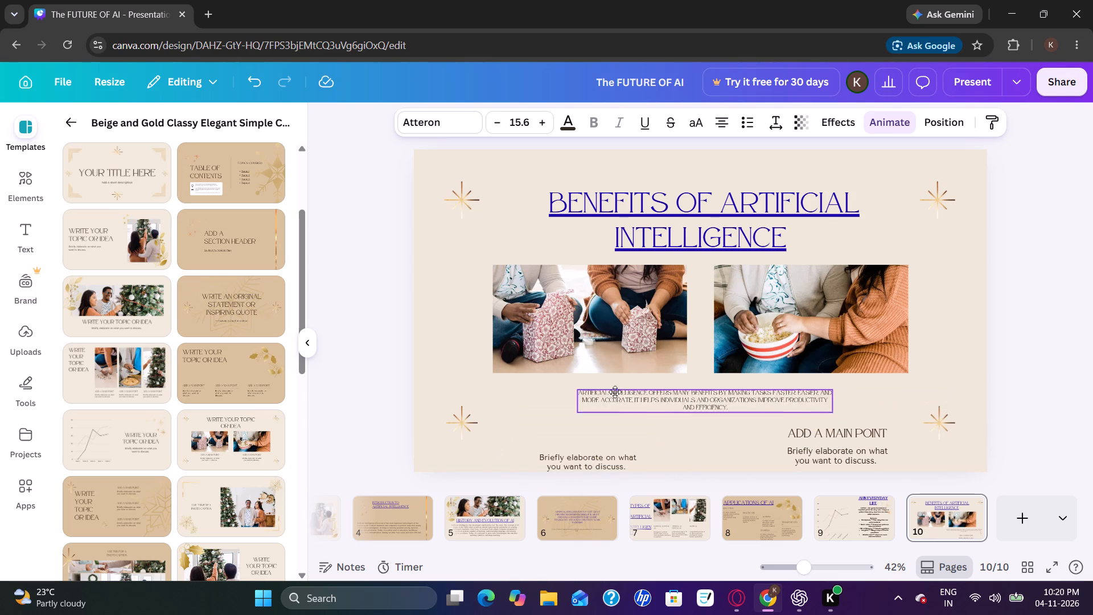
{"action": "left_click_drag", "start_coordinate": [615, 392], "coordinate": [549, 388]}
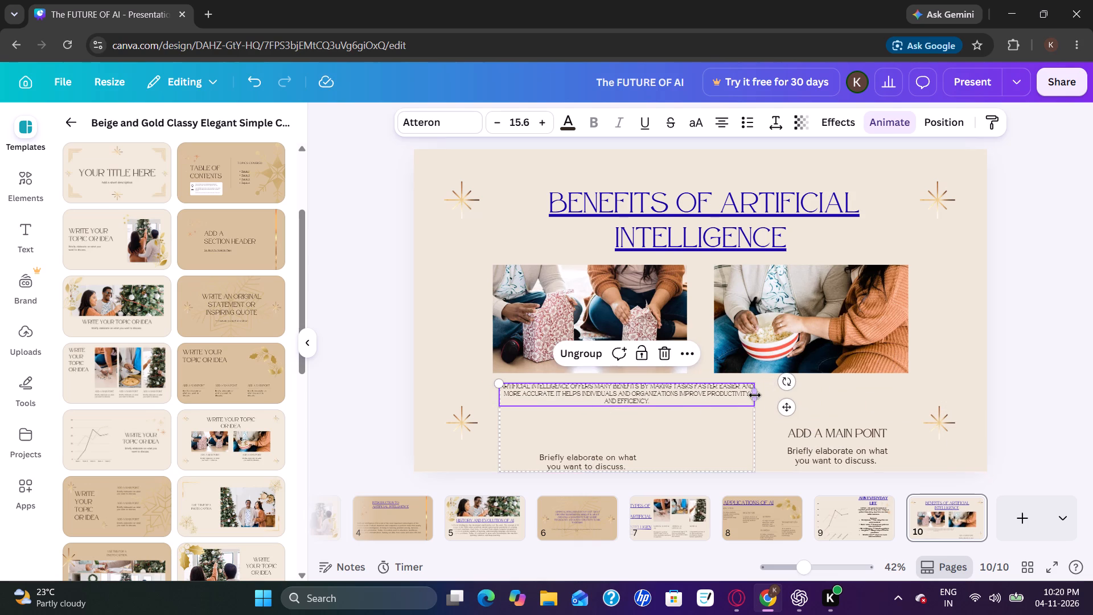
{"action": "left_click_drag", "start_coordinate": [756, 395], "coordinate": [912, 372]}
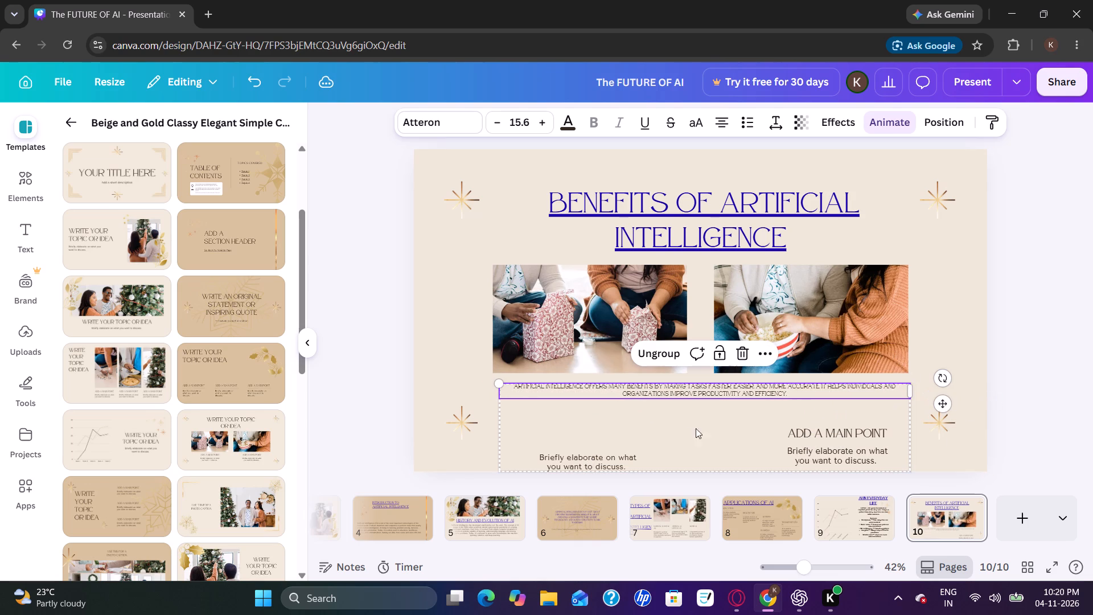
Increase the benefits paragraph's text size to 25.6.
{"action": "triple_click", "coordinate": [545, 118]}
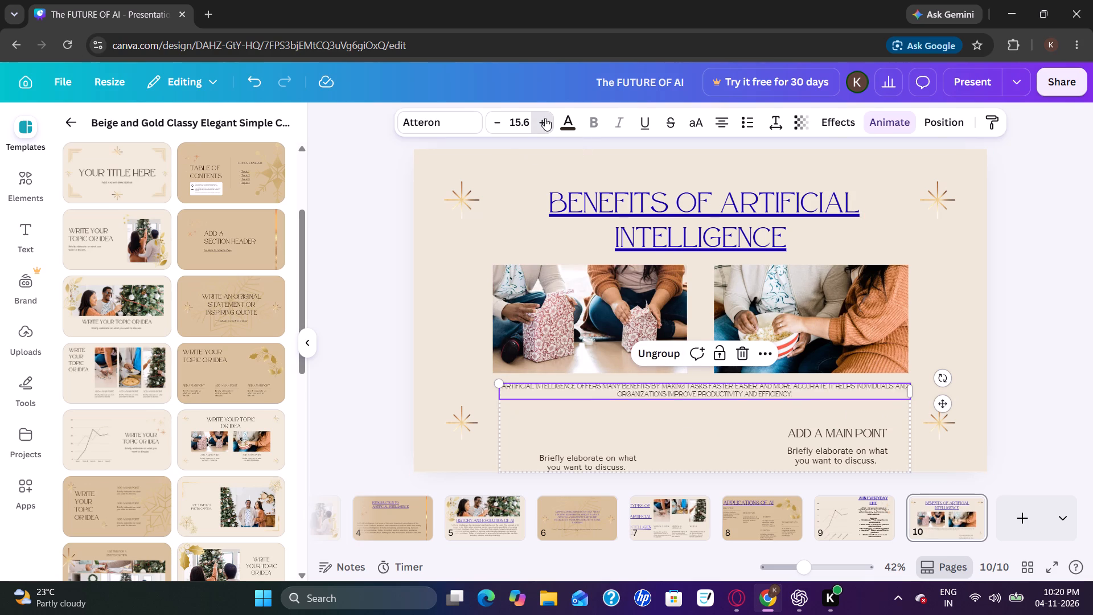
{"action": "triple_click", "coordinate": [545, 118]}
{"action": "triple_click", "coordinate": [545, 118]}
{"action": "left_click", "coordinate": [545, 118]}
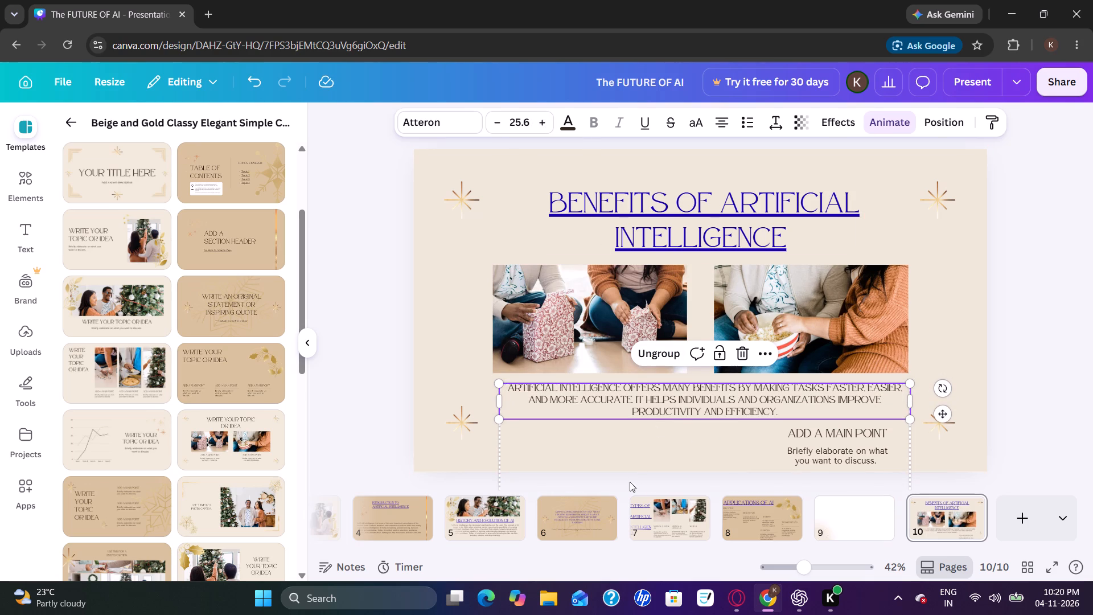
Enlarge the whole paragraph group slightly so its right edge extends towards the lower-right star.
{"action": "left_click", "coordinate": [532, 468]}
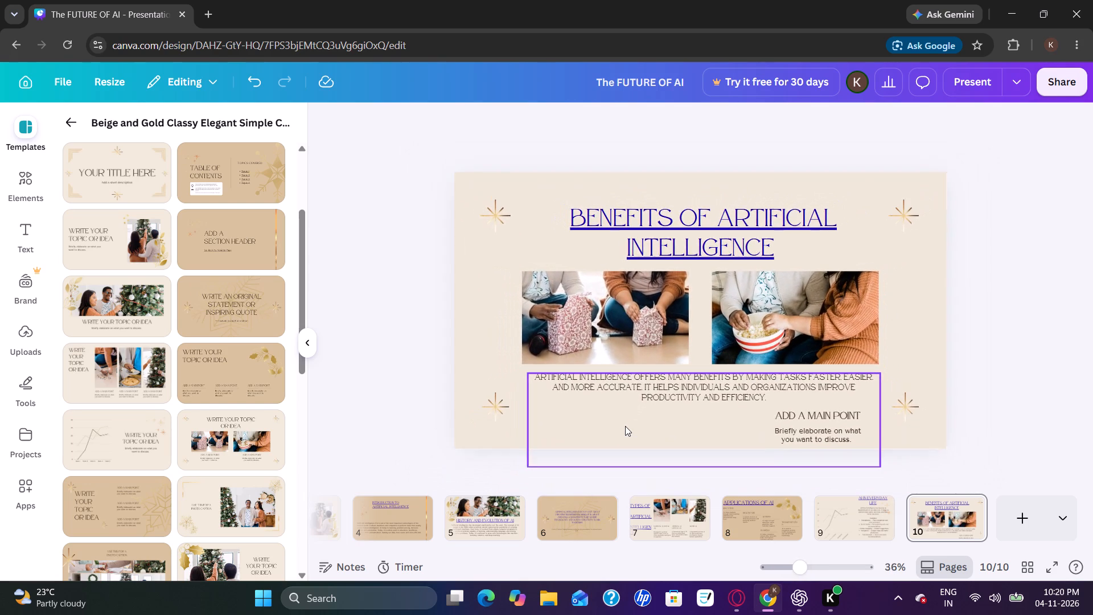
{"action": "left_click", "coordinate": [836, 457]}
{"action": "left_click", "coordinate": [737, 411]}
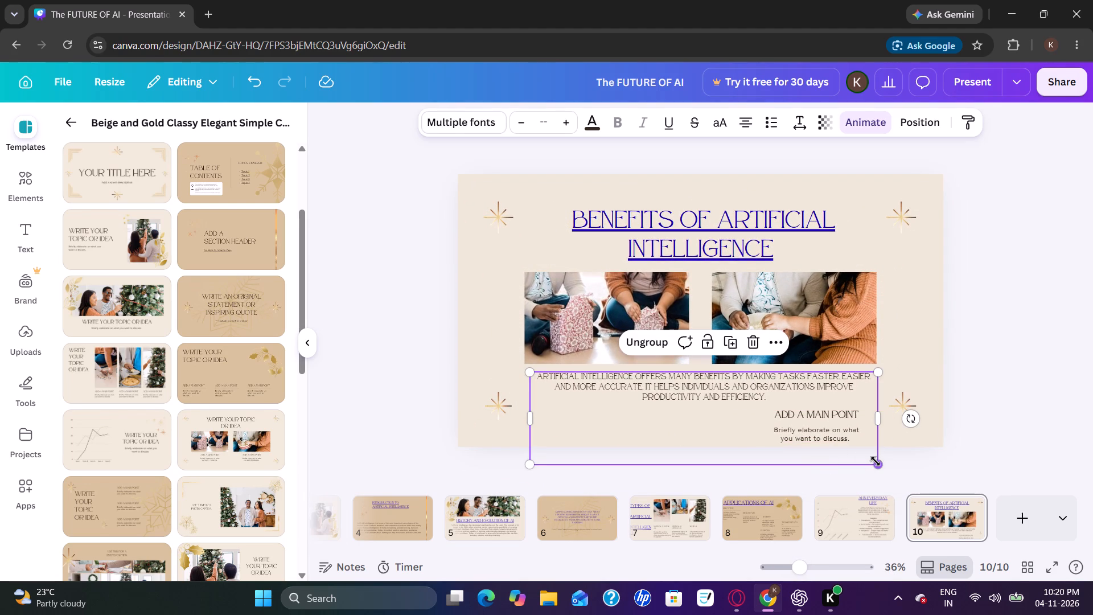
{"action": "left_click_drag", "start_coordinate": [877, 462], "coordinate": [904, 416]}
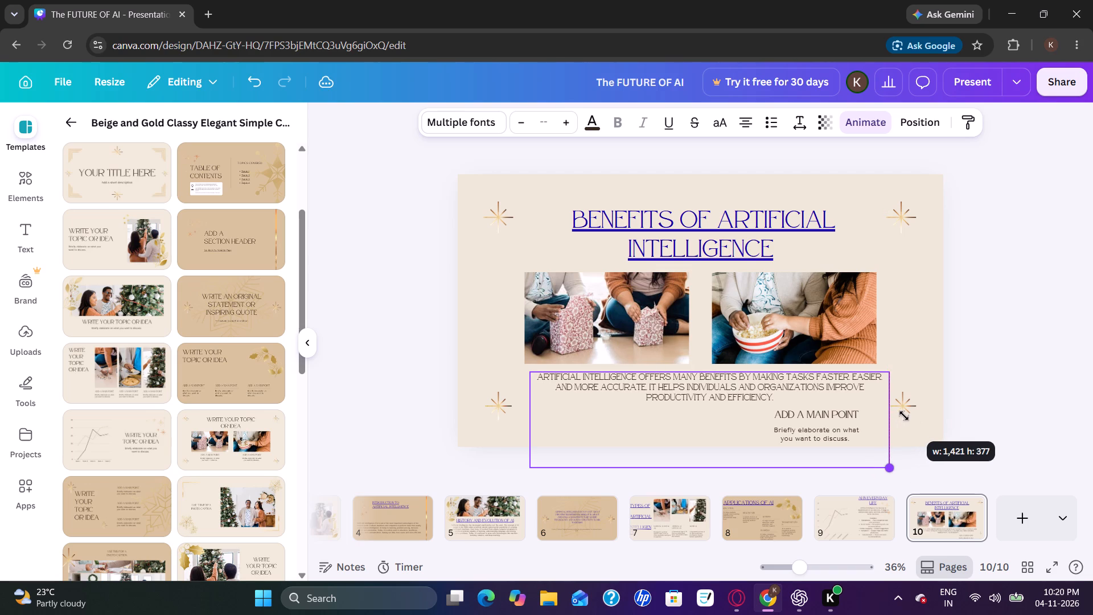
{"action": "left_click_drag", "start_coordinate": [904, 416], "coordinate": [895, 416]}
{"action": "left_click", "coordinate": [961, 441]}
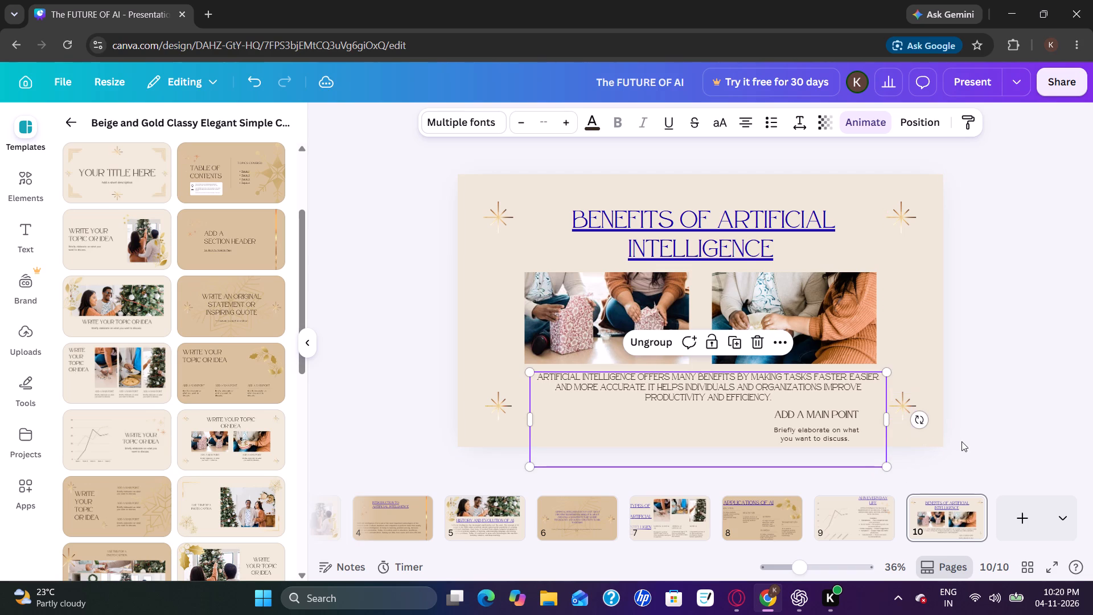
Duplicate the "Add a main point" group and place the copy below the paragraph, beside the lower-left star.
{"action": "left_click", "coordinate": [843, 432]}
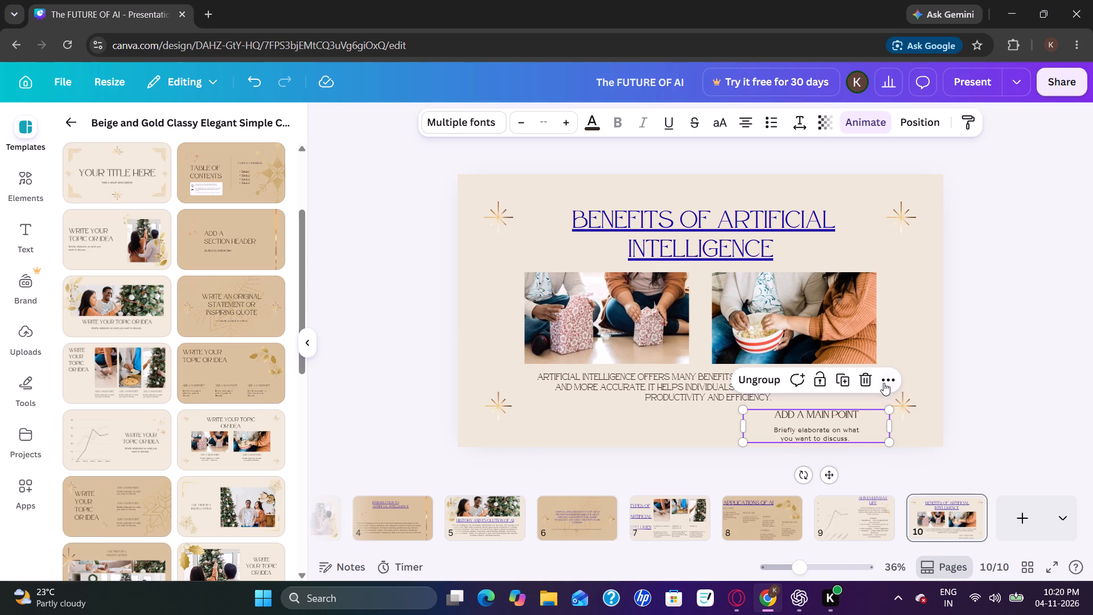
{"action": "left_click", "coordinate": [887, 381]}
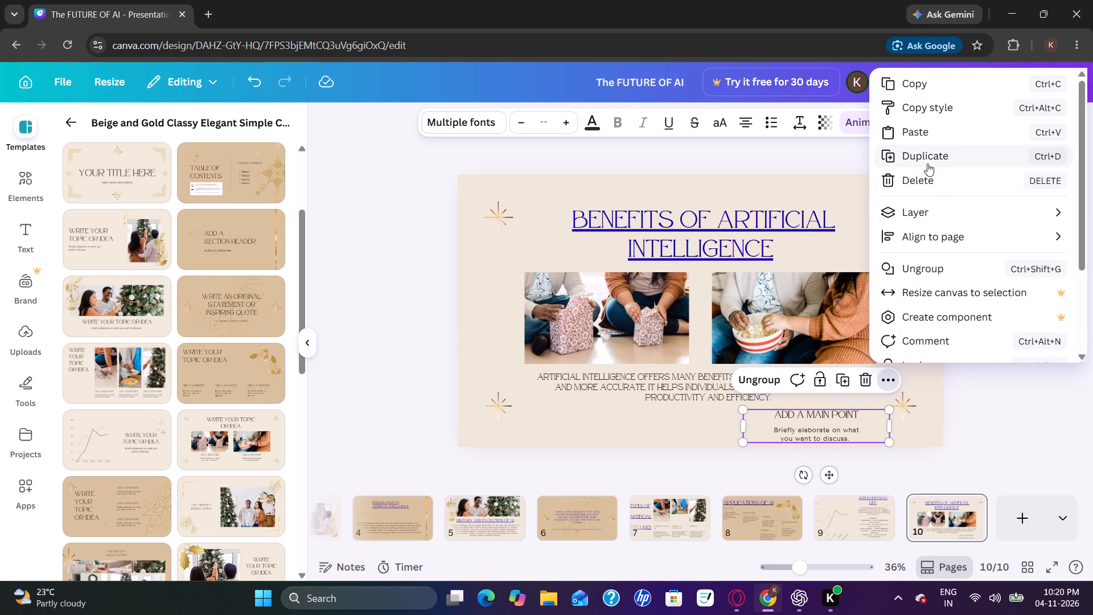
{"action": "left_click", "coordinate": [927, 163]}
{"action": "left_click_drag", "start_coordinate": [789, 440], "coordinate": [643, 438]}
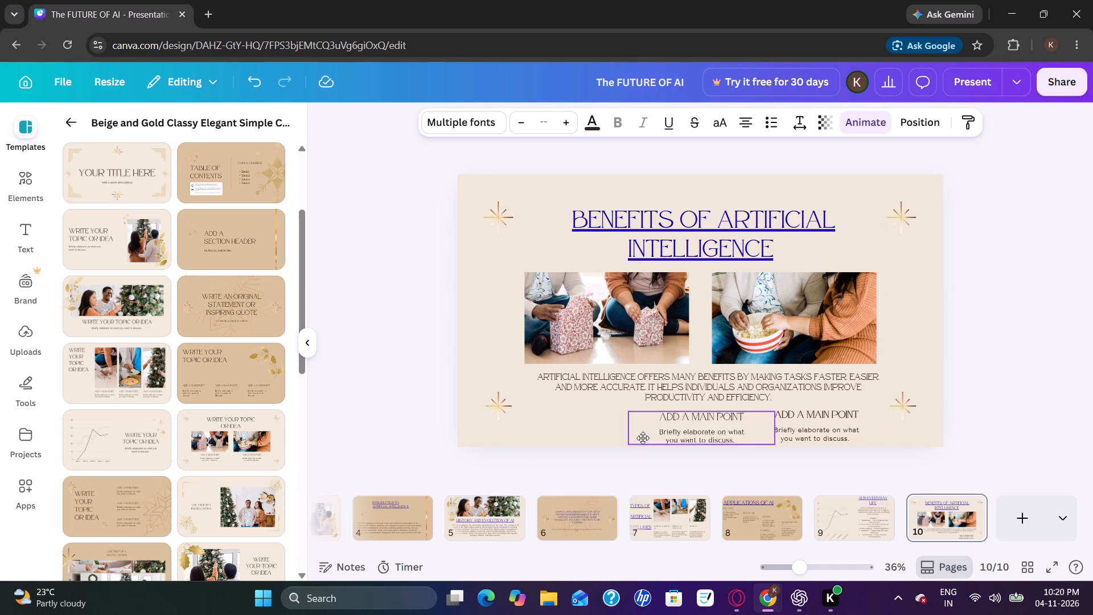
{"action": "left_click_drag", "start_coordinate": [643, 438], "coordinate": [571, 438]}
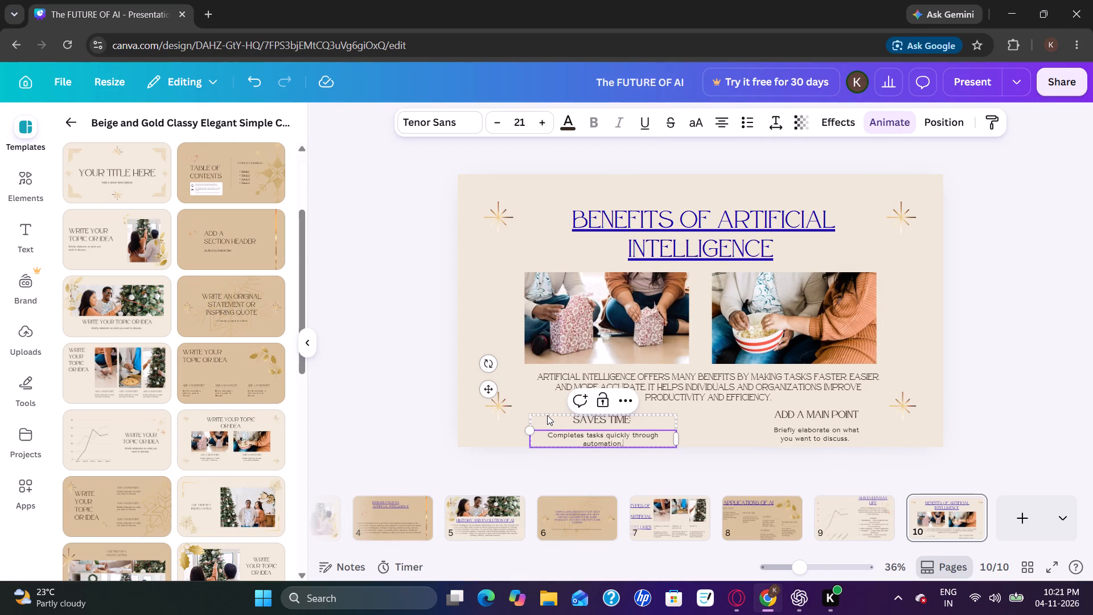
Move the "Saves Time" group outward and slightly up, near the slide's left edge over the lower-left star.
{"action": "left_click", "coordinate": [547, 414]}
{"action": "left_click", "coordinate": [608, 416]}
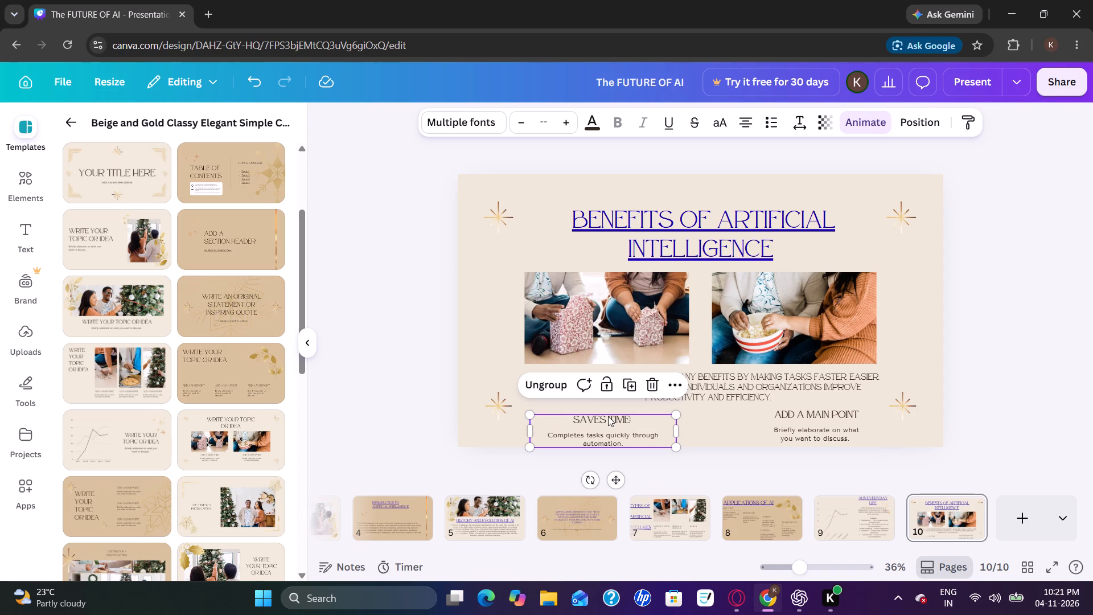
{"action": "left_click_drag", "start_coordinate": [594, 418], "coordinate": [556, 411]}
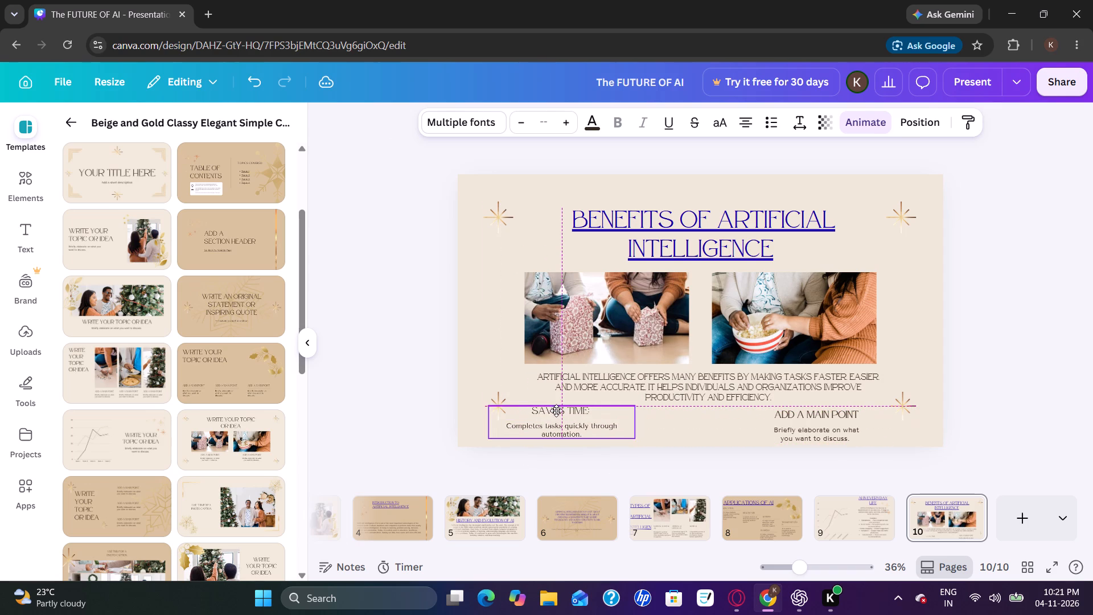
{"action": "left_click_drag", "start_coordinate": [556, 411], "coordinate": [526, 411]}
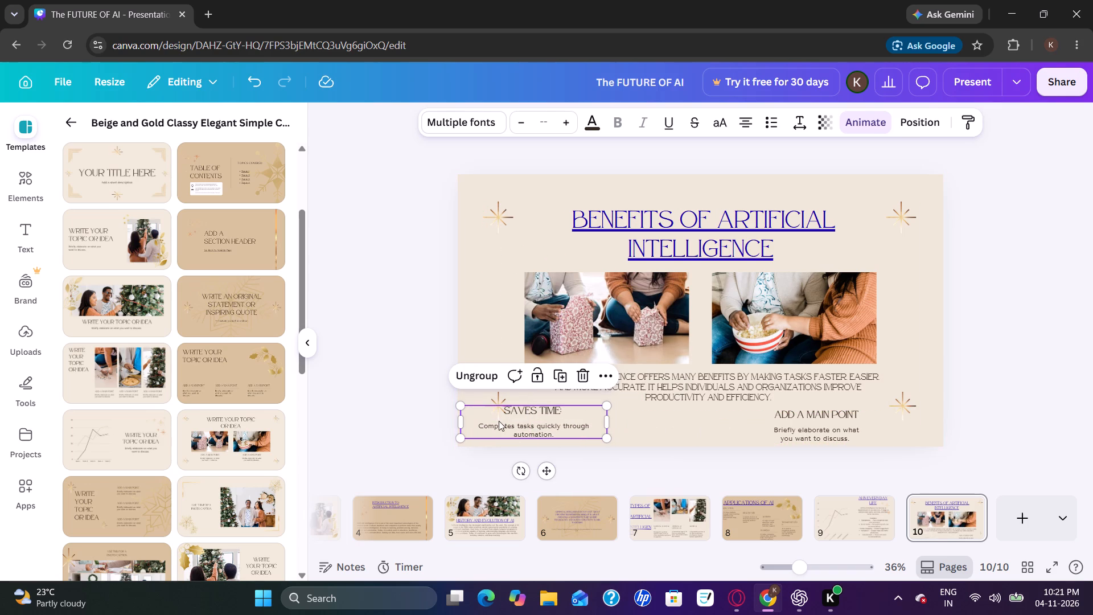
{"action": "left_click_drag", "start_coordinate": [499, 421], "coordinate": [504, 422]}
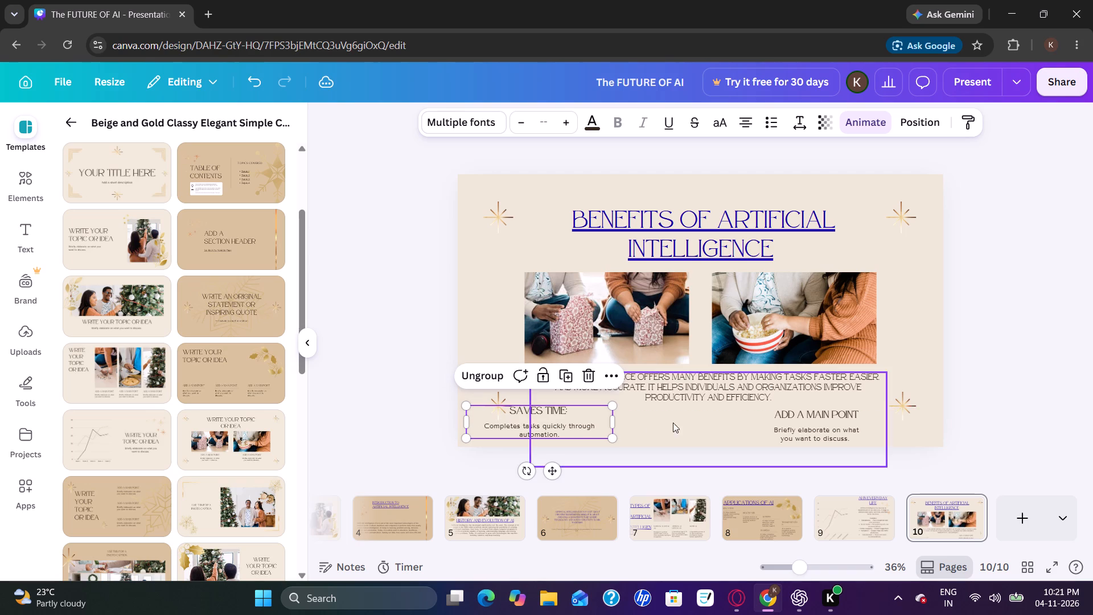
Move the "Add a main point" group directly beside the "Saves Time" group, level with it.
{"action": "left_click", "coordinate": [796, 421]}
{"action": "left_click_drag", "start_coordinate": [796, 421], "coordinate": [688, 419]}
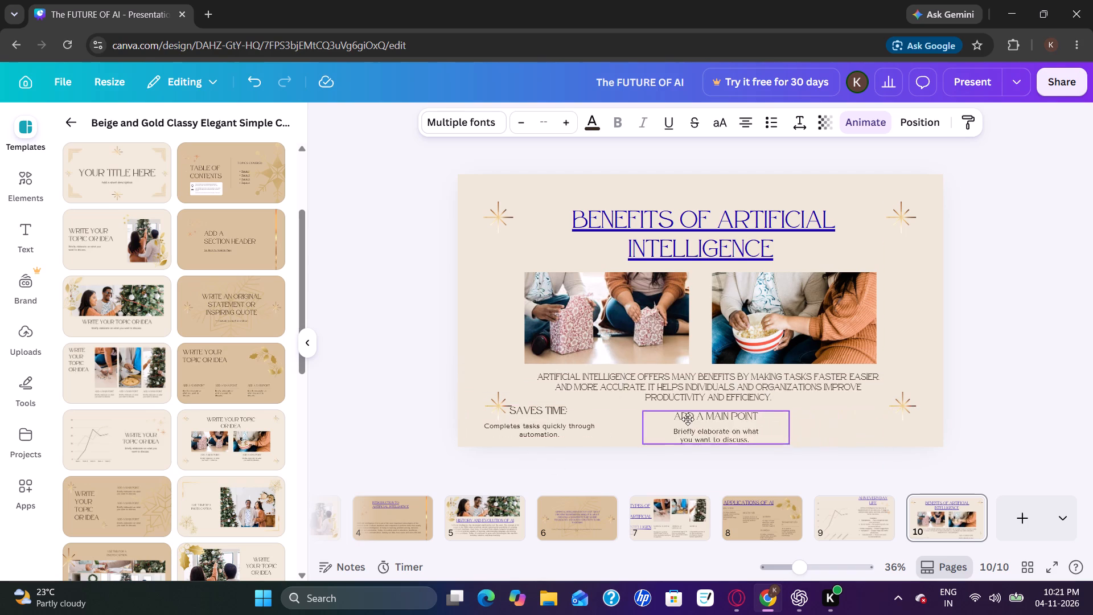
{"action": "left_click_drag", "start_coordinate": [688, 419], "coordinate": [659, 416]}
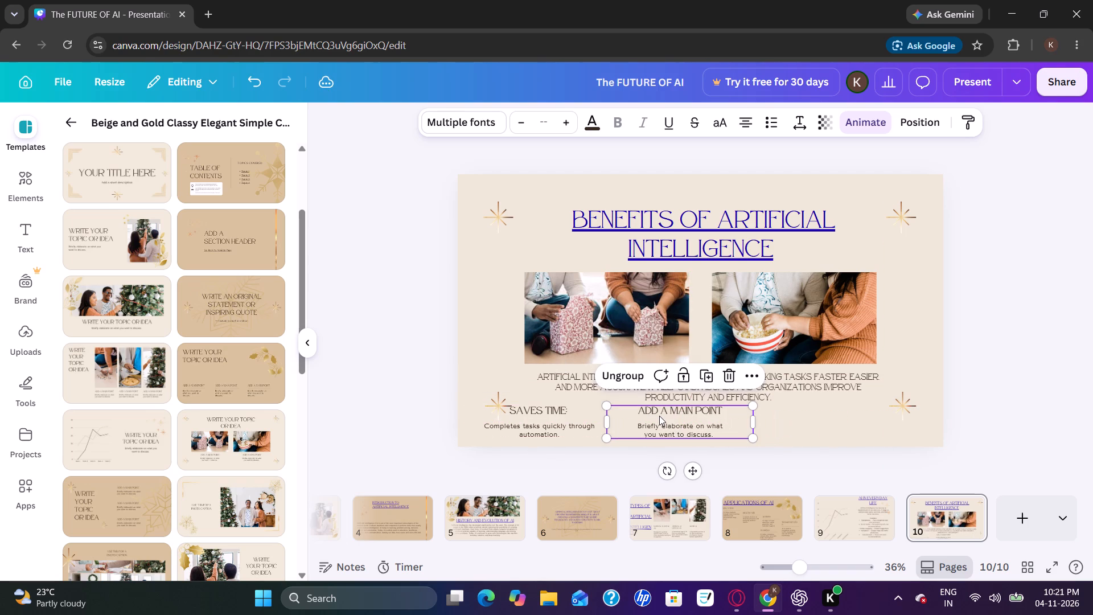
Duplicate the "Add a main point" group, place the copy beside the lower-right star, and nudge the original to sit between its neighbours.
{"action": "left_click", "coordinate": [754, 374]}
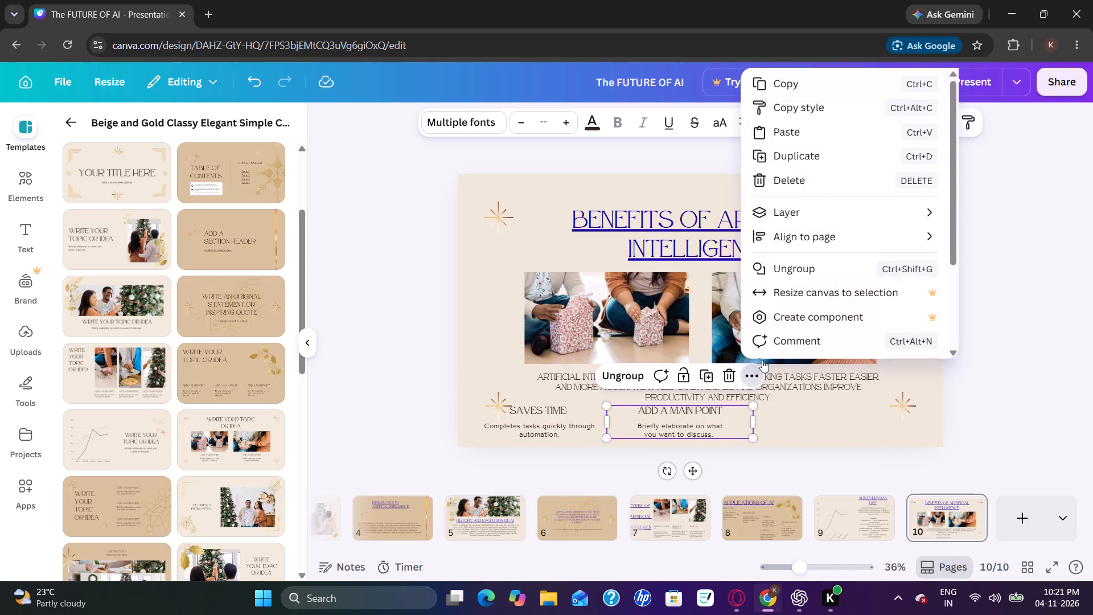
{"action": "left_click", "coordinate": [825, 154]}
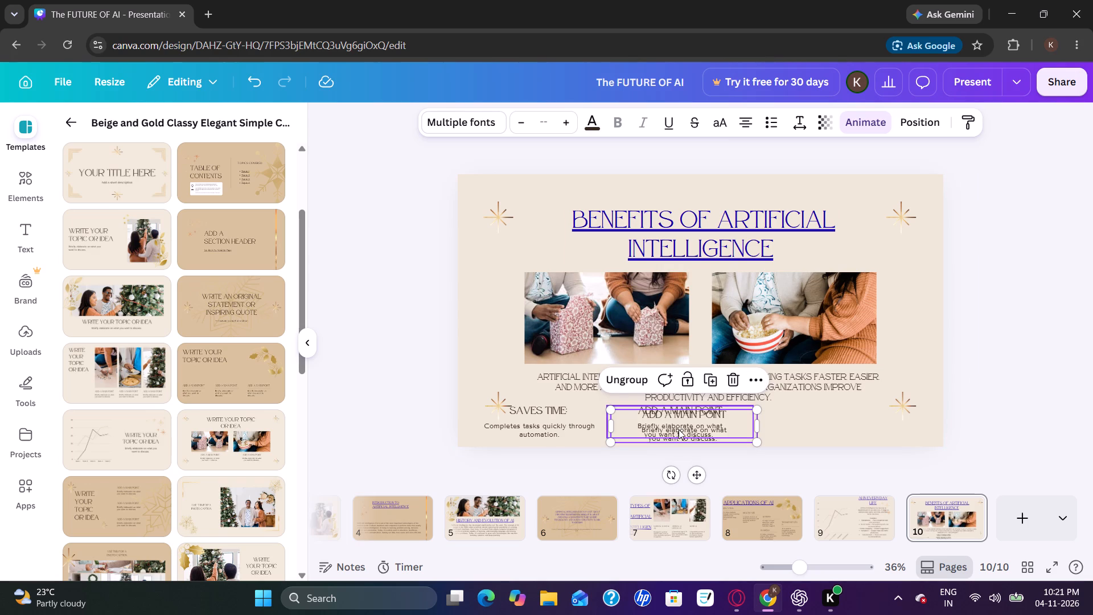
{"action": "left_click_drag", "start_coordinate": [679, 429], "coordinate": [815, 429]}
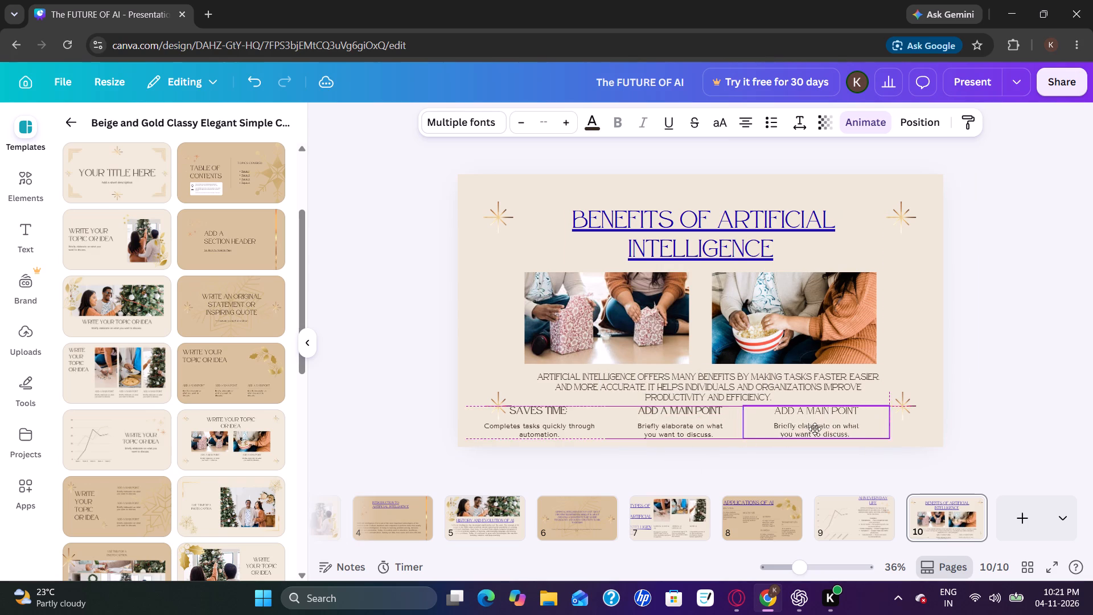
{"action": "left_click_drag", "start_coordinate": [815, 429], "coordinate": [823, 427]}
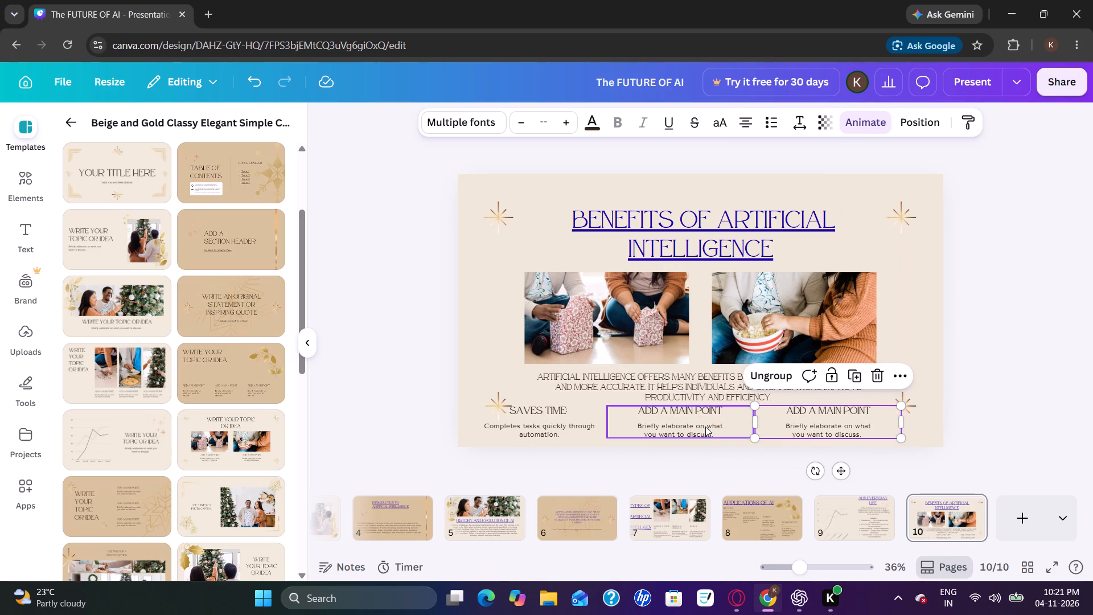
{"action": "left_click", "coordinate": [684, 422]}
{"action": "left_click_drag", "start_coordinate": [684, 422], "coordinate": [691, 423]}
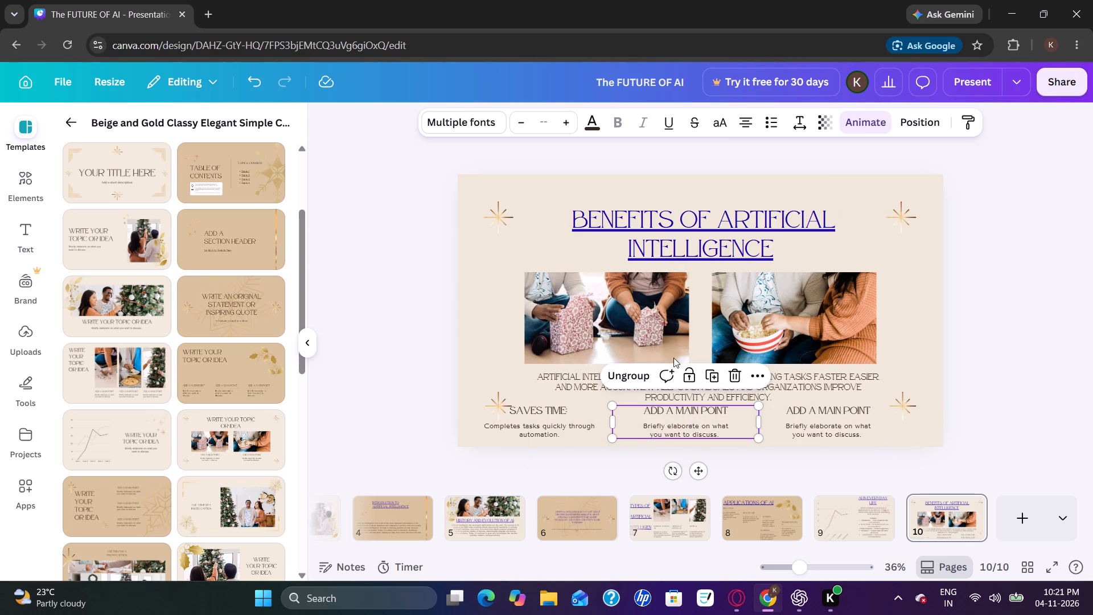
Move the "Benefits of Artificial Intelligence" title up to the slide's top edge.
{"action": "left_click", "coordinate": [644, 317]}
{"action": "left_click", "coordinate": [747, 219]}
{"action": "left_click_drag", "start_coordinate": [747, 219], "coordinate": [746, 212]}
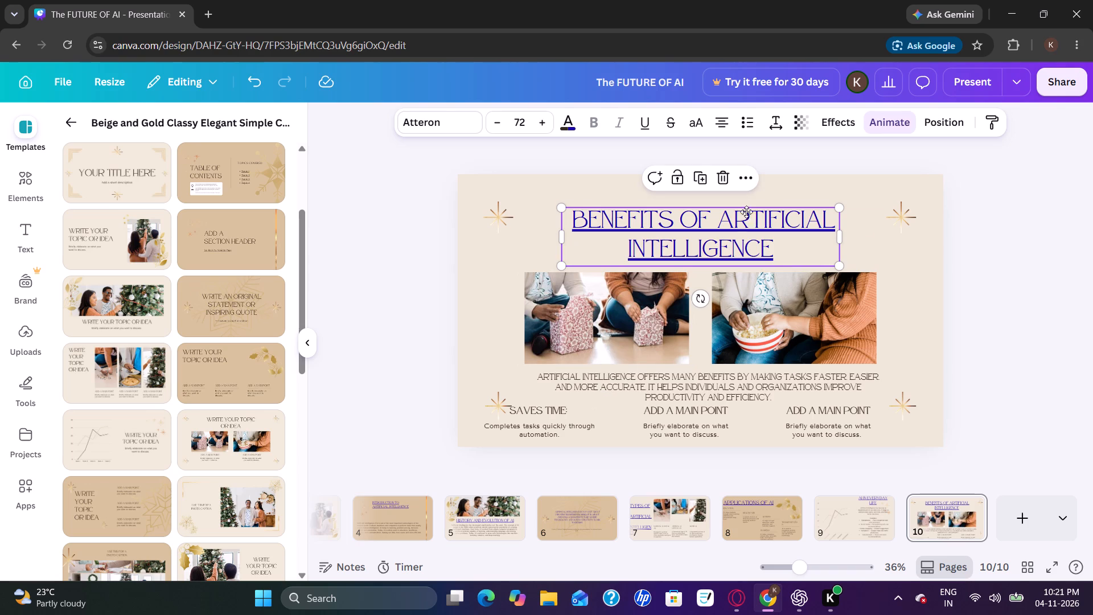
{"action": "left_click_drag", "start_coordinate": [746, 212], "coordinate": [747, 192]}
Move the gift-wrapping photo up beneath the title and reduce its height, keeping its width nearly the same.
{"action": "left_click", "coordinate": [631, 311]}
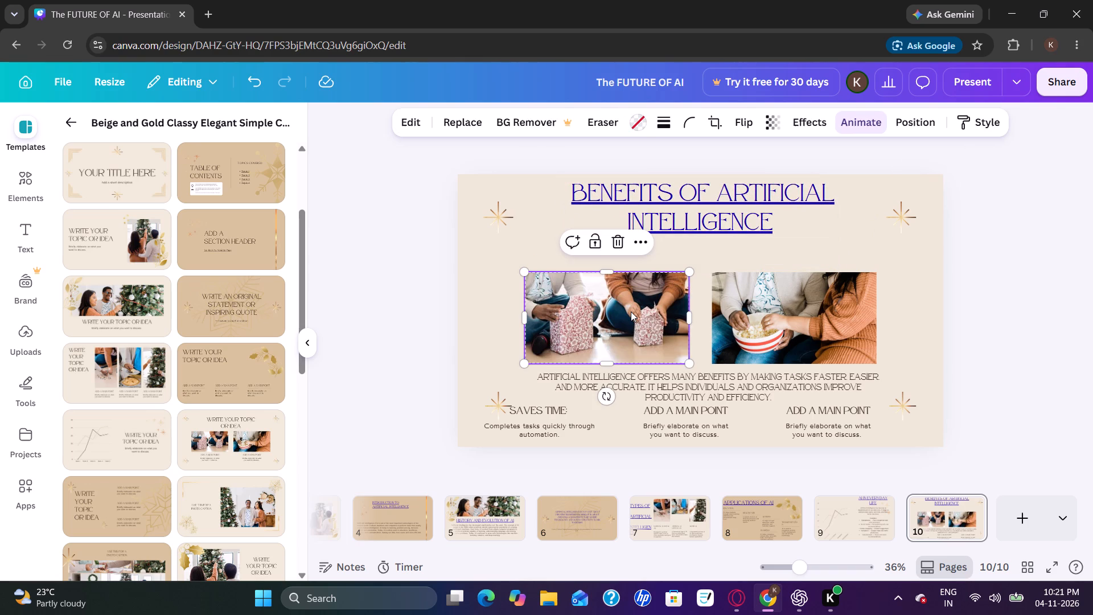
{"action": "left_click_drag", "start_coordinate": [631, 311], "coordinate": [624, 284]}
{"action": "left_click", "coordinate": [682, 328]}
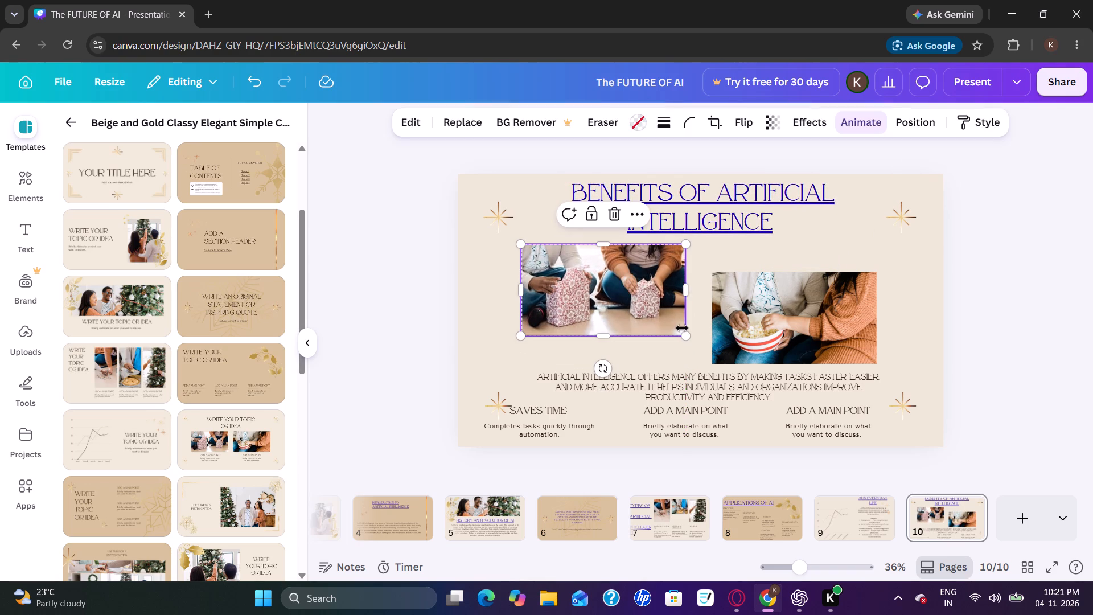
{"action": "left_click_drag", "start_coordinate": [686, 335], "coordinate": [673, 316]}
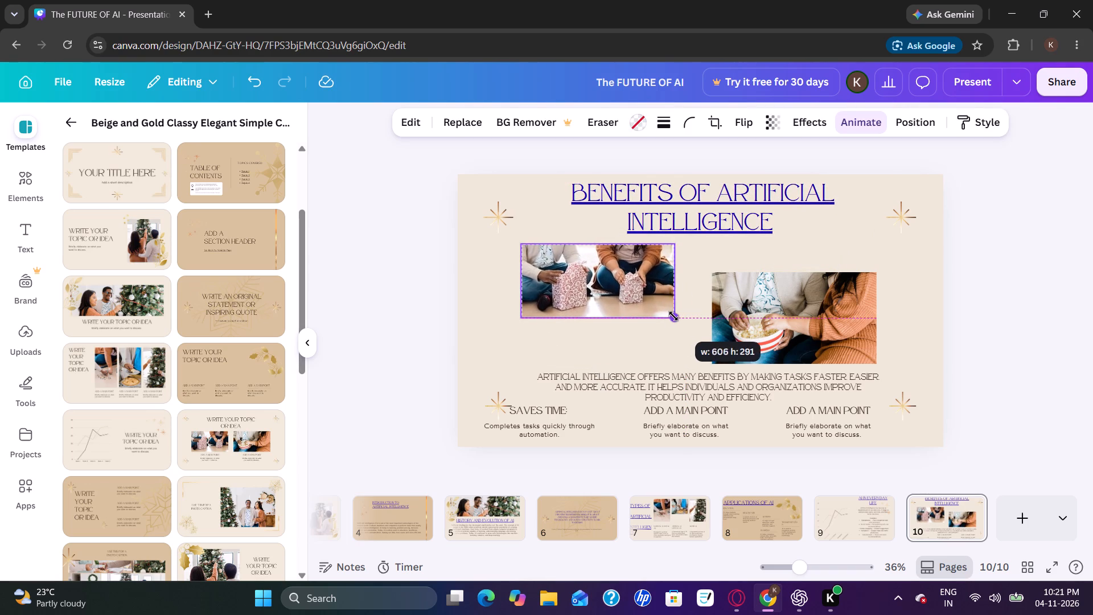
{"action": "left_click_drag", "start_coordinate": [673, 316], "coordinate": [688, 315]}
Move the popcorn photo up level with the gift-wrapping photo and shrink it to a matching height.
{"action": "left_click", "coordinate": [815, 323]}
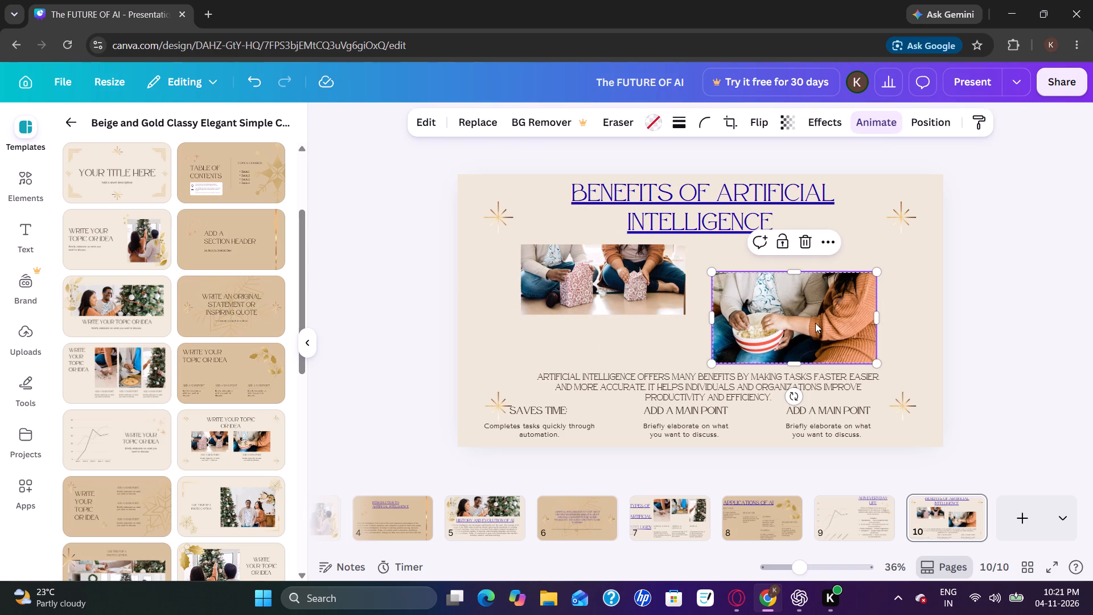
{"action": "left_click_drag", "start_coordinate": [815, 323], "coordinate": [810, 295]}
{"action": "left_click", "coordinate": [745, 322]}
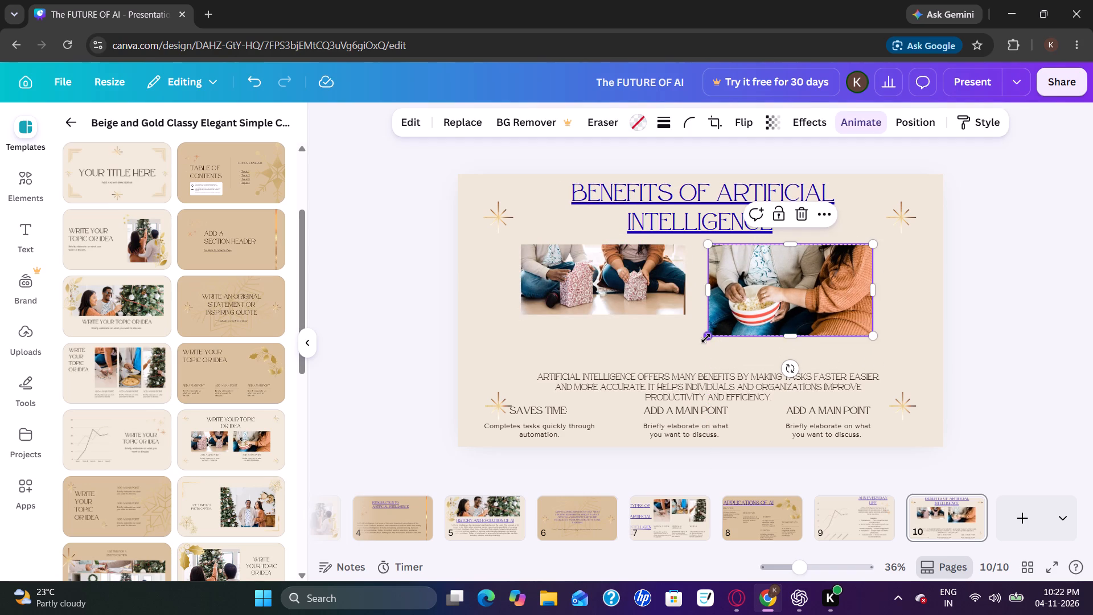
{"action": "left_click_drag", "start_coordinate": [706, 338], "coordinate": [715, 315]}
Move the benefits paragraph up to sit directly beneath the two photos.
{"action": "left_click", "coordinate": [609, 378]}
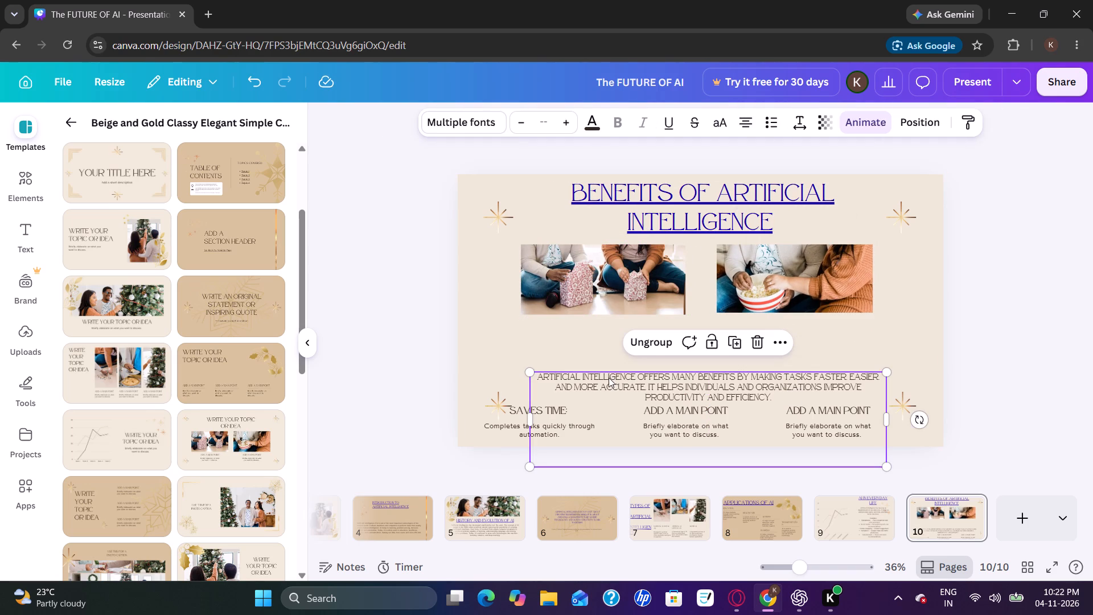
{"action": "left_click", "coordinate": [623, 371]}
{"action": "left_click_drag", "start_coordinate": [623, 371], "coordinate": [624, 354]}
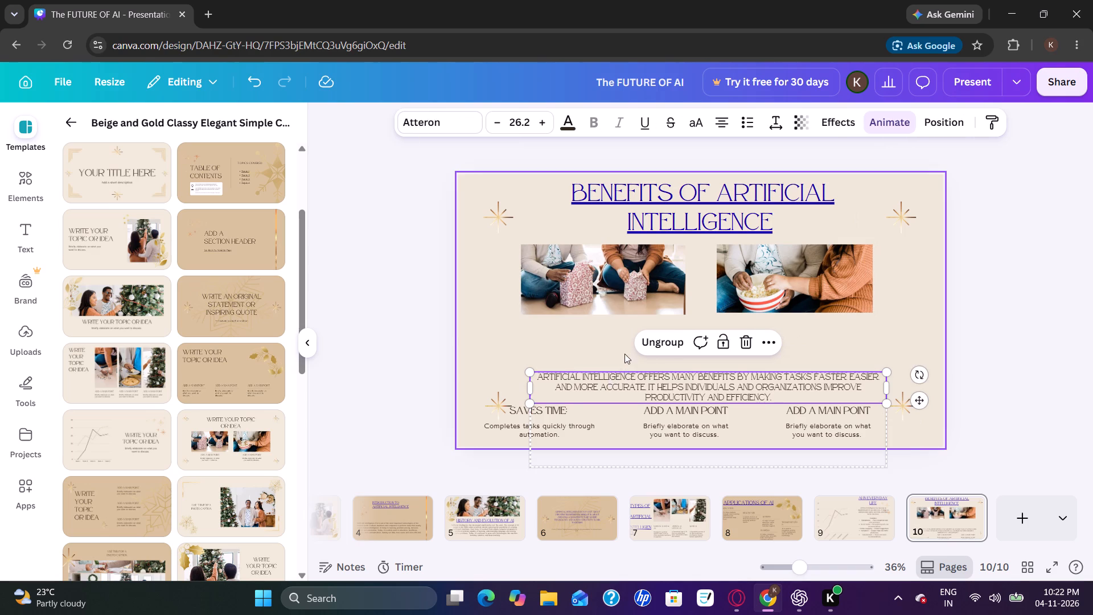
{"action": "left_click_drag", "start_coordinate": [624, 354], "coordinate": [623, 342]}
{"action": "left_click_drag", "start_coordinate": [625, 378], "coordinate": [637, 327]}
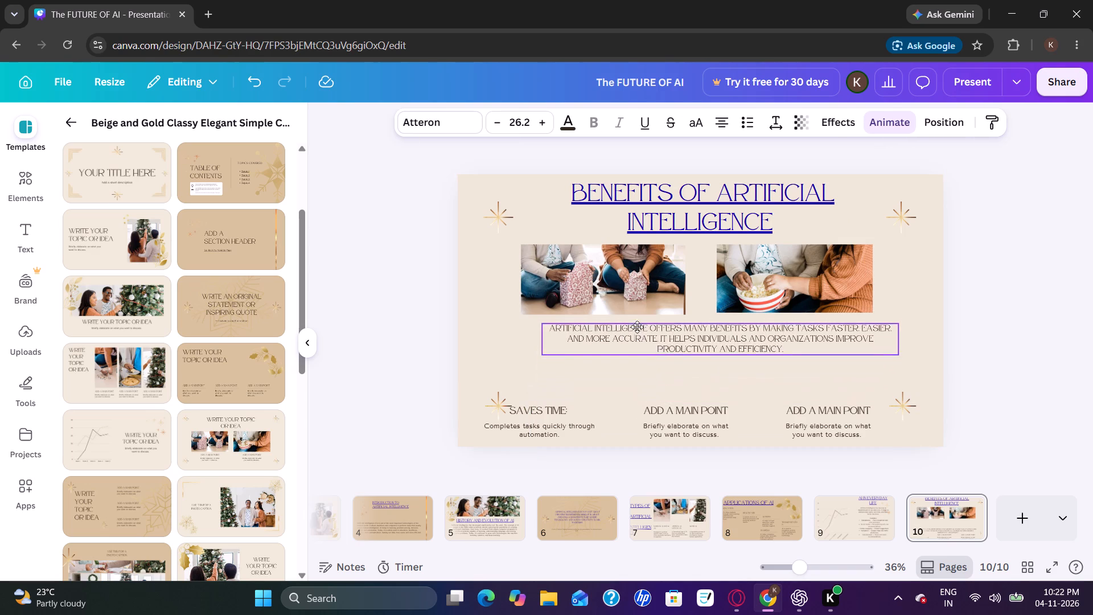
{"action": "left_click_drag", "start_coordinate": [637, 327], "coordinate": [620, 335]}
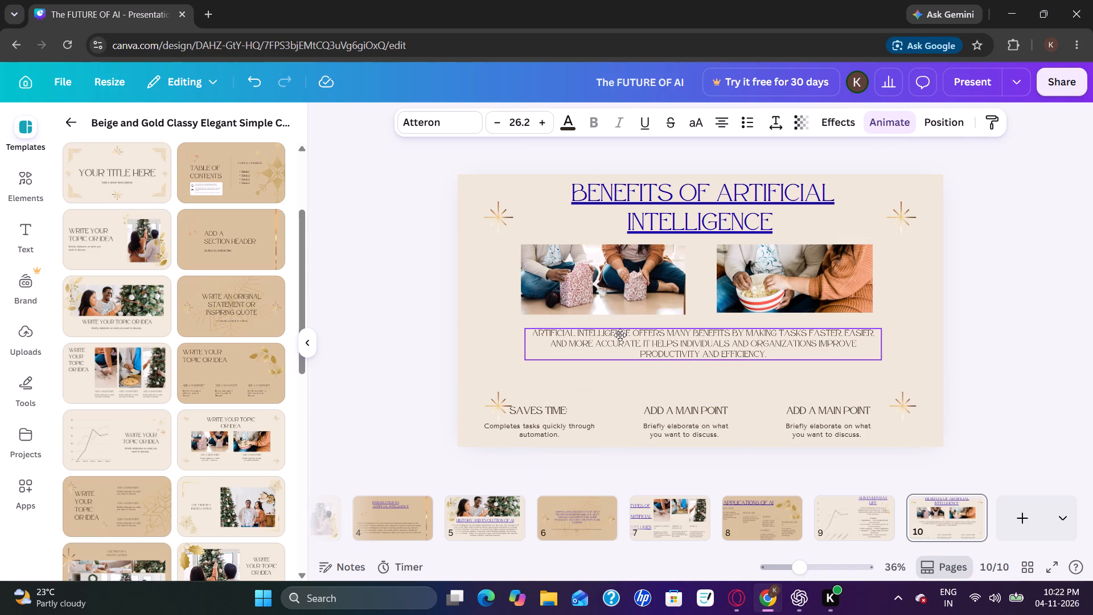
{"action": "left_click_drag", "start_coordinate": [620, 335], "coordinate": [618, 331]}
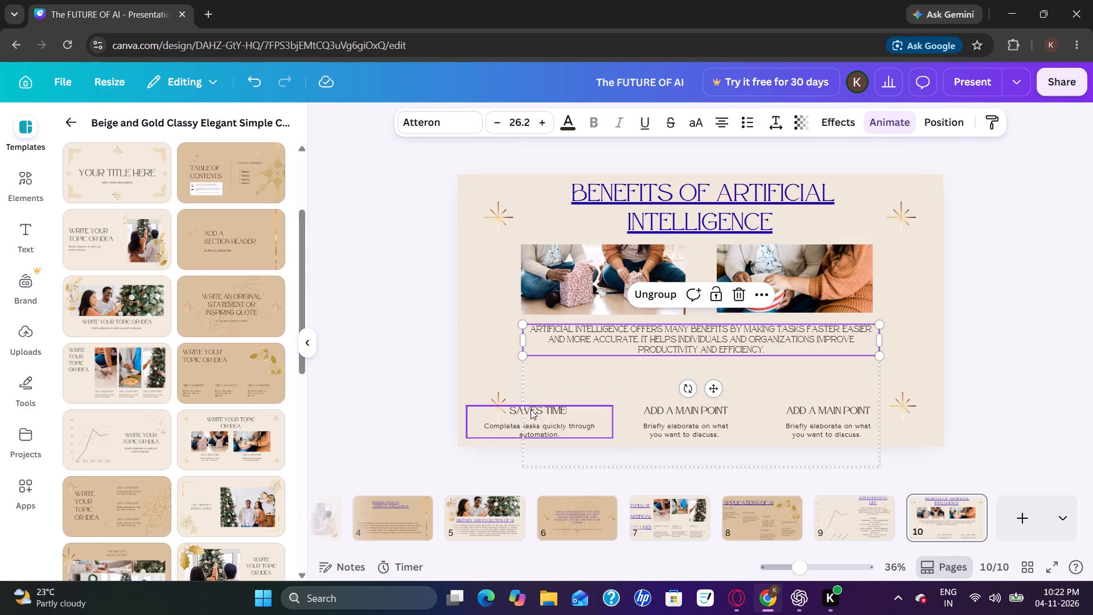
Move the "Saves Time" group and both "Add a main point" groups up into one aligned, evenly spaced row beneath the paragraph.
{"action": "left_click", "coordinate": [509, 427]}
{"action": "left_click_drag", "start_coordinate": [509, 427], "coordinate": [515, 380]}
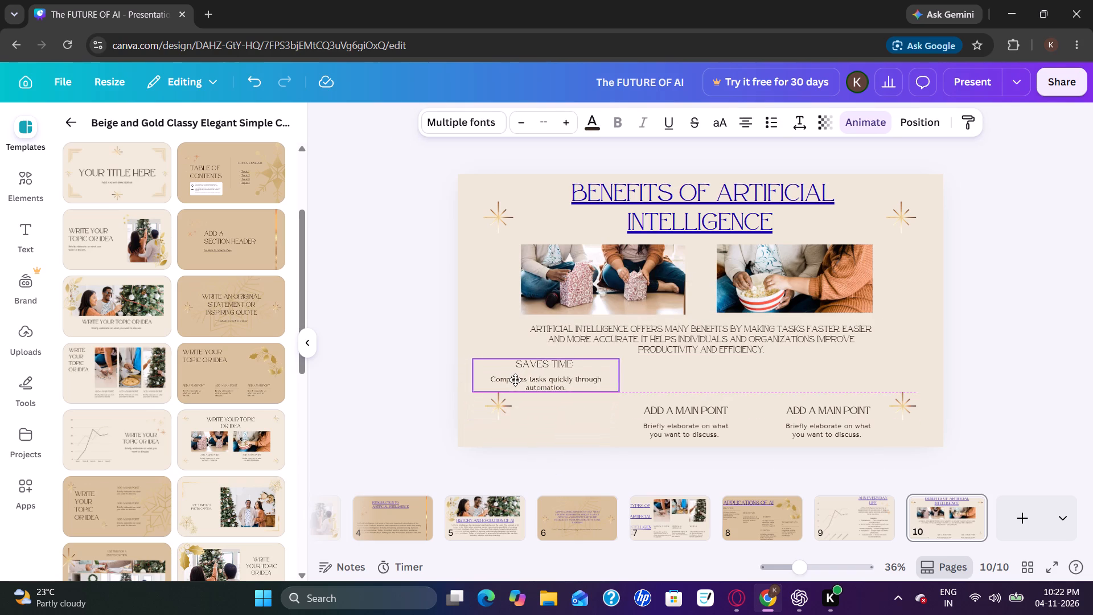
{"action": "left_click_drag", "start_coordinate": [515, 380], "coordinate": [514, 380]}
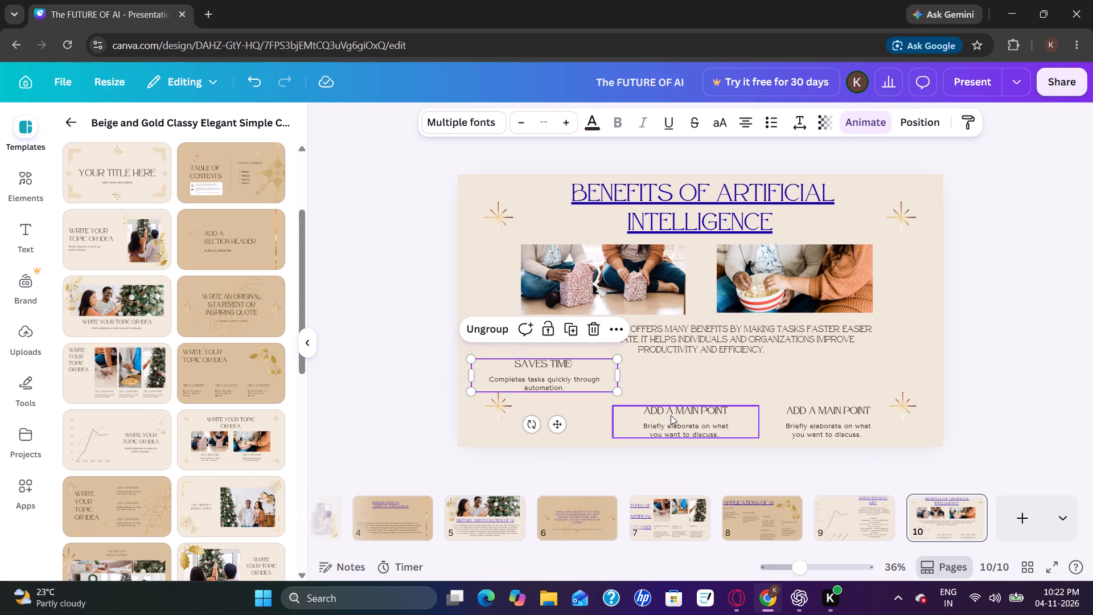
{"action": "left_click", "coordinate": [671, 415]}
{"action": "left_click_drag", "start_coordinate": [671, 415], "coordinate": [680, 368]}
{"action": "left_click", "coordinate": [842, 423]}
{"action": "left_click_drag", "start_coordinate": [842, 423], "coordinate": [840, 376]}
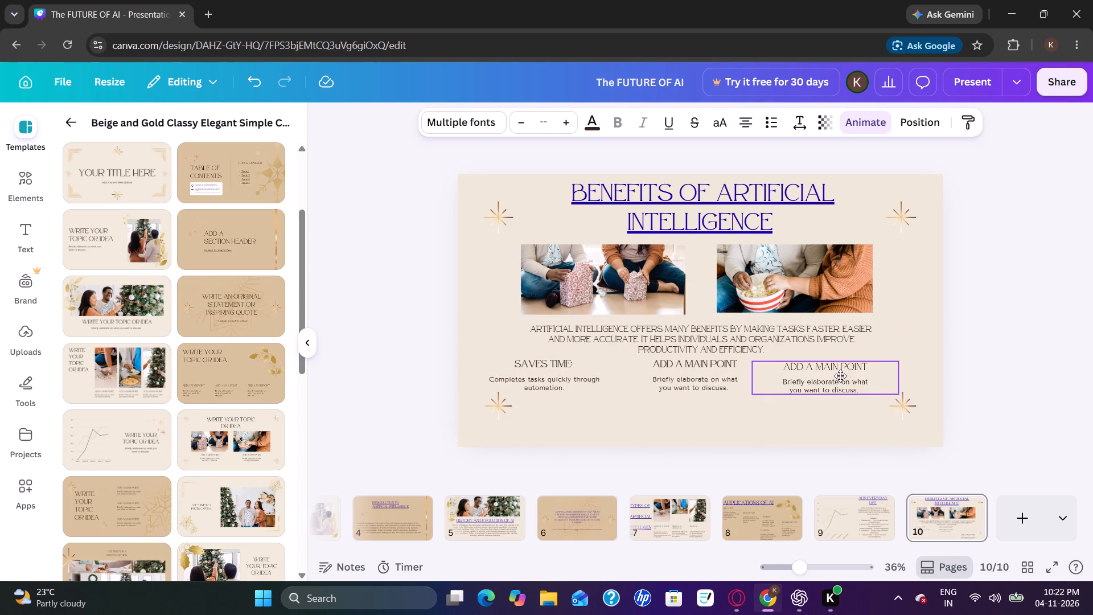
{"action": "left_click_drag", "start_coordinate": [840, 376], "coordinate": [841, 374]}
{"action": "left_click_drag", "start_coordinate": [716, 375], "coordinate": [706, 376]}
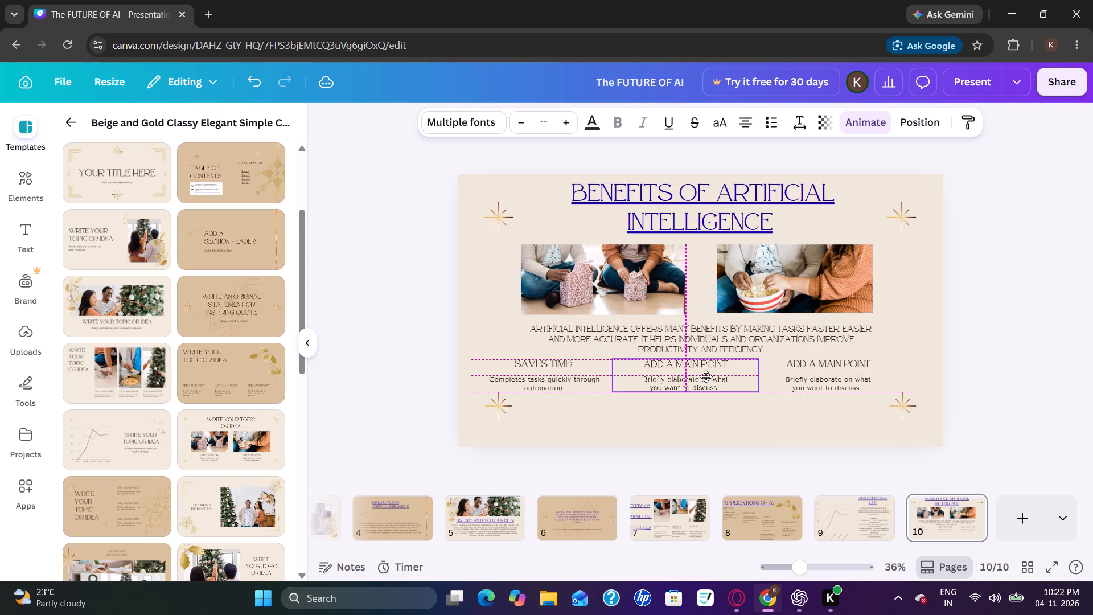
{"action": "left_click_drag", "start_coordinate": [706, 376], "coordinate": [705, 376]}
{"action": "left_click", "coordinate": [694, 367]}
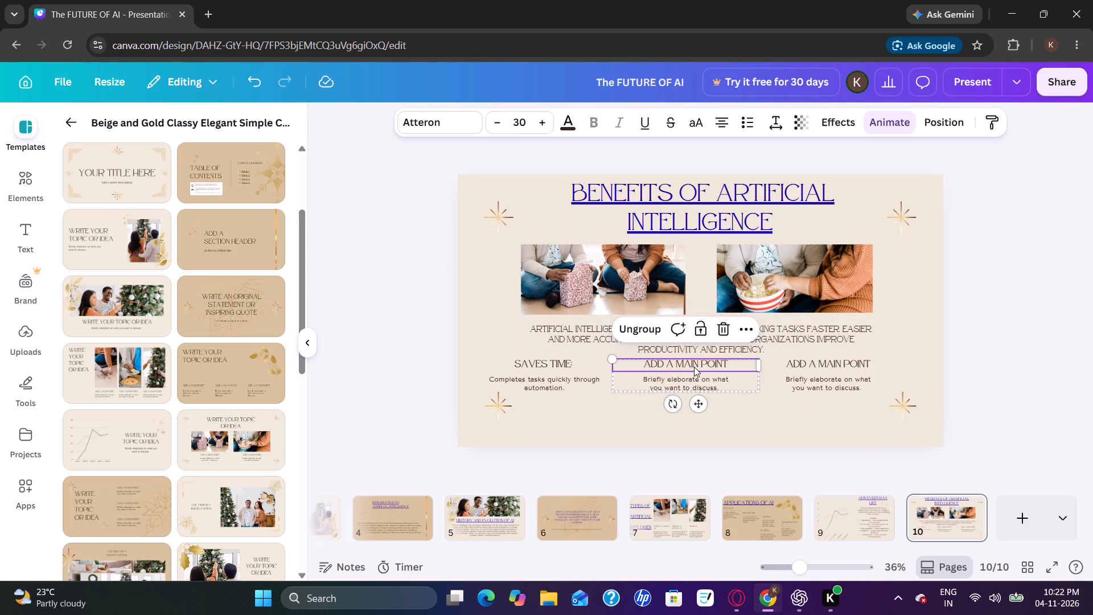
{"action": "left_click", "coordinate": [695, 378]}
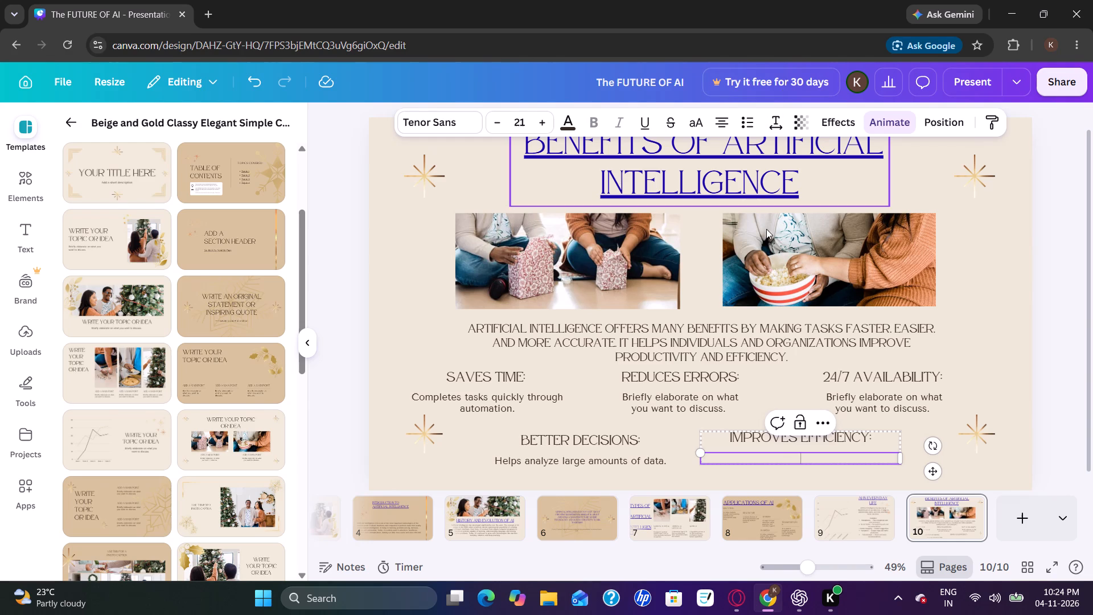
{"action": "key", "text": "ctrl+v"}
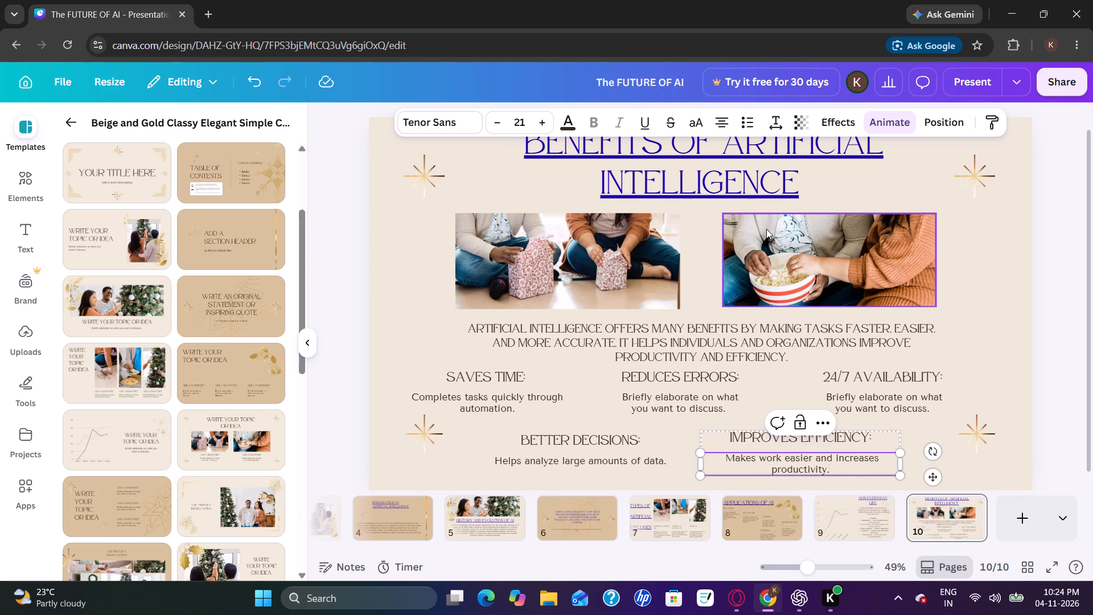
{"action": "left_click", "coordinate": [1063, 348]}
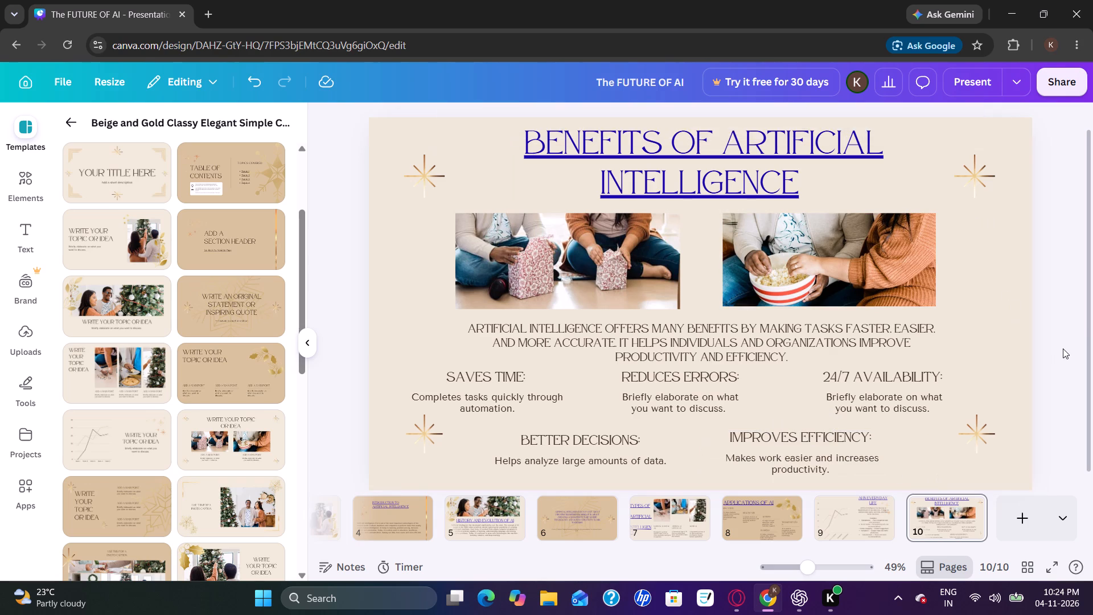
Reduce the font size of page 10's "Benefits of Artificial Intelligence" title to 56.
{"action": "left_click", "coordinate": [640, 246]}
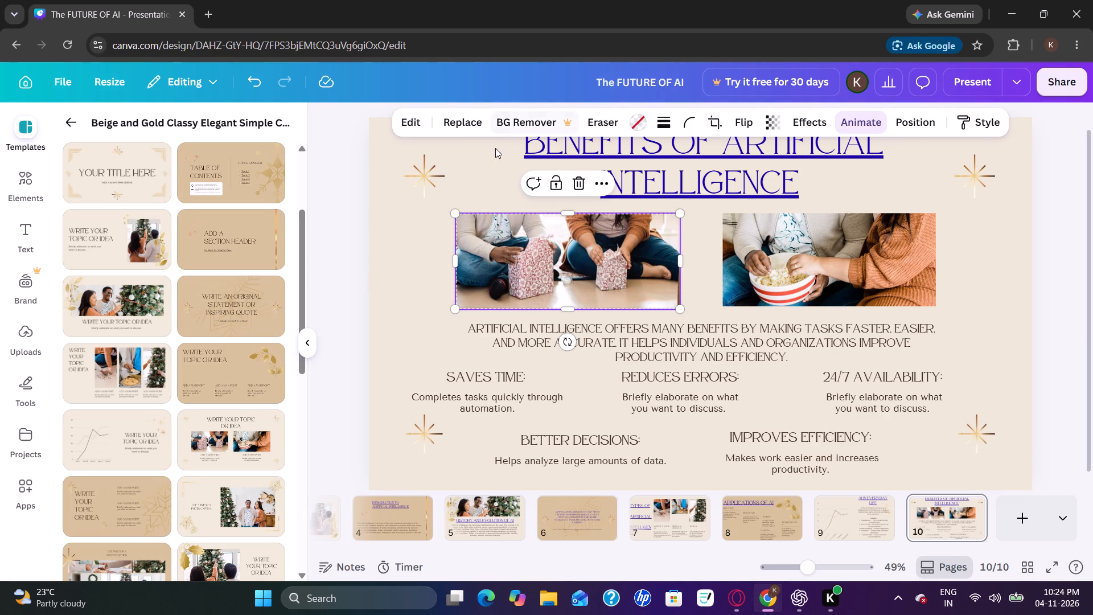
{"action": "left_click", "coordinate": [728, 179]}
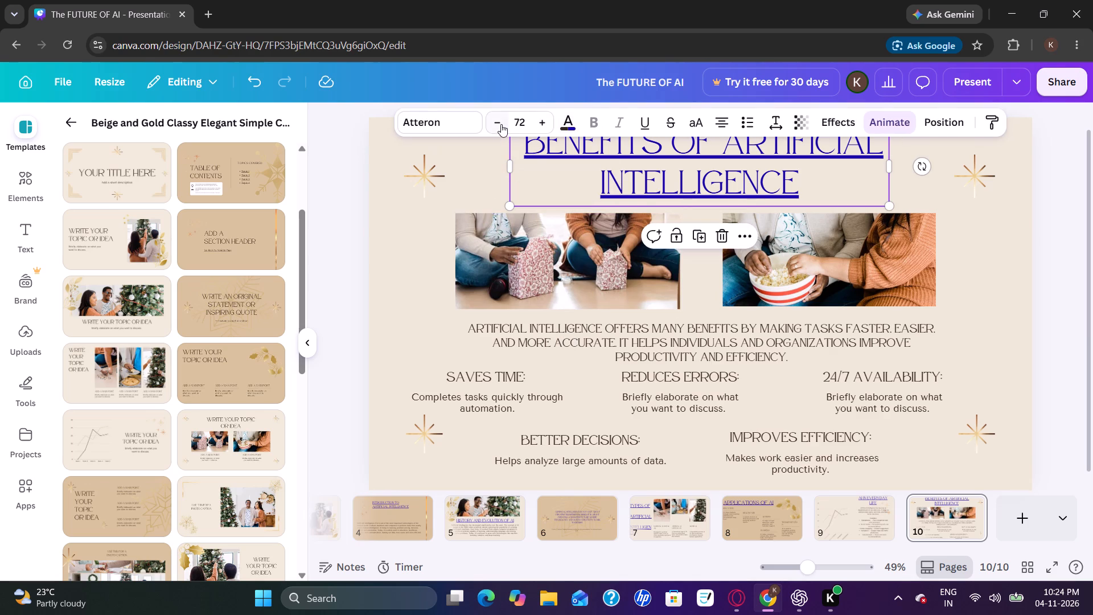
{"action": "left_click", "coordinate": [500, 121]}
{"action": "left_click", "coordinate": [500, 121]}
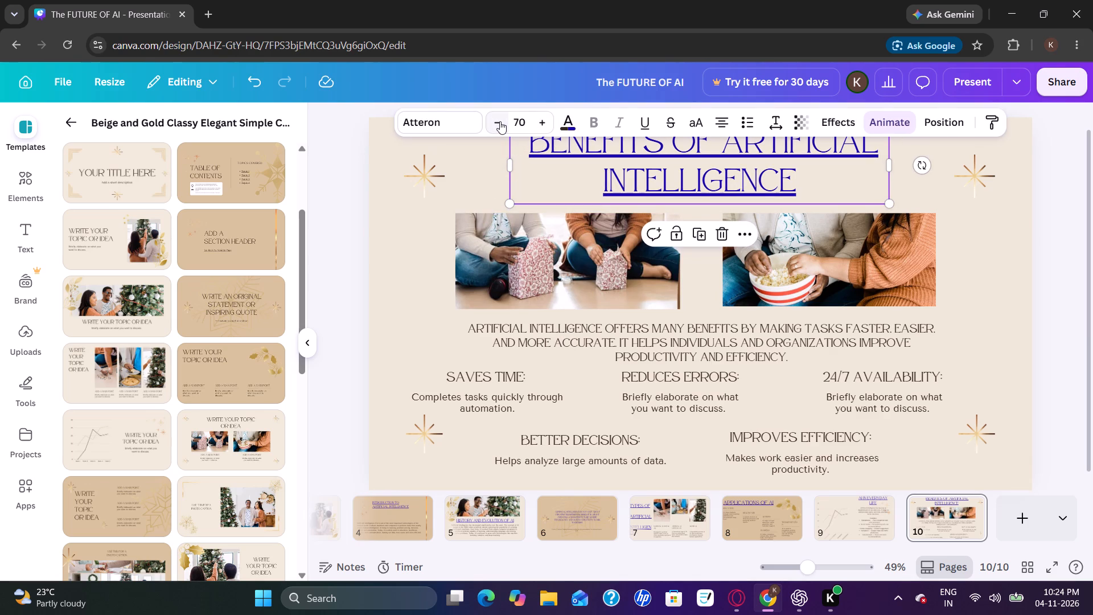
{"action": "left_click", "coordinate": [500, 121]}
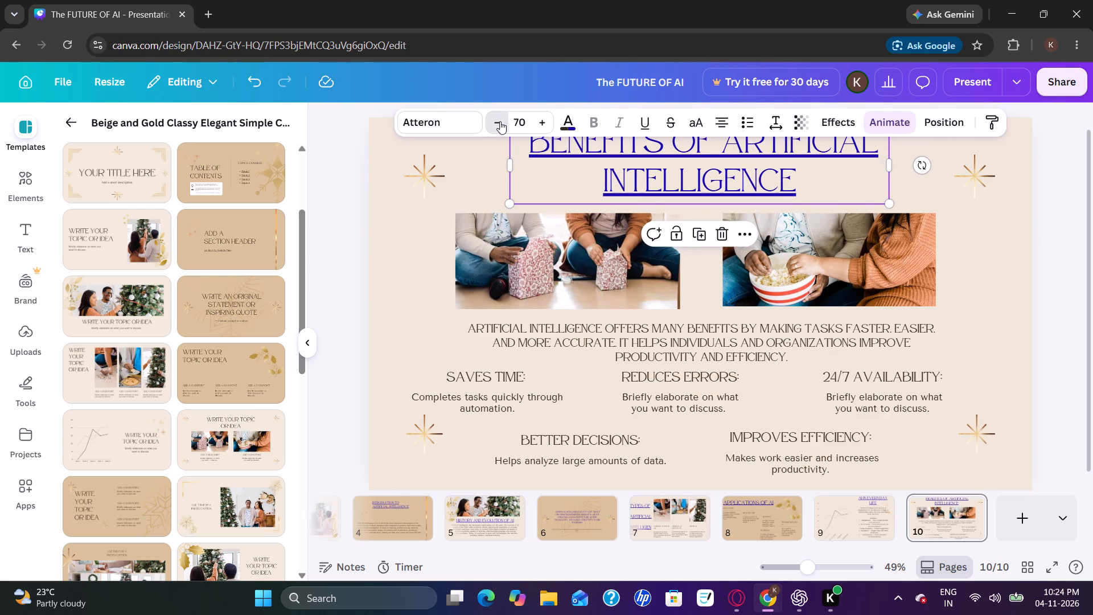
{"action": "left_click", "coordinate": [500, 121]}
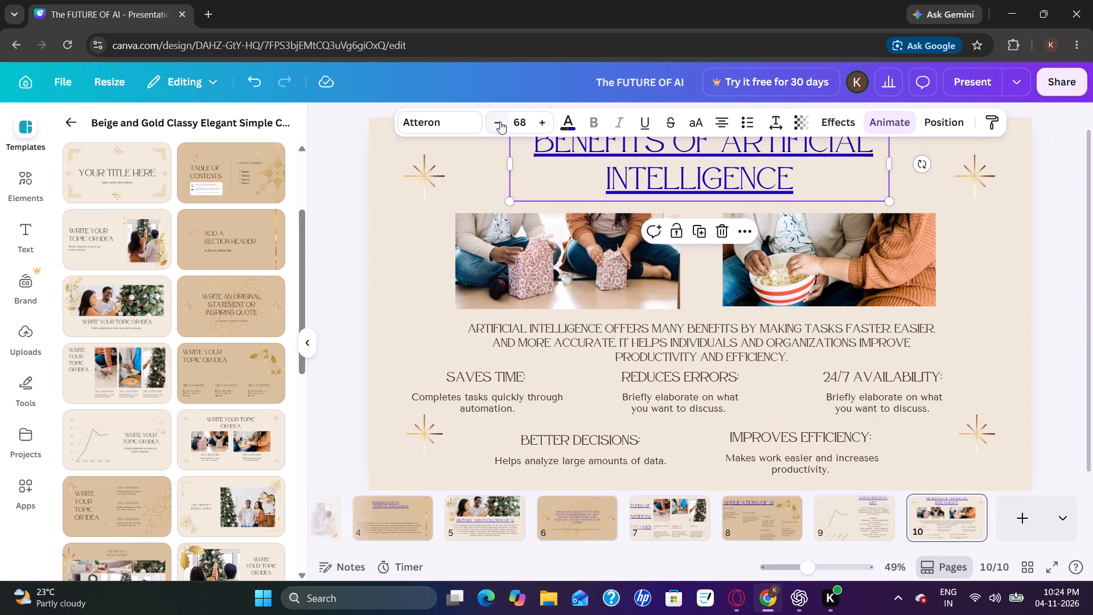
{"action": "left_click", "coordinate": [500, 121]}
{"action": "left_click", "coordinate": [500, 121]}
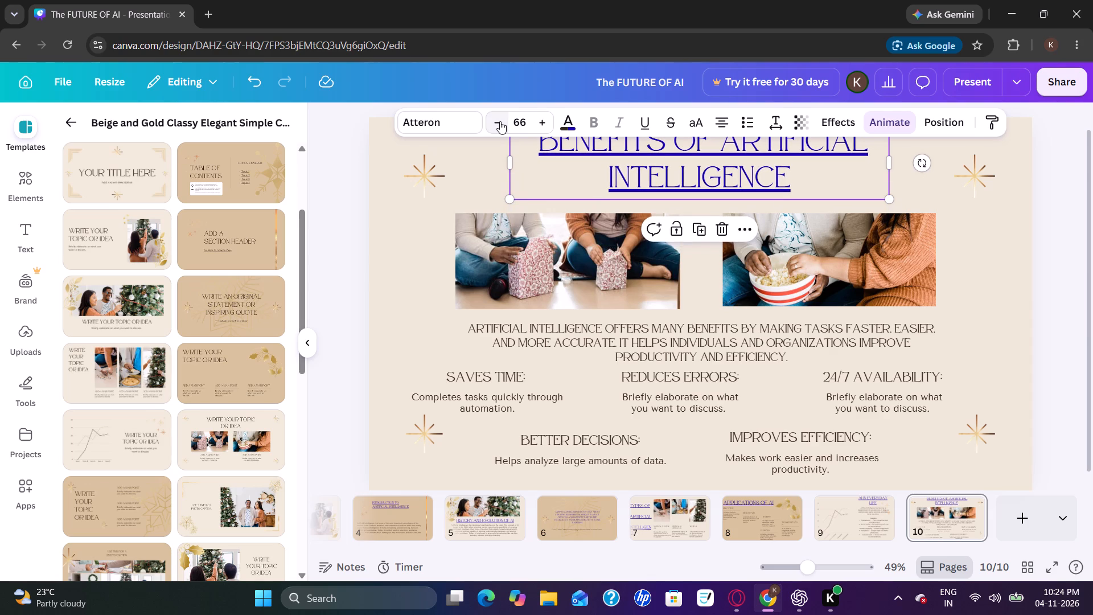
{"action": "left_click", "coordinate": [500, 121]}
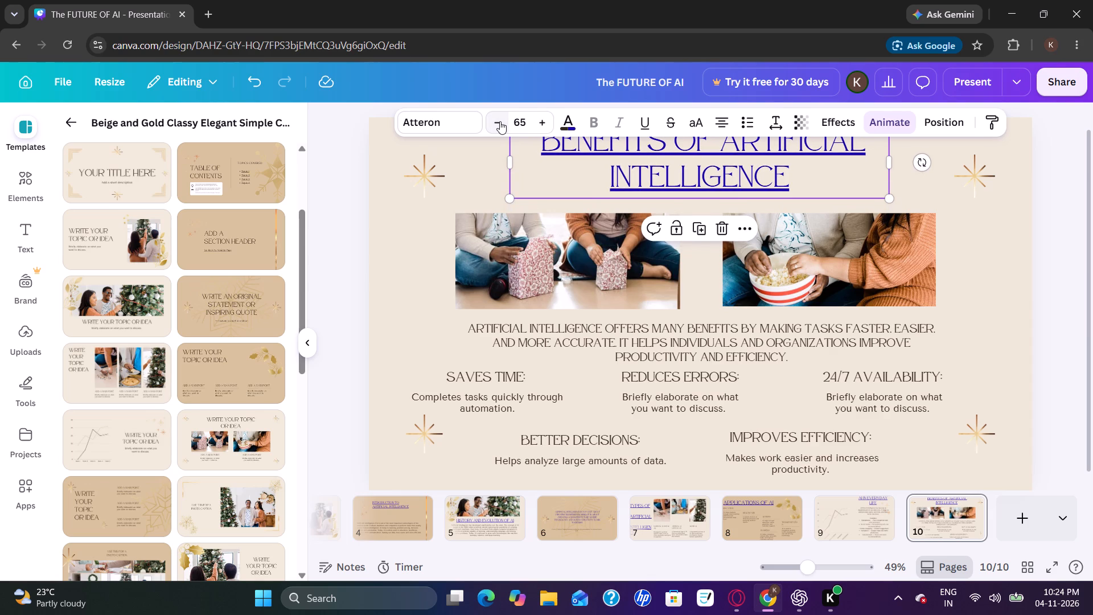
{"action": "left_click", "coordinate": [500, 121]}
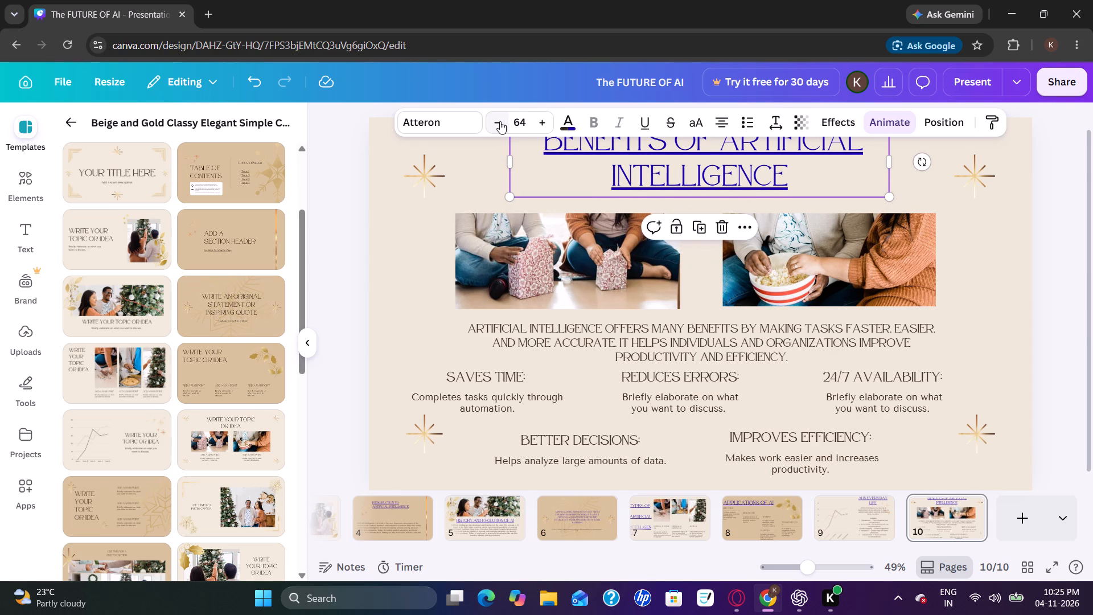
{"action": "left_click", "coordinate": [500, 121]}
{"action": "left_click", "coordinate": [500, 121]}
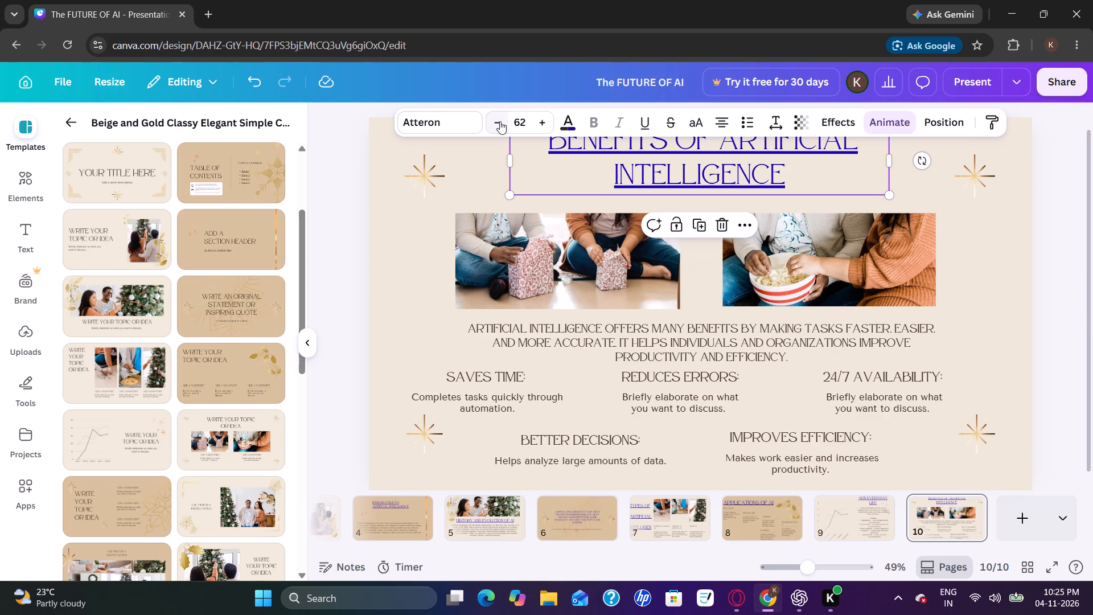
{"action": "left_click", "coordinate": [500, 121]}
{"action": "left_click", "coordinate": [500, 121]}
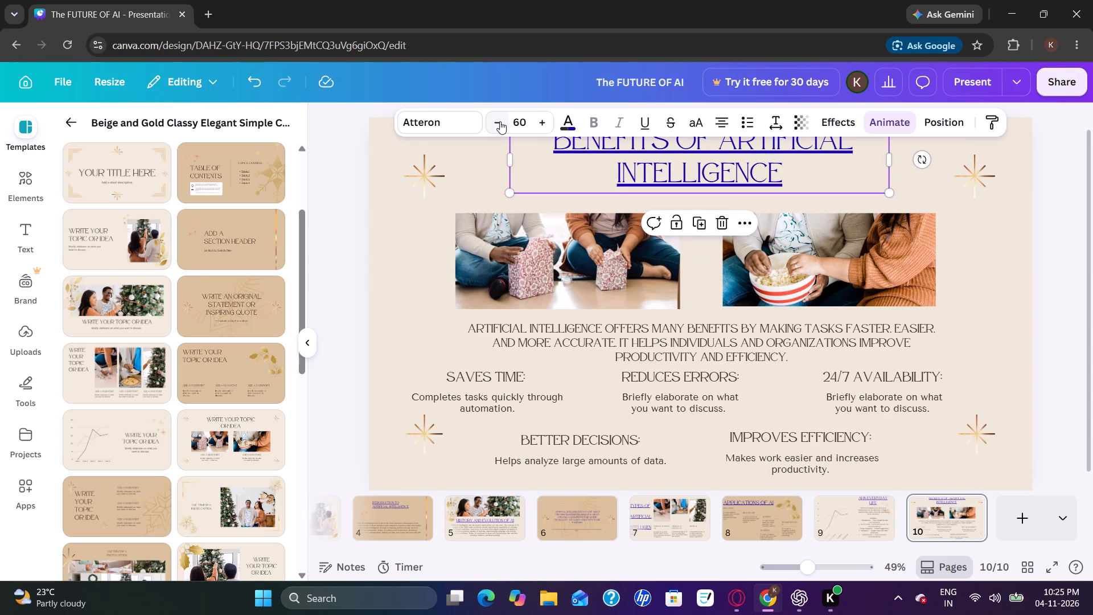
{"action": "left_click", "coordinate": [500, 121]}
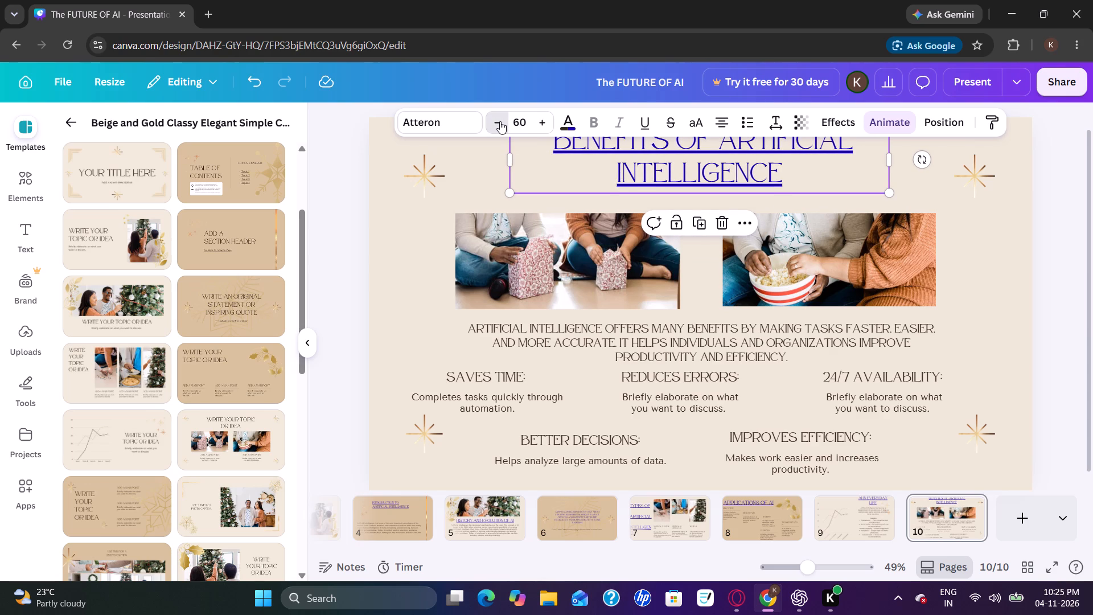
{"action": "left_click", "coordinate": [500, 121]}
{"action": "left_click", "coordinate": [500, 121]}
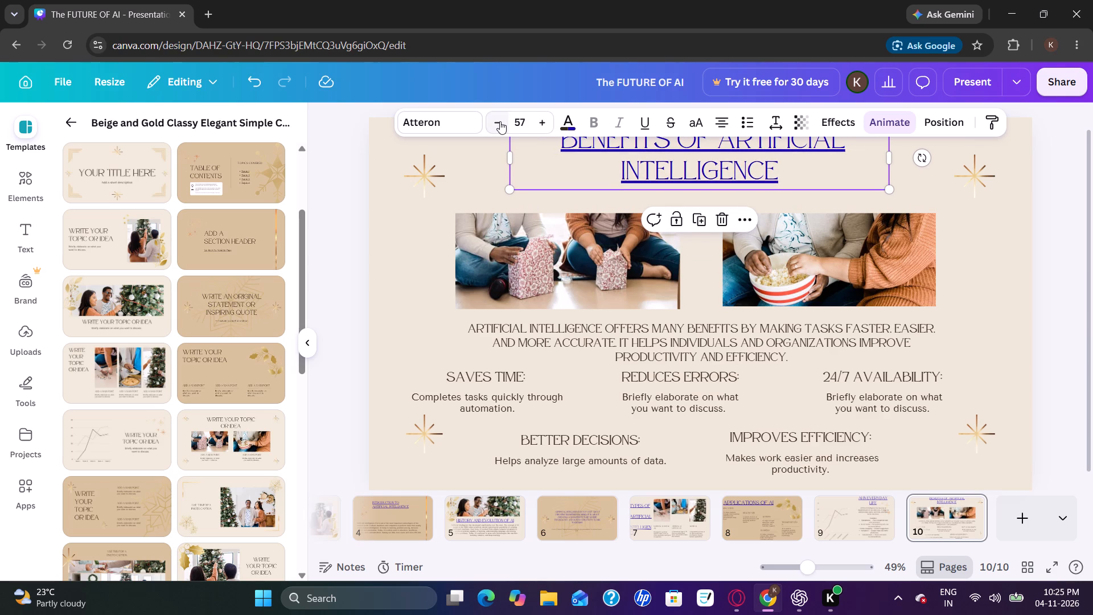
{"action": "left_click", "coordinate": [500, 121]}
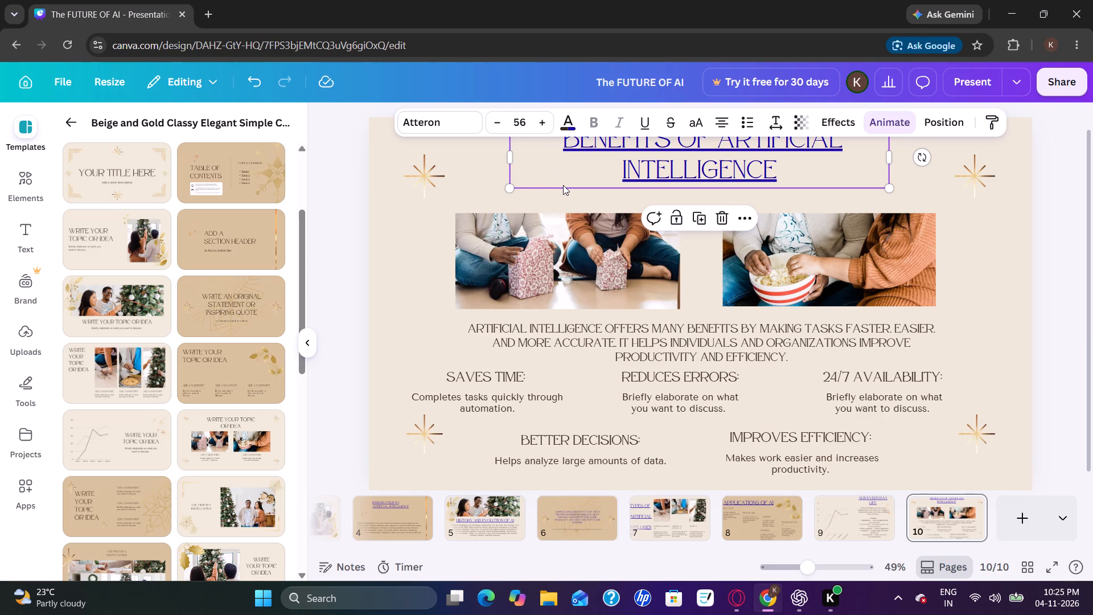
Move the page title down so it sits just above the two photos, centred between the upper star ornaments.
{"action": "left_click_drag", "start_coordinate": [563, 185], "coordinate": [563, 207]}
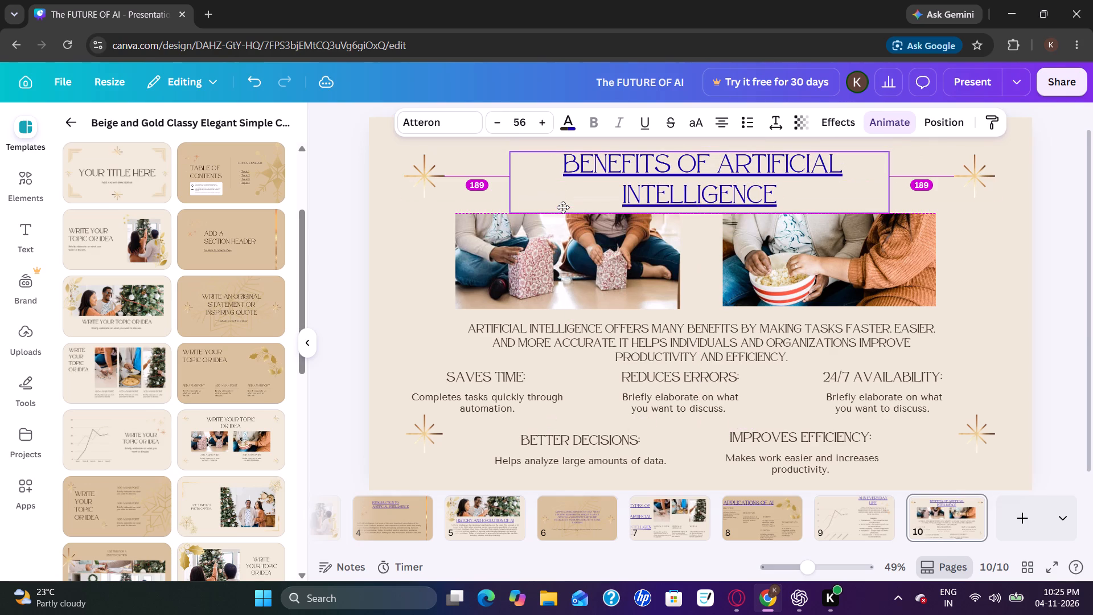
{"action": "left_click_drag", "start_coordinate": [563, 207], "coordinate": [564, 206]}
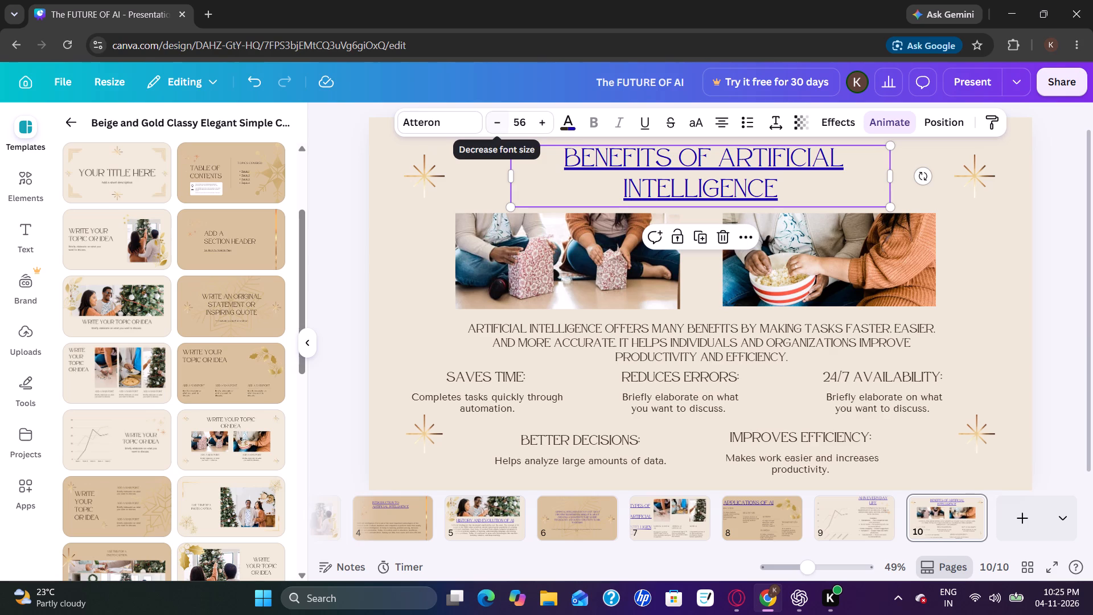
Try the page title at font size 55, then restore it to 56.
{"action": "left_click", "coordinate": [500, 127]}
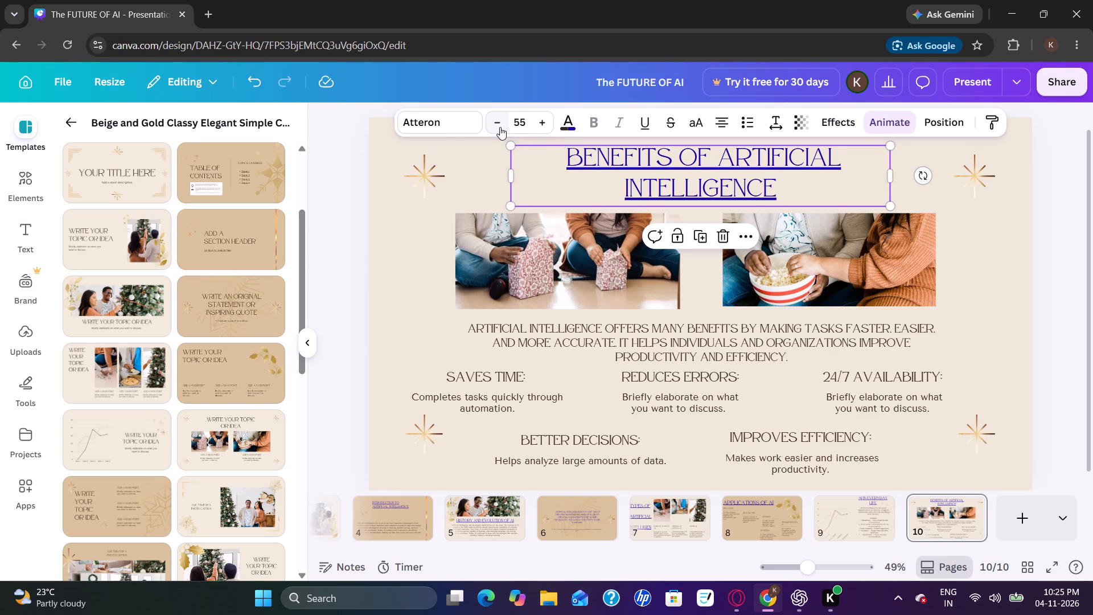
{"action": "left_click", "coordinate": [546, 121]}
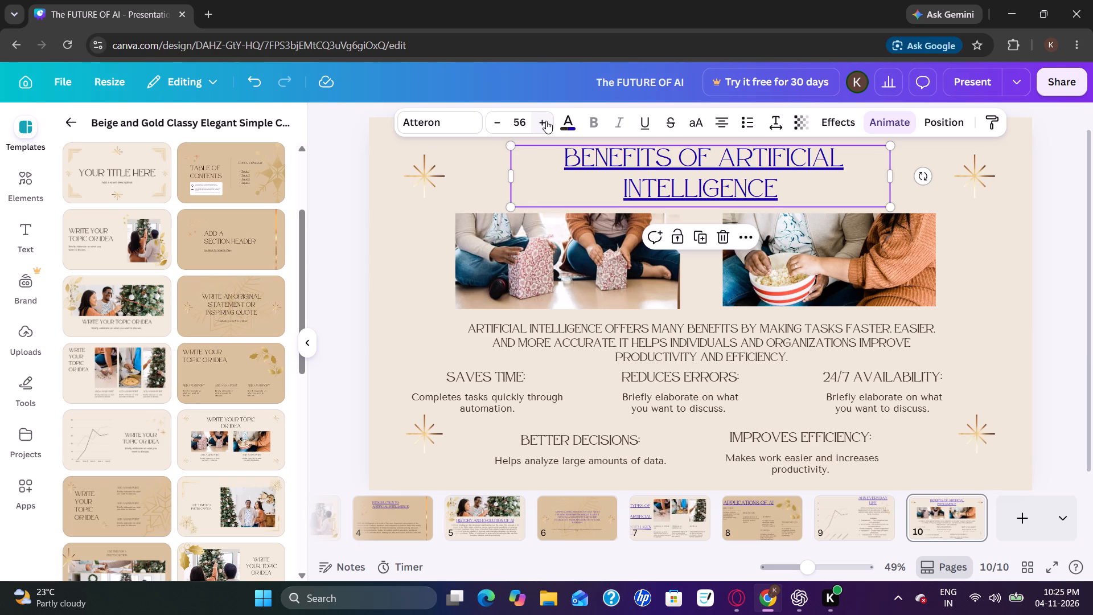
Increase the font size of page 10's "Benefits of Artificial Intelligence" title to 62.
{"action": "left_click", "coordinate": [546, 121]}
{"action": "left_click", "coordinate": [546, 121]}
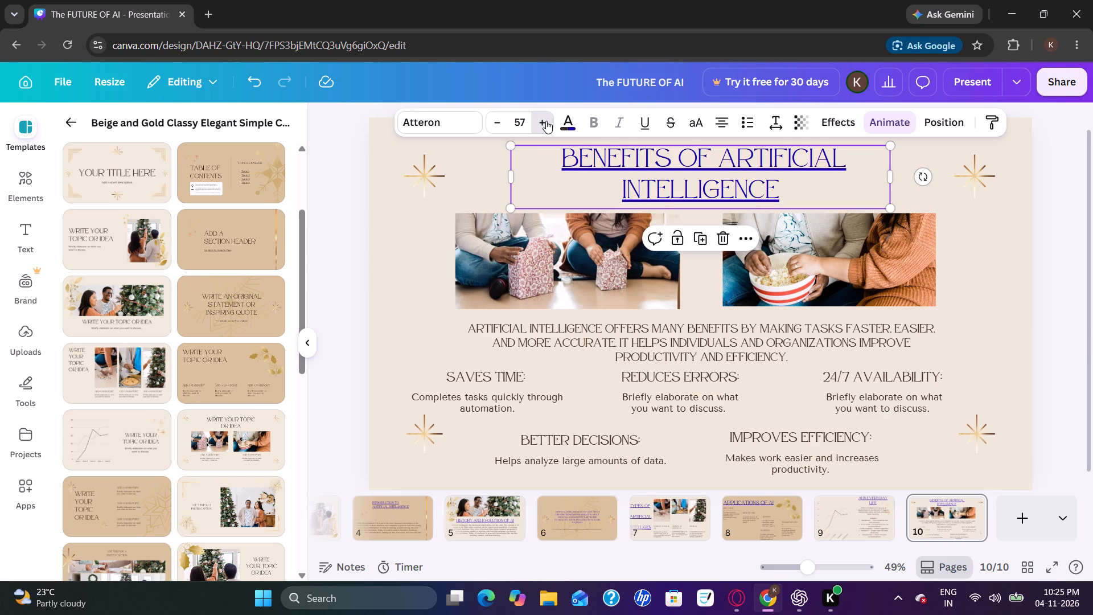
{"action": "left_click", "coordinate": [546, 121]}
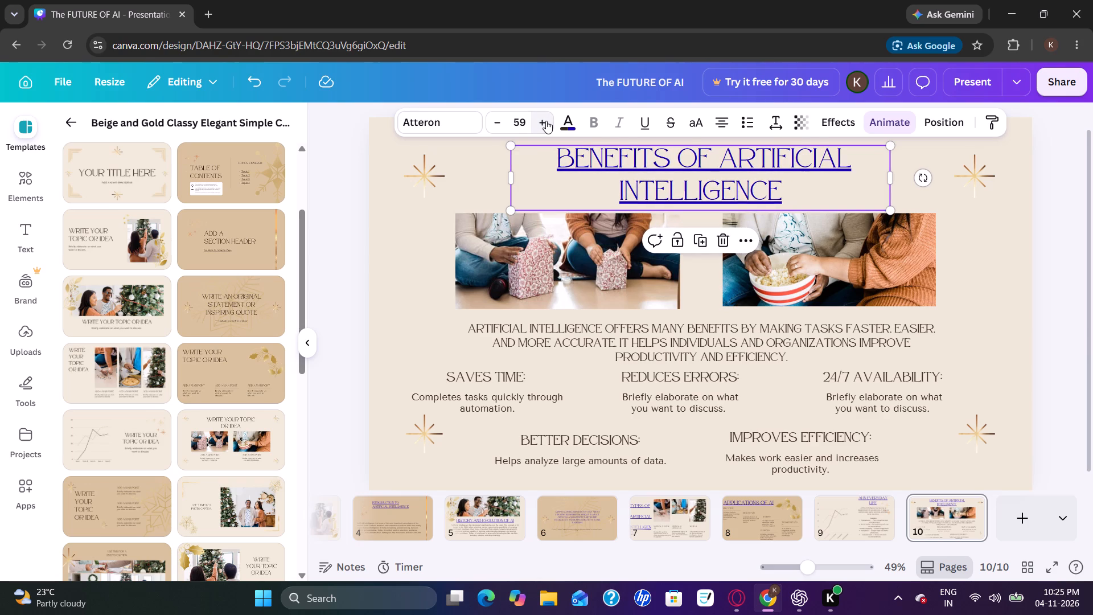
{"action": "left_click", "coordinate": [546, 121]}
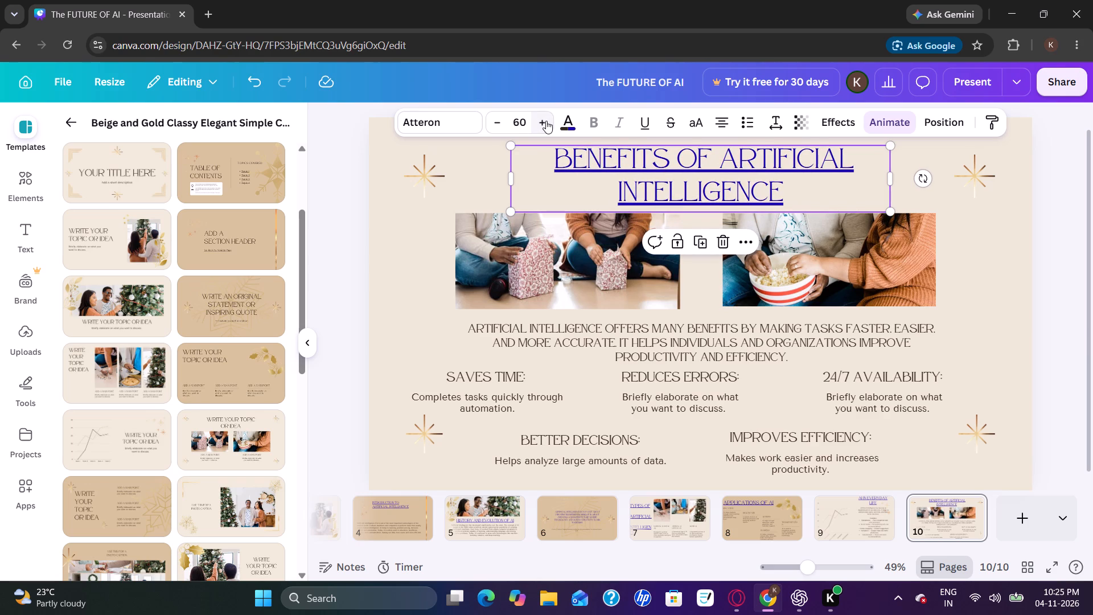
{"action": "left_click", "coordinate": [546, 121]}
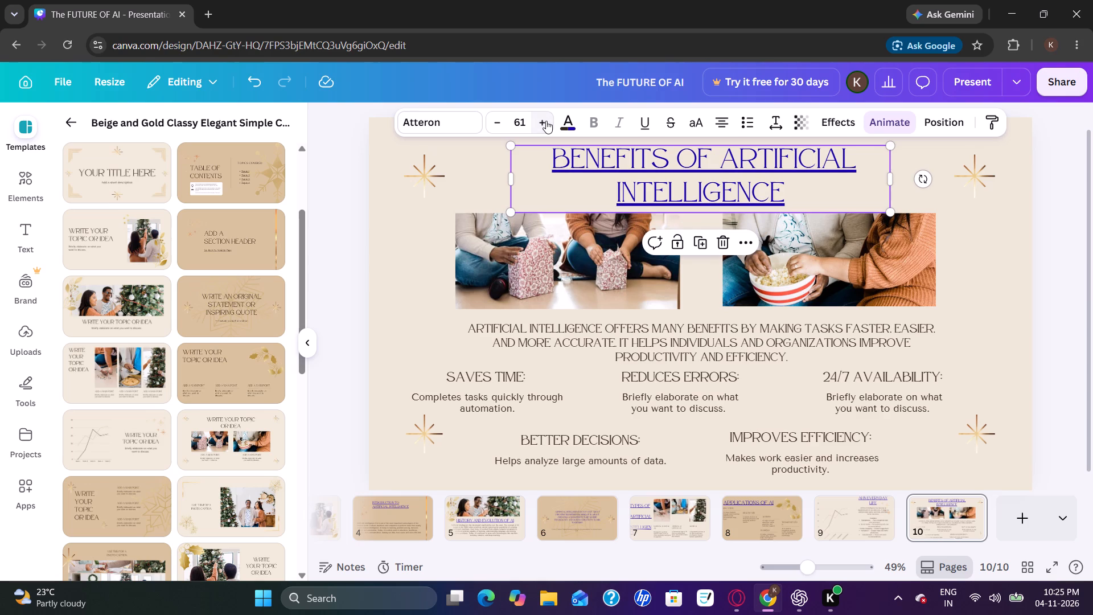
{"action": "left_click", "coordinate": [546, 121]}
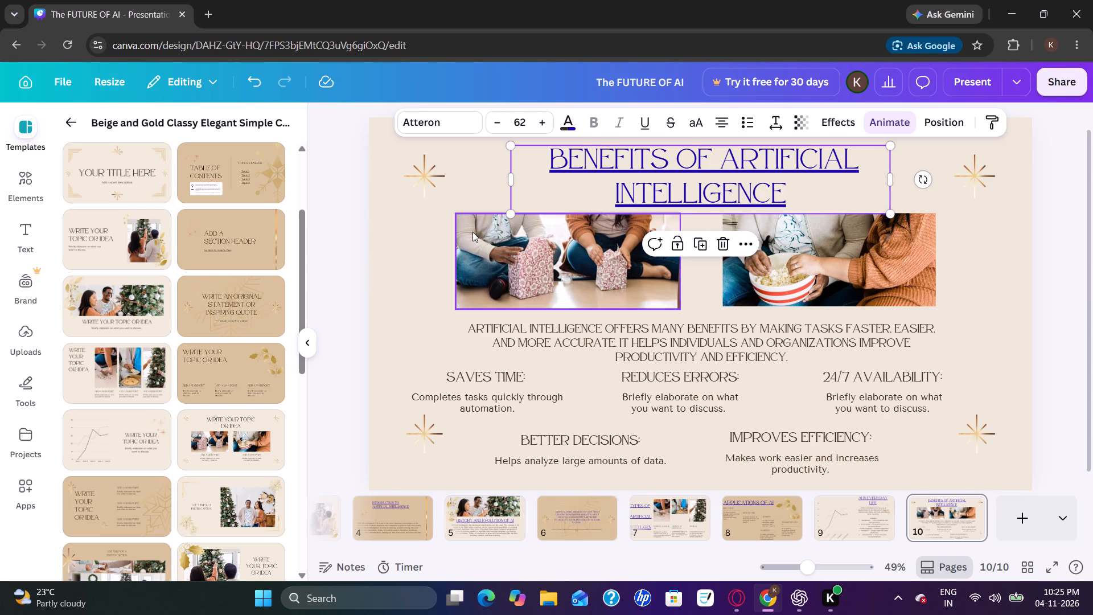
Reduce the font size of the introductory benefits paragraph below the two photos to 22.2.
{"action": "left_click", "coordinate": [531, 330]}
{"action": "left_click", "coordinate": [531, 330]}
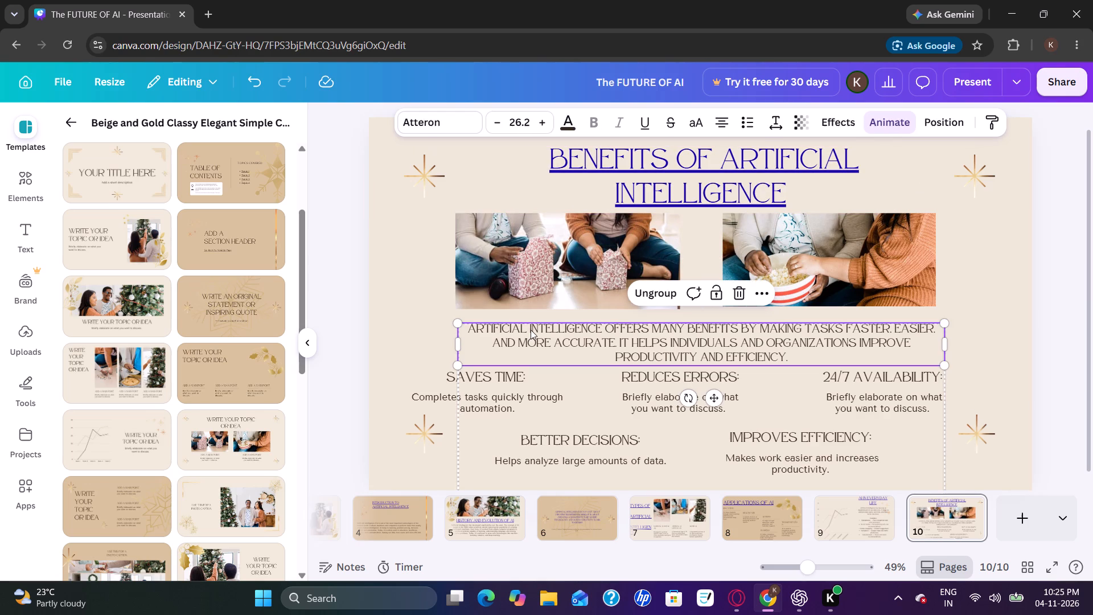
{"action": "left_click", "coordinate": [495, 129]}
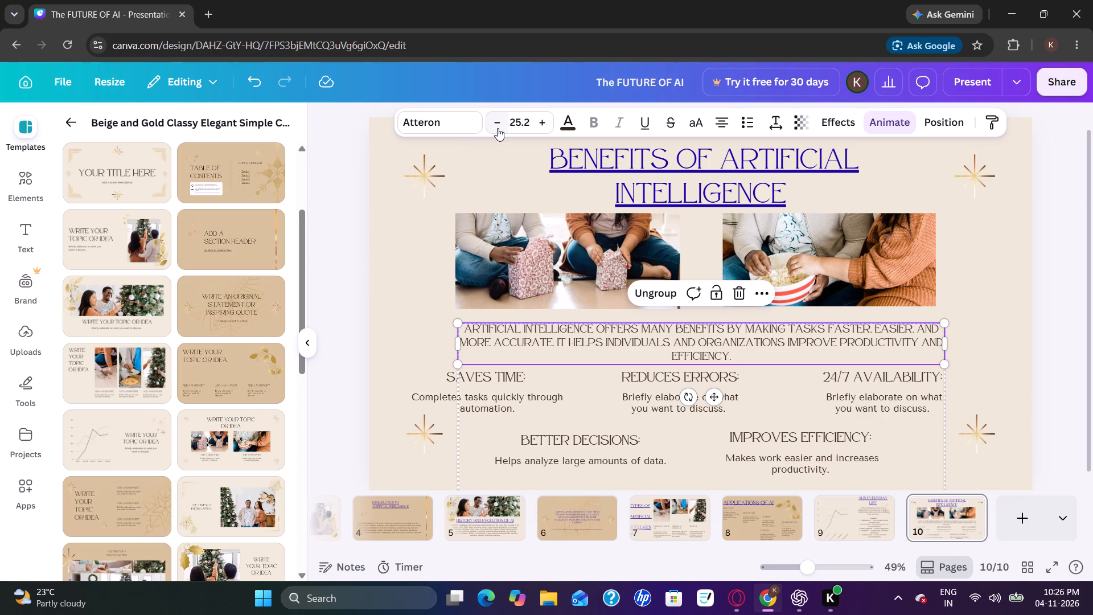
{"action": "left_click", "coordinate": [502, 128]}
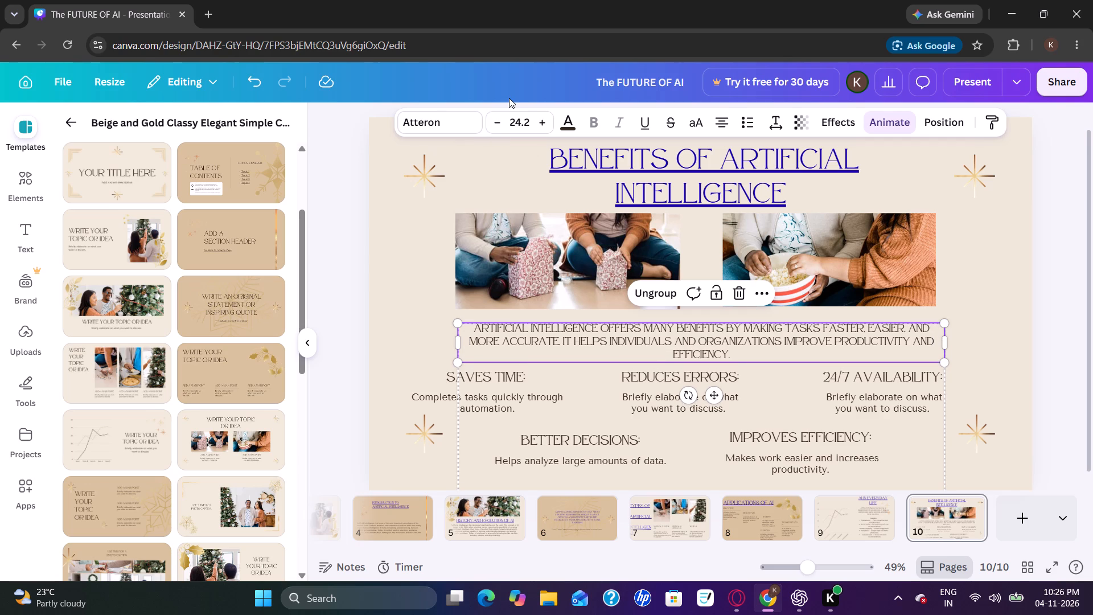
{"action": "left_click", "coordinate": [498, 116]}
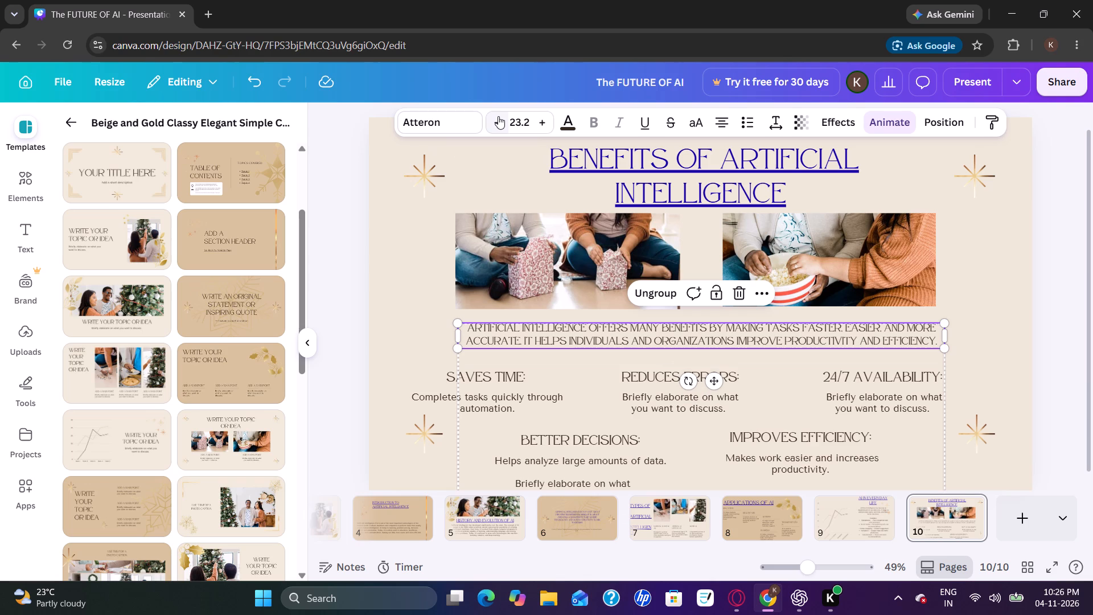
{"action": "left_click", "coordinate": [498, 116]}
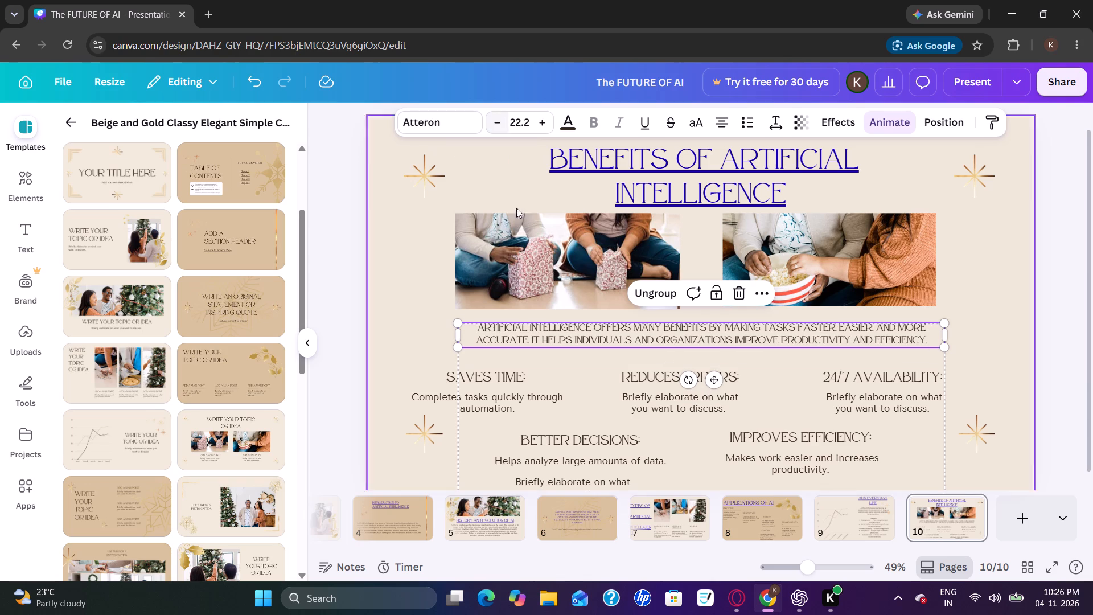
{"action": "left_click", "coordinate": [1010, 338]}
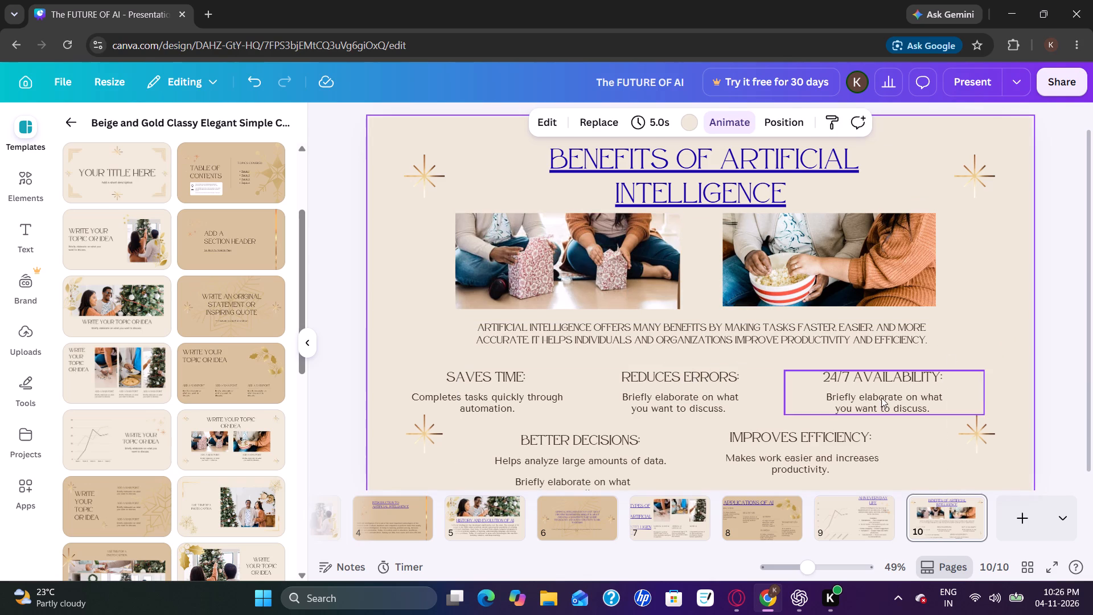
Move the "Improves Efficiency:" heading and its description slightly right, keeping them at the same height.
{"action": "left_click_drag", "start_coordinate": [846, 453], "coordinate": [861, 453]}
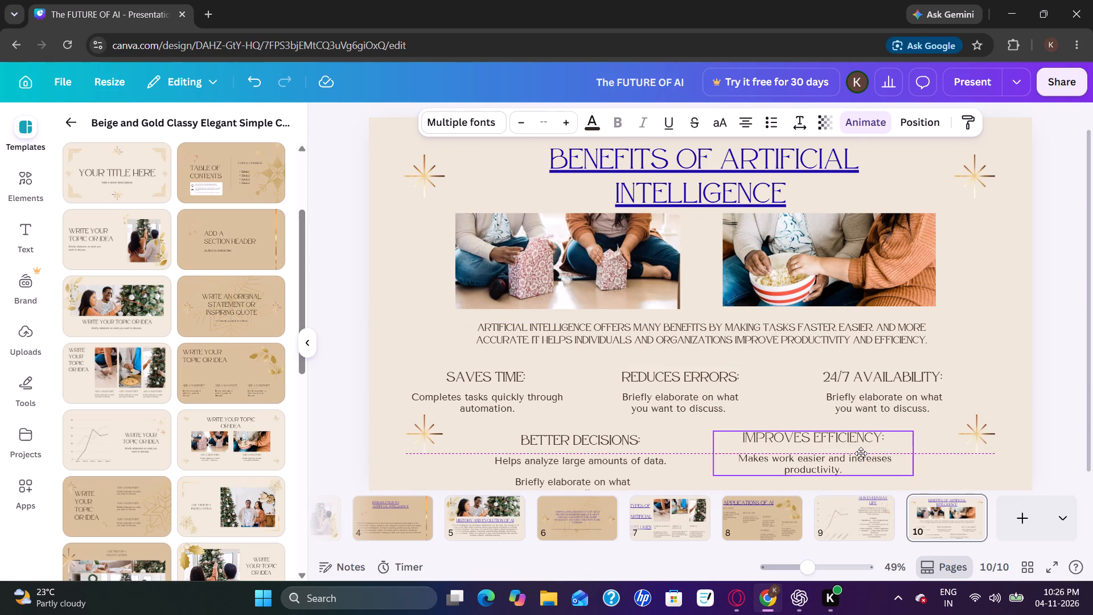
{"action": "left_click_drag", "start_coordinate": [861, 453], "coordinate": [862, 453]}
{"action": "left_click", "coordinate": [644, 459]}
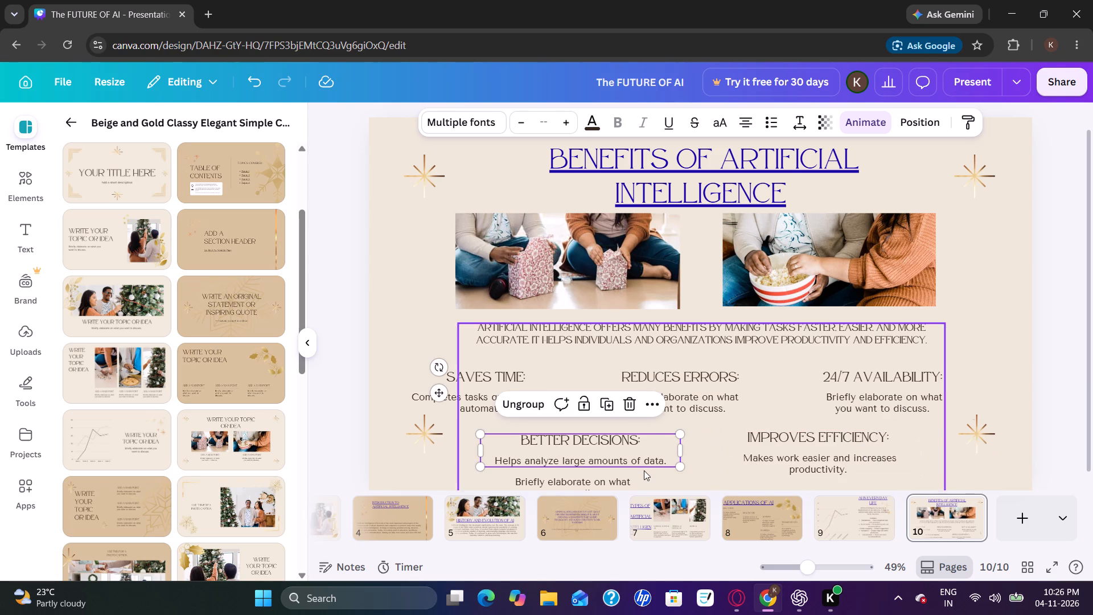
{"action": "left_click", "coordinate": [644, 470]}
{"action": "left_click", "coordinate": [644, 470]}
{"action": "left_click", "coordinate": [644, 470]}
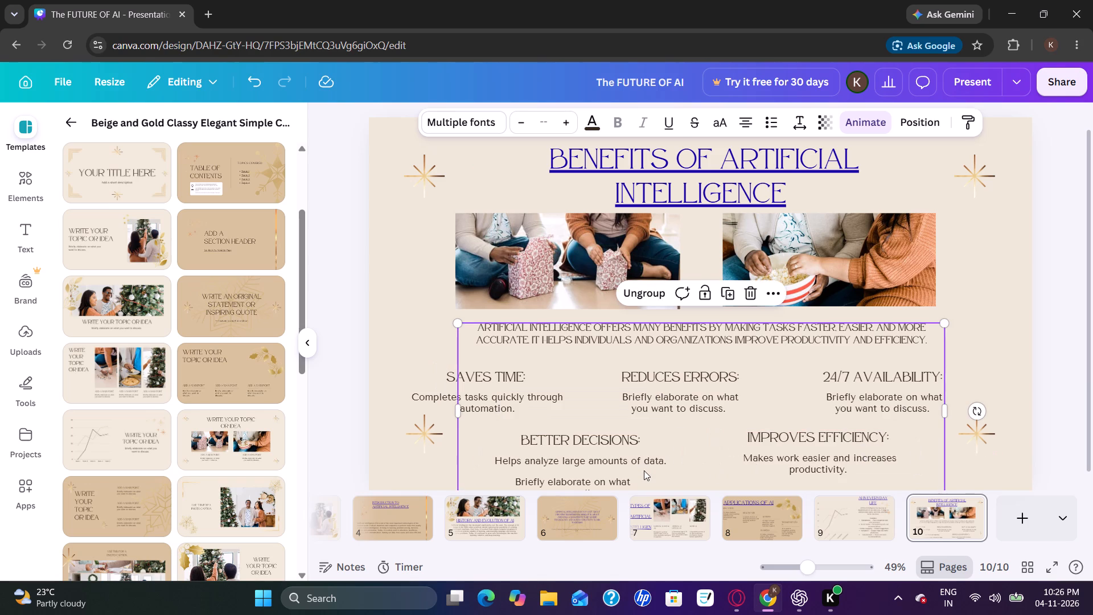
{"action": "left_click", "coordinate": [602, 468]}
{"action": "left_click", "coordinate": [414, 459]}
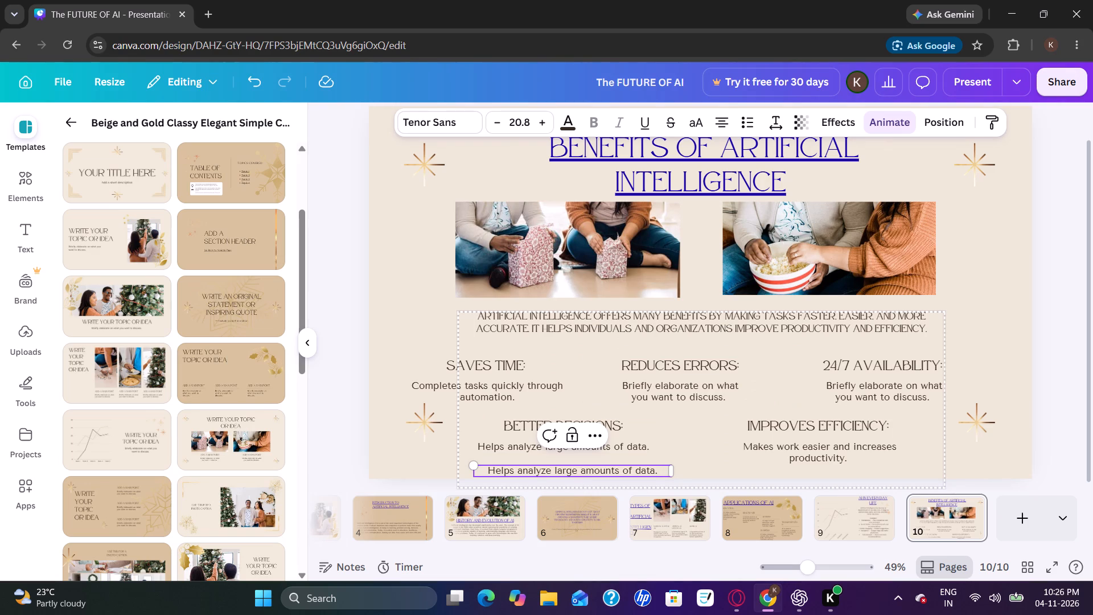
{"action": "left_click", "coordinate": [620, 474]}
{"action": "left_click", "coordinate": [656, 473]}
{"action": "left_click", "coordinate": [1025, 444]}
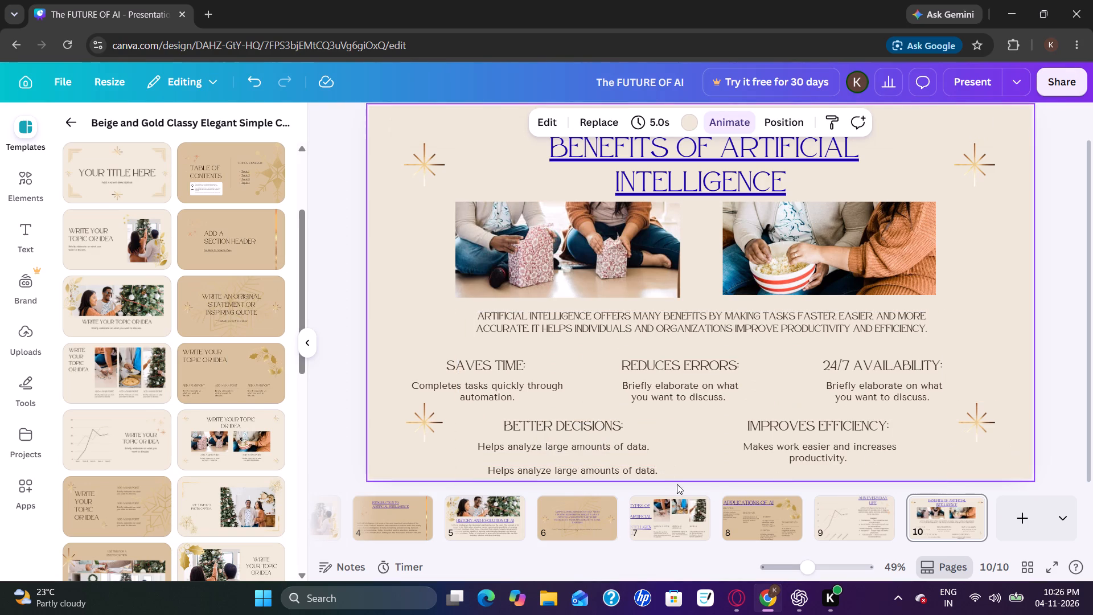
Move the lower "Helps analyze large amounts of data." line up and slightly left, directly beneath the identical line under "Better Decisions:".
{"action": "left_click", "coordinate": [647, 468]}
{"action": "left_click", "coordinate": [647, 468]}
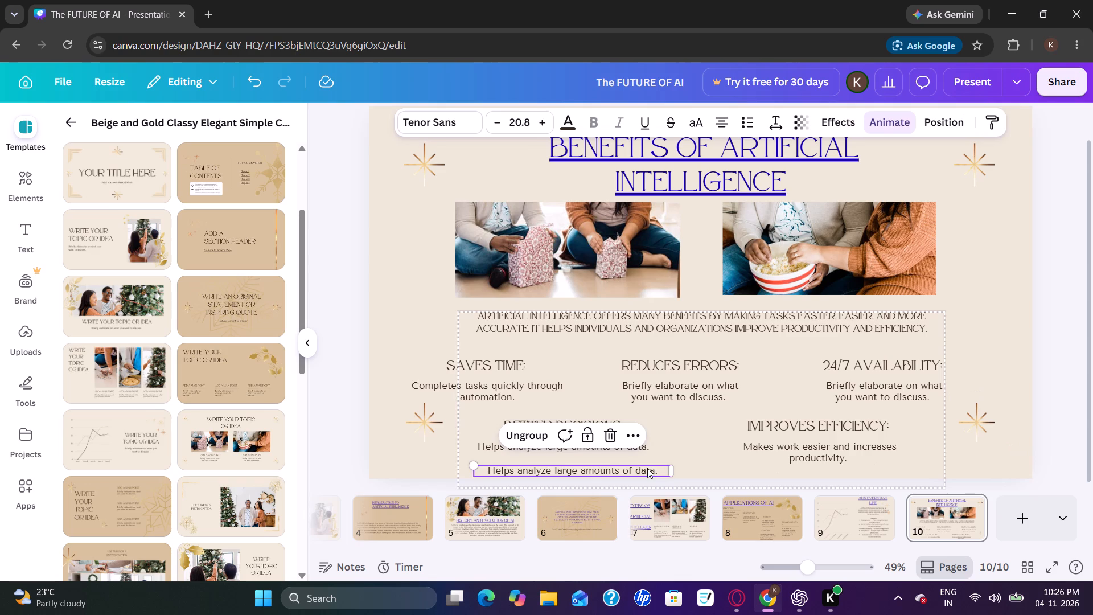
{"action": "left_click_drag", "start_coordinate": [647, 468], "coordinate": [647, 463]}
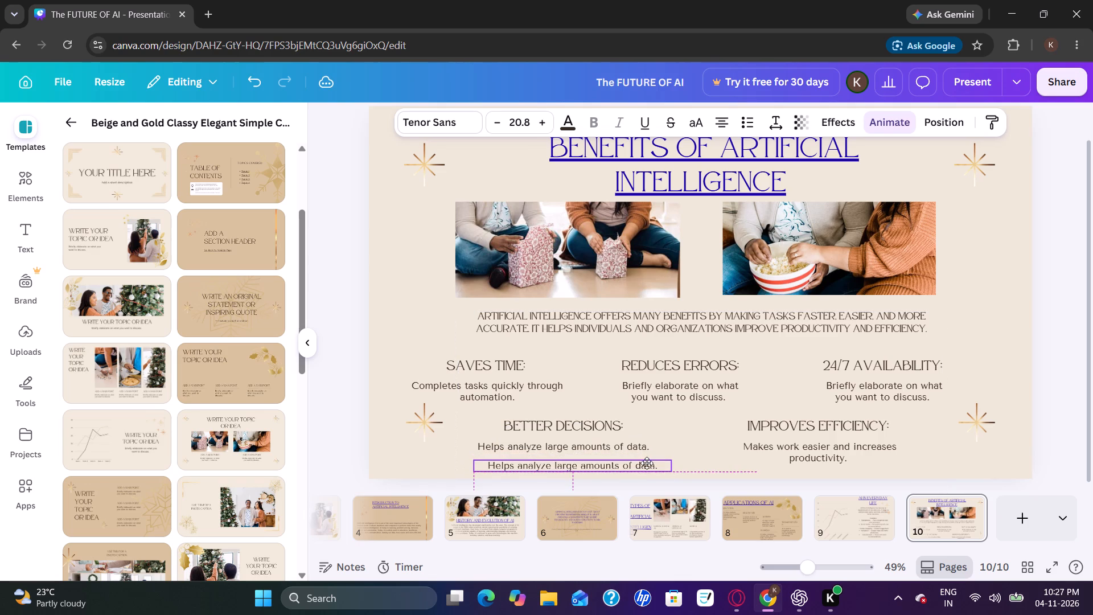
{"action": "left_click_drag", "start_coordinate": [647, 463], "coordinate": [640, 456]}
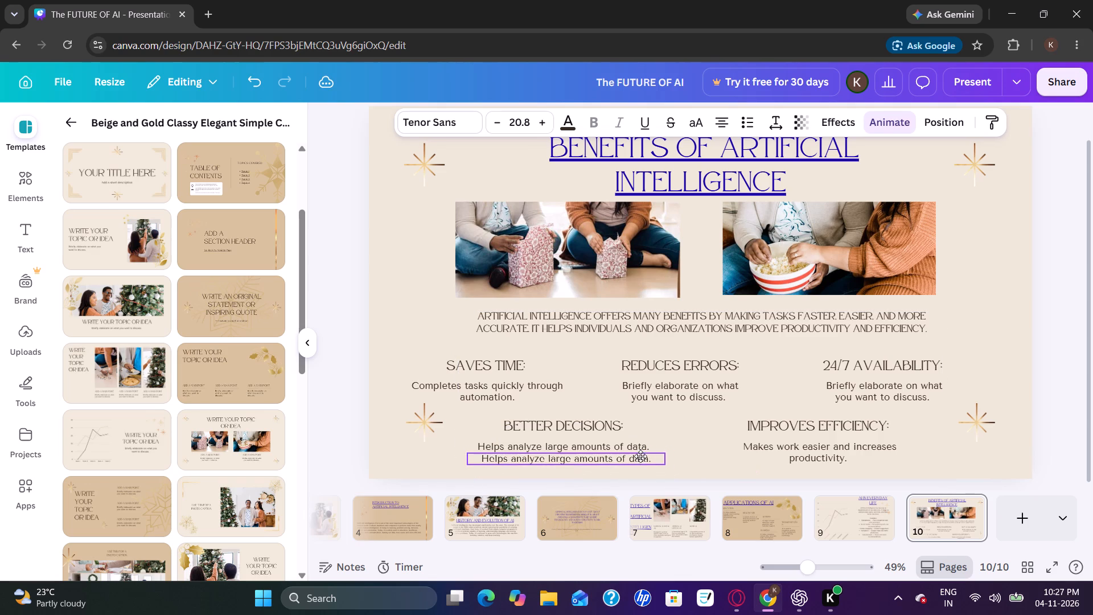
{"action": "left_click_drag", "start_coordinate": [640, 456], "coordinate": [640, 457]}
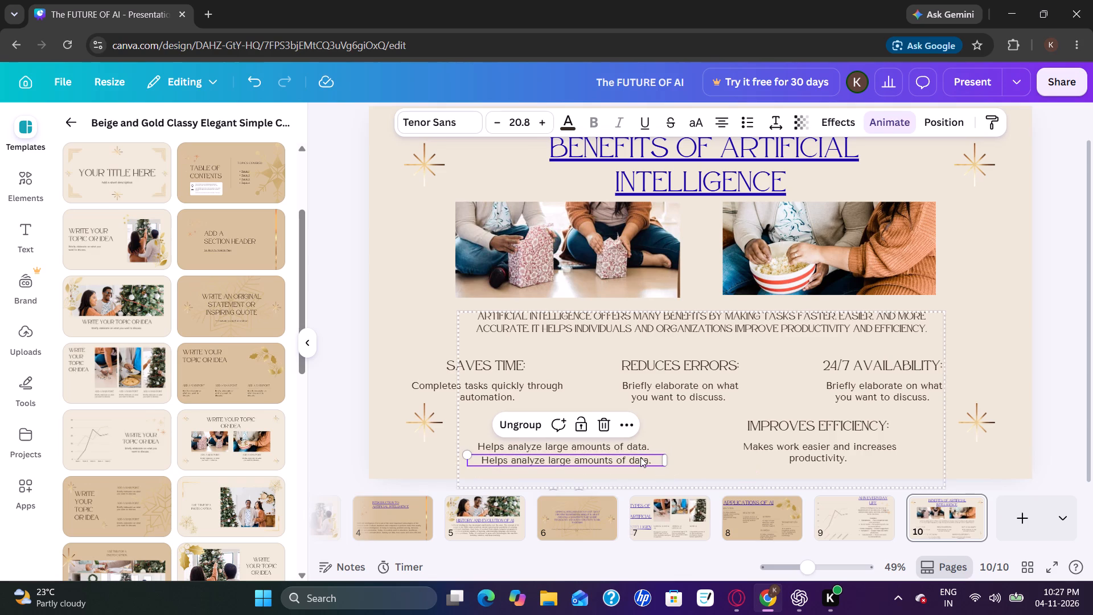
Remove the duplicate "Helps analyze large amounts of data." line beneath the "Better Decisions:" block on page 10.
{"action": "key", "text": "ctrl+x"}
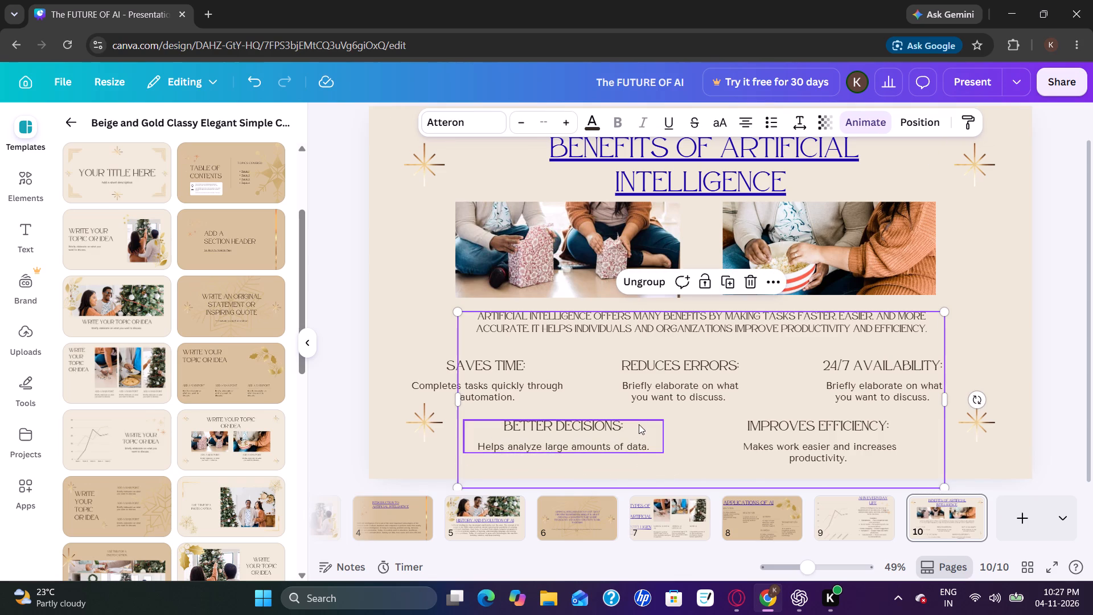
{"action": "left_click", "coordinate": [1055, 353]}
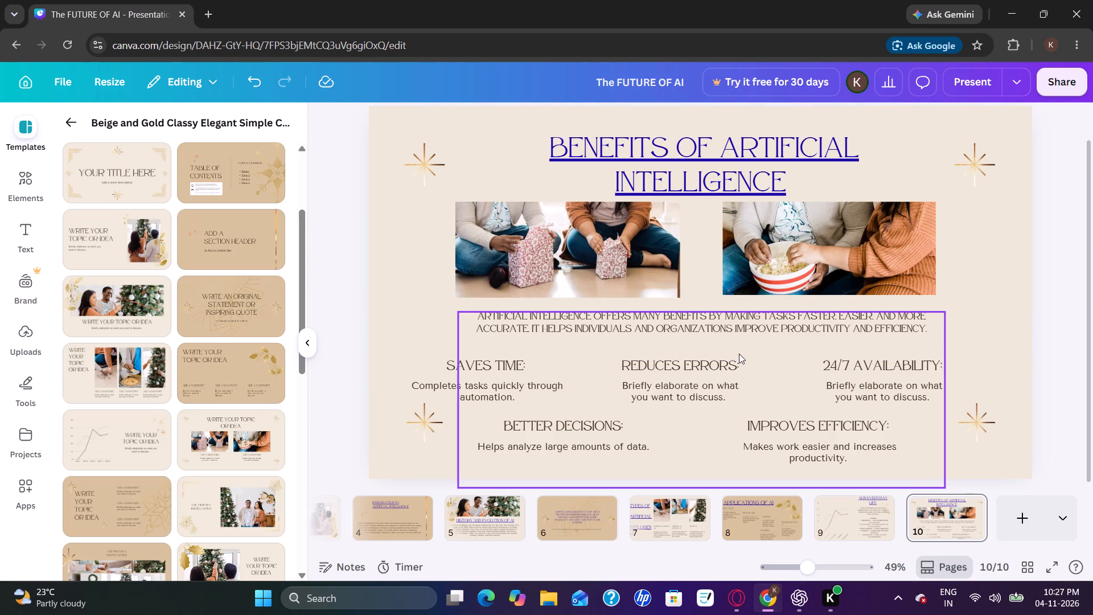
Set the font size of page 10's introductory paragraph above the benefit headings to 23.2.
{"action": "left_click", "coordinate": [713, 376]}
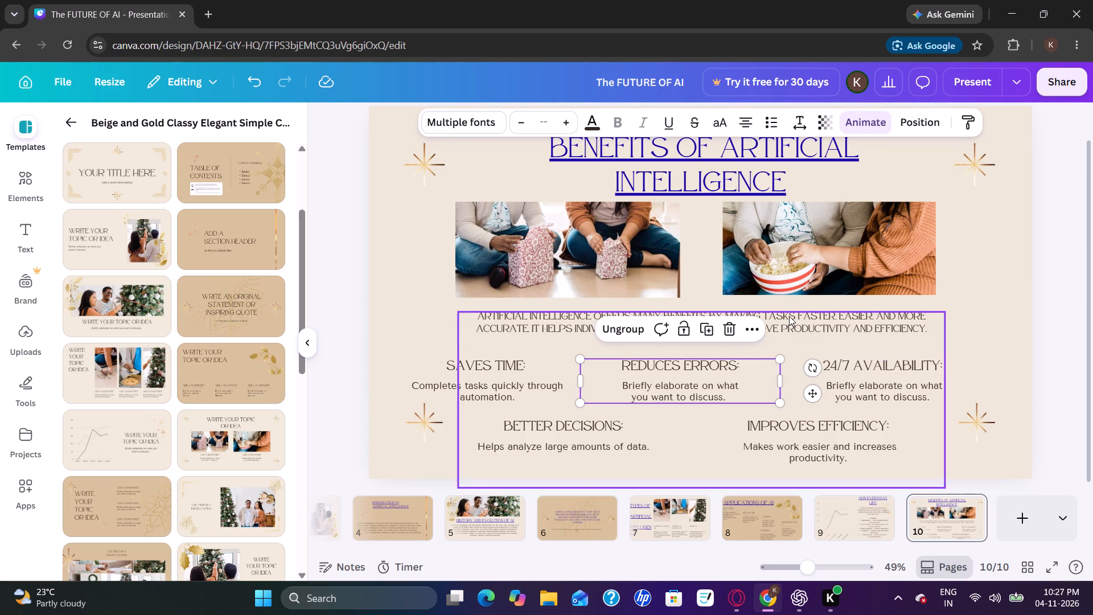
{"action": "double_click", "coordinate": [789, 316]}
{"action": "left_click", "coordinate": [789, 316]}
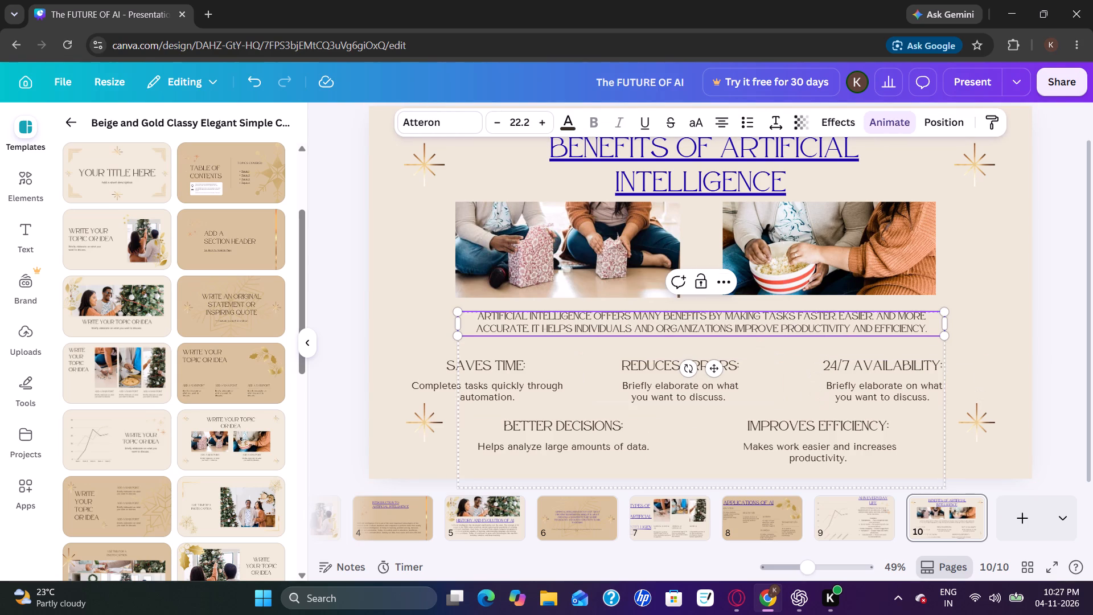
{"action": "left_click", "coordinate": [709, 318]}
{"action": "left_click", "coordinate": [539, 117]}
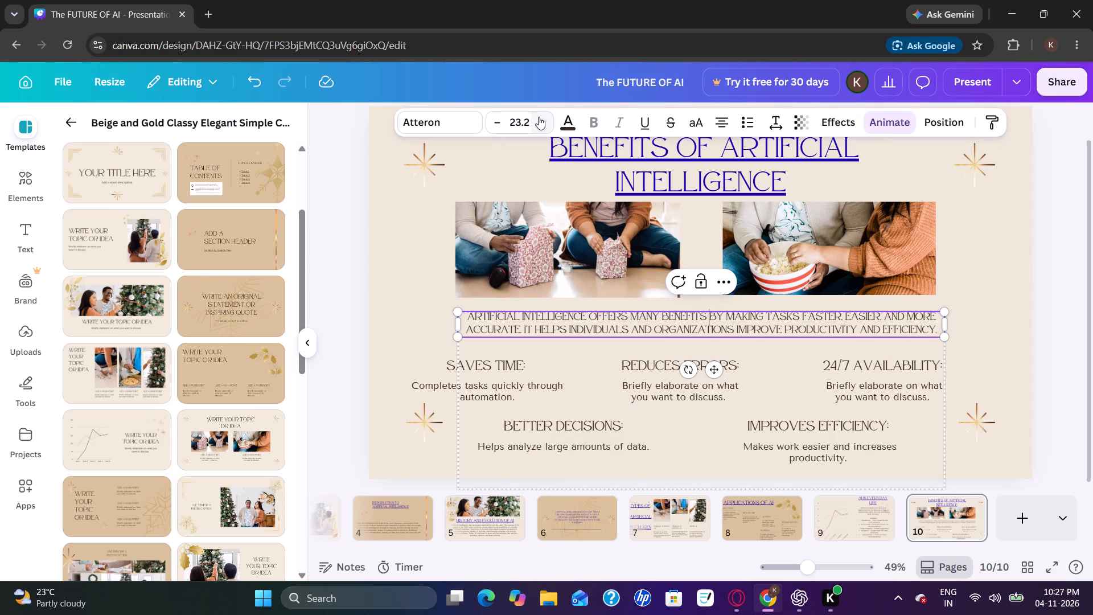
{"action": "left_click", "coordinate": [539, 117]}
{"action": "left_click", "coordinate": [539, 117]}
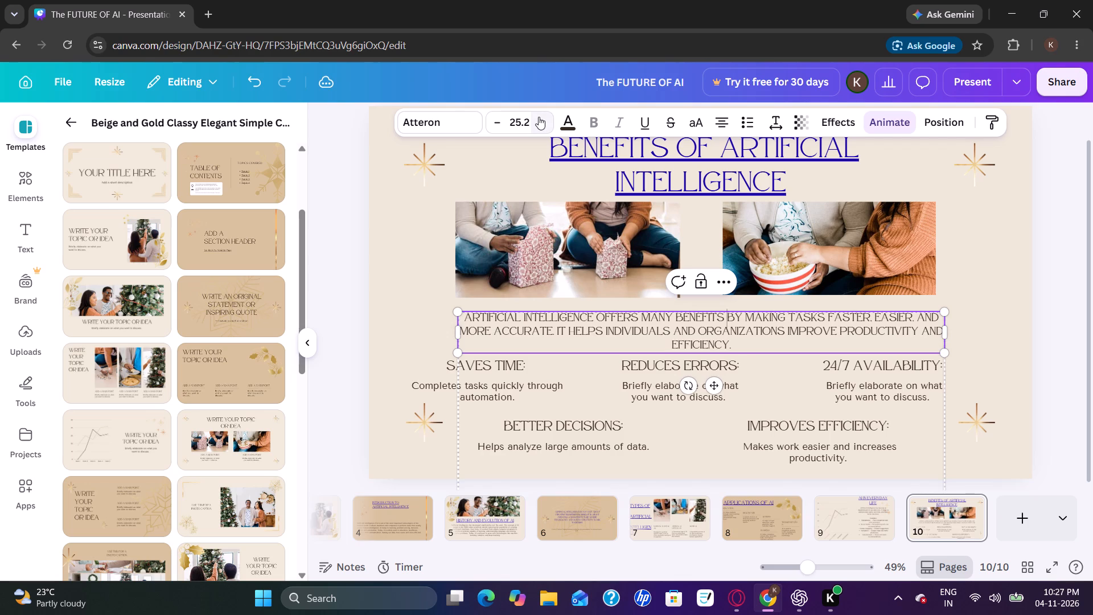
{"action": "left_click", "coordinate": [539, 117]}
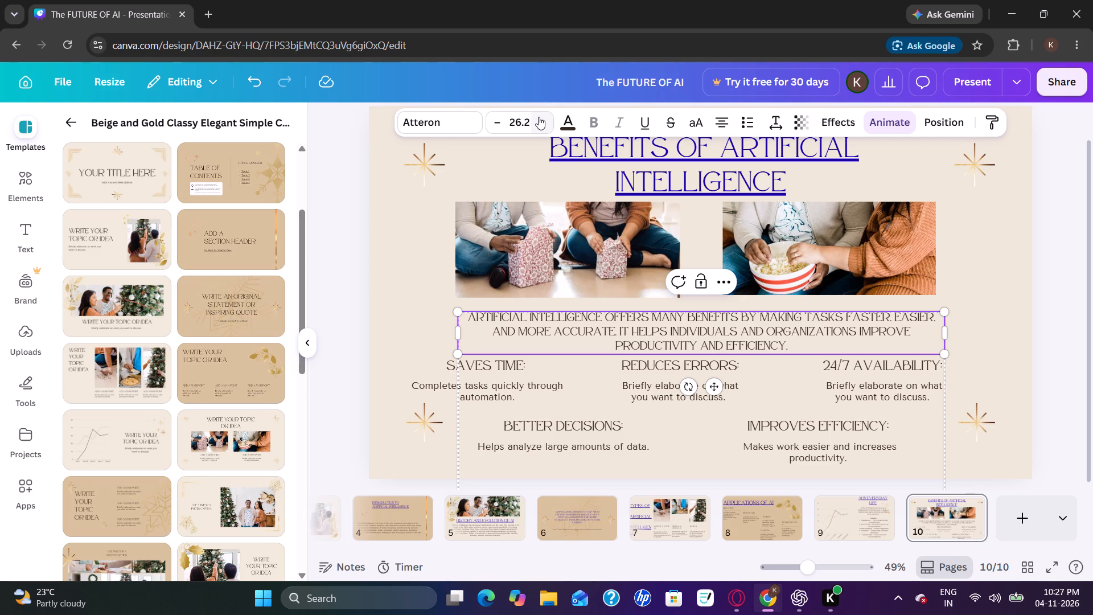
{"action": "left_click", "coordinate": [539, 117]}
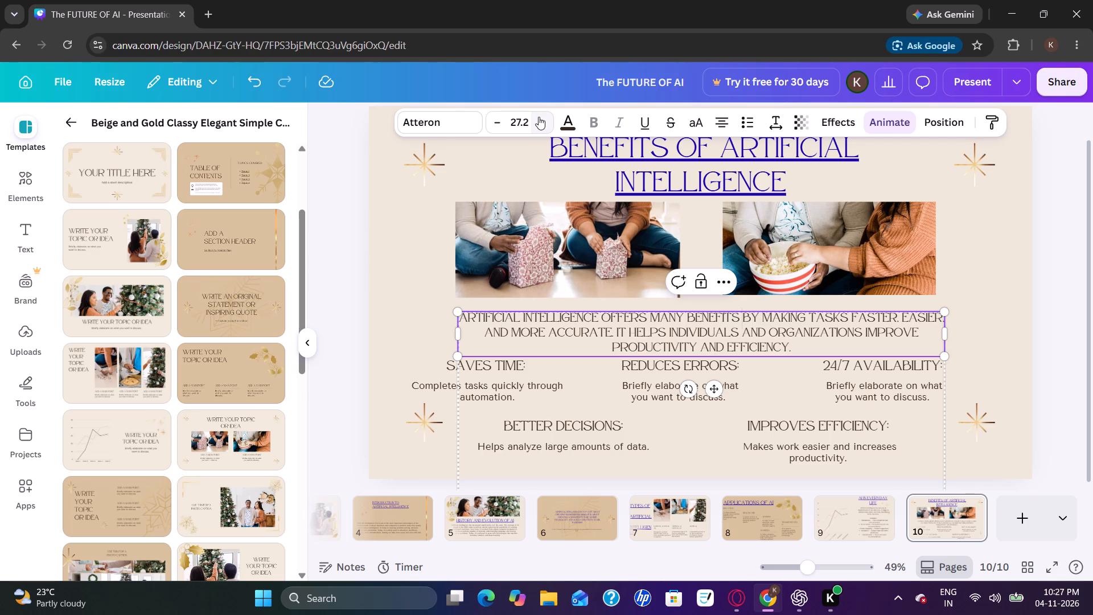
{"action": "left_click", "coordinate": [503, 126]}
{"action": "left_click", "coordinate": [503, 126]}
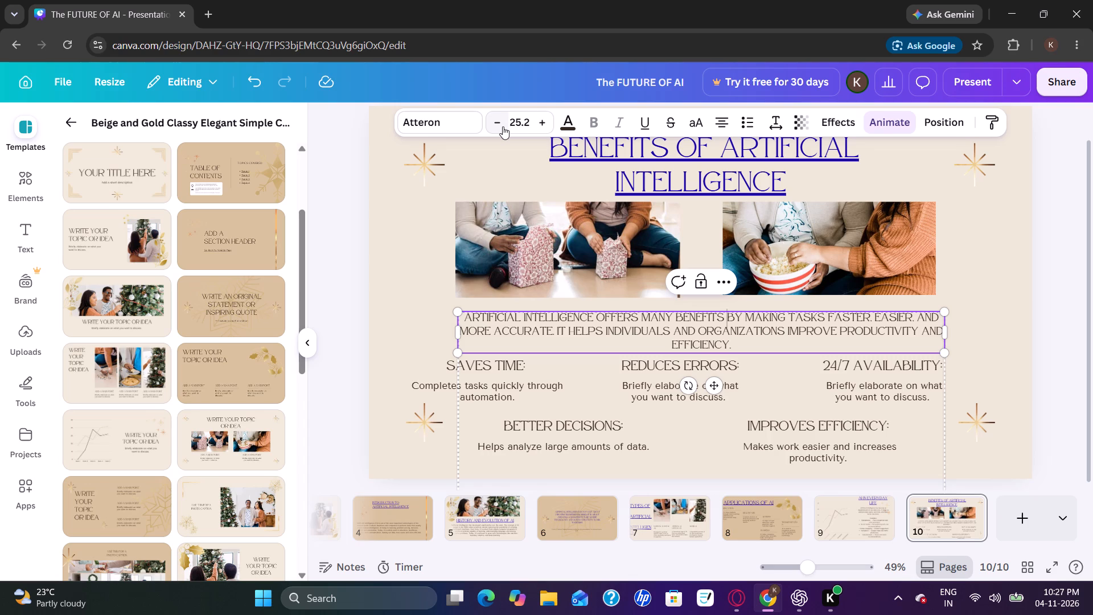
{"action": "left_click", "coordinate": [503, 126]}
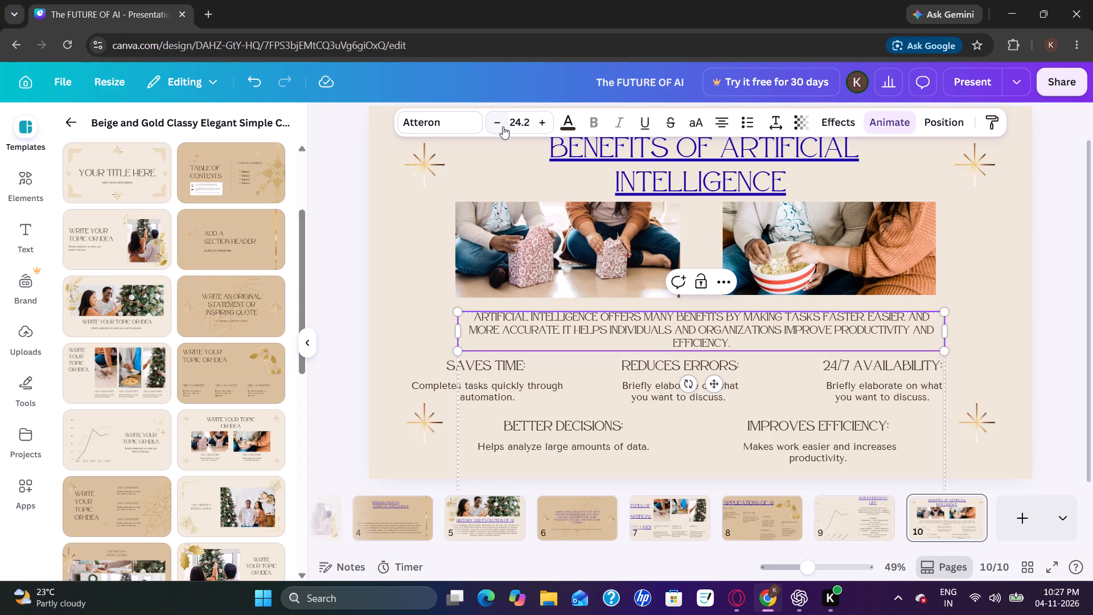
{"action": "left_click", "coordinate": [503, 126]}
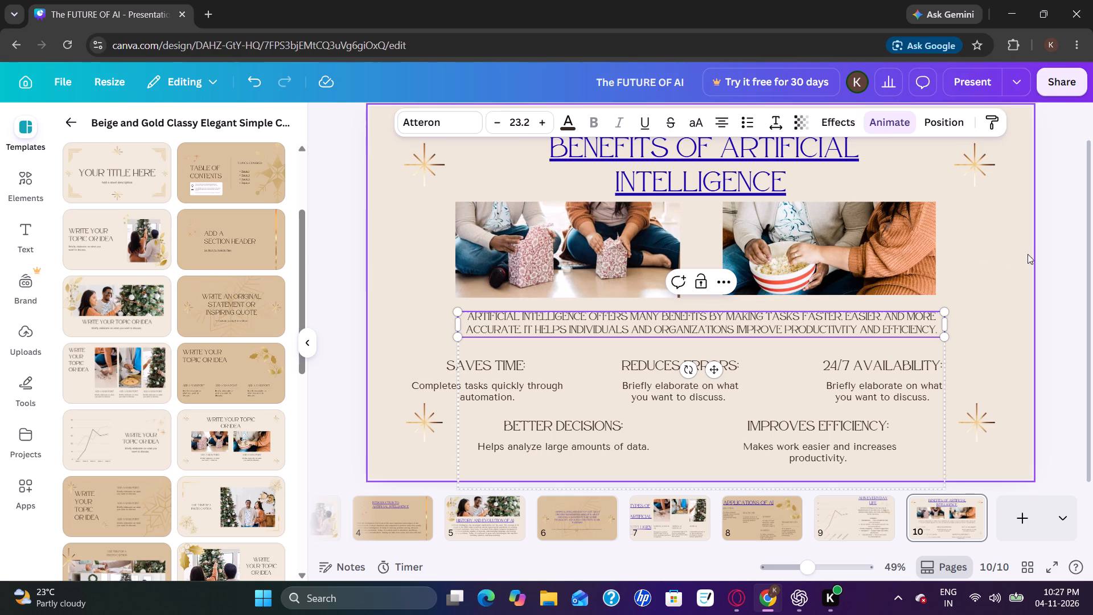
{"action": "left_click", "coordinate": [1051, 257]}
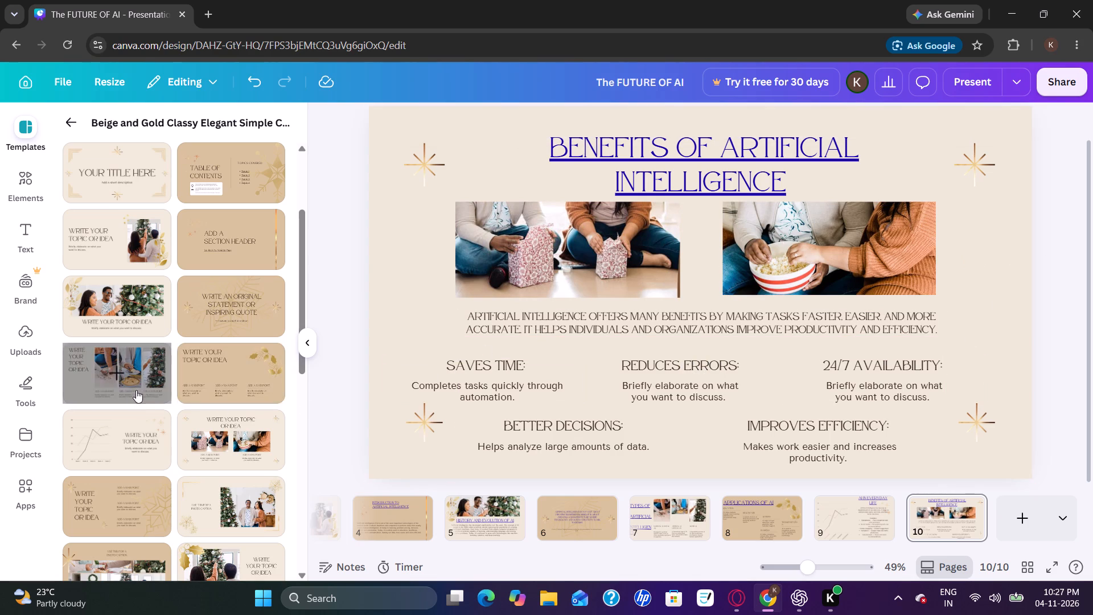
Add the tan template layout with a large title beside three main points and a gold line ornament as a new page 11.
{"action": "scroll", "coordinate": [188, 469], "scroll_direction": "down", "scroll_amount": 2}
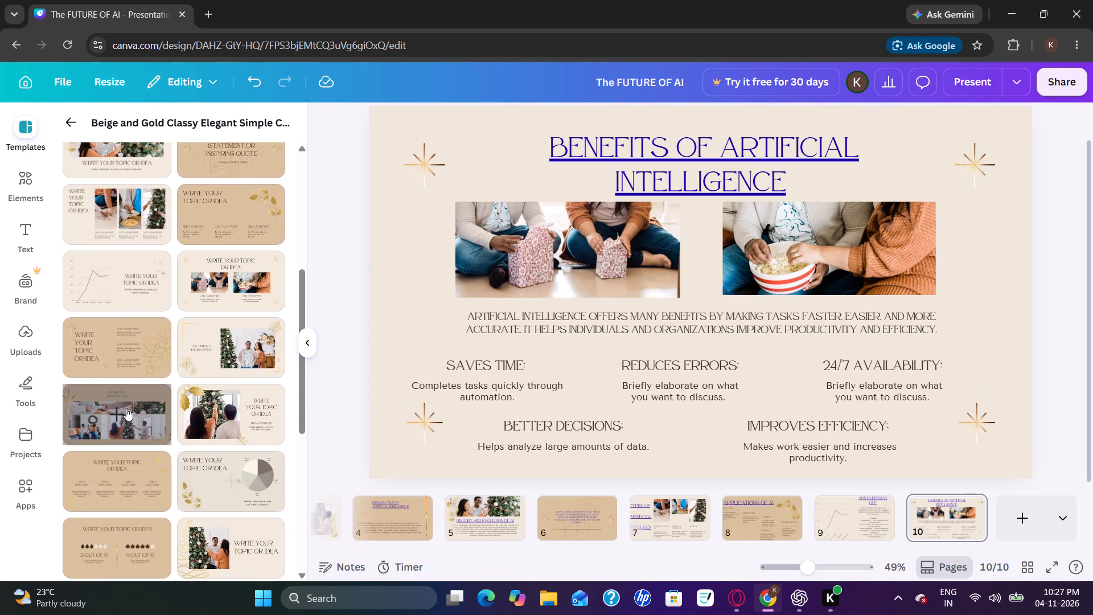
{"action": "left_click", "coordinate": [111, 351]}
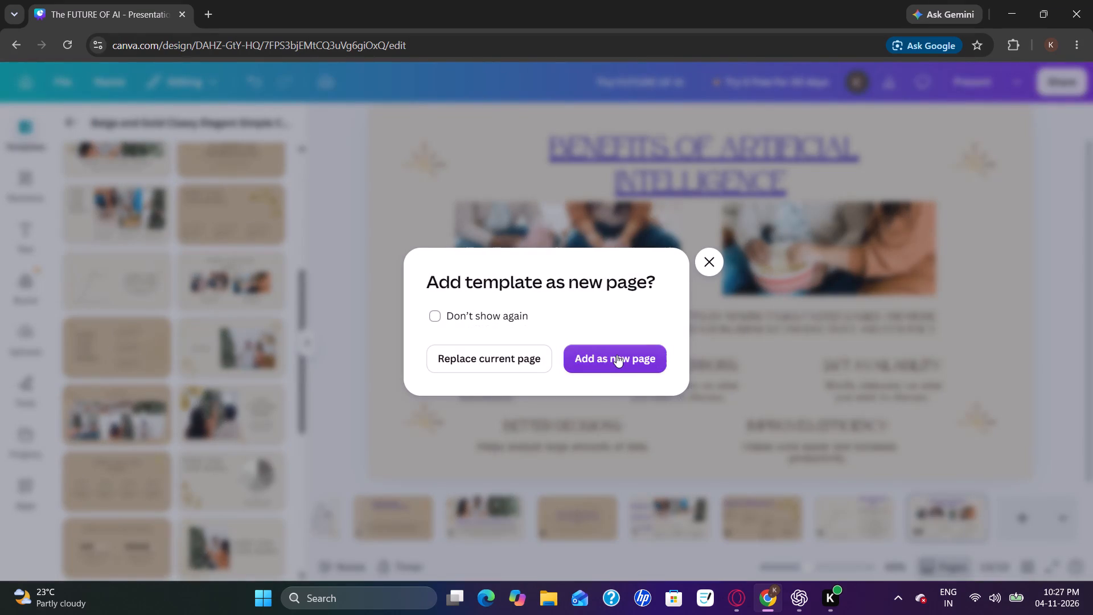
{"action": "left_click", "coordinate": [617, 355]}
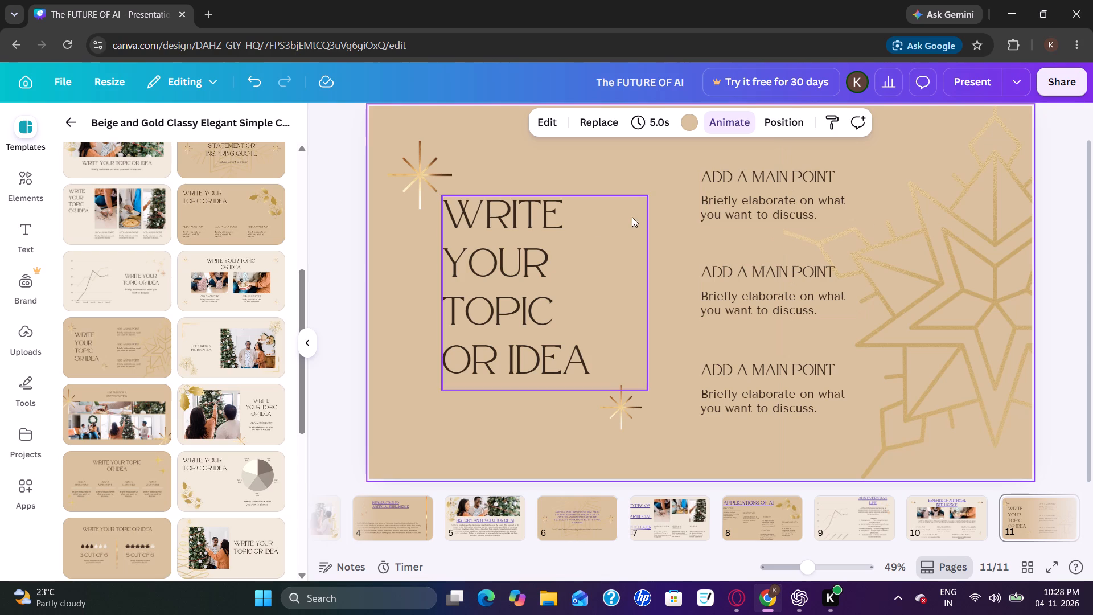
{"action": "double_click", "coordinate": [564, 234]}
{"action": "key", "text": "BackSpace"}
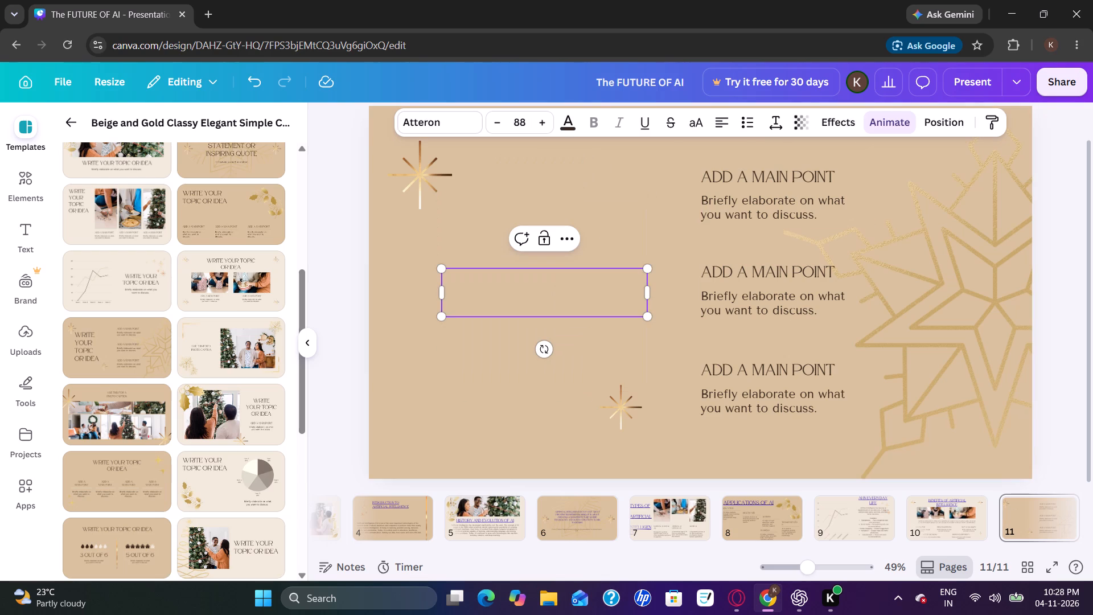
{"action": "key", "text": "ctrl+v"}
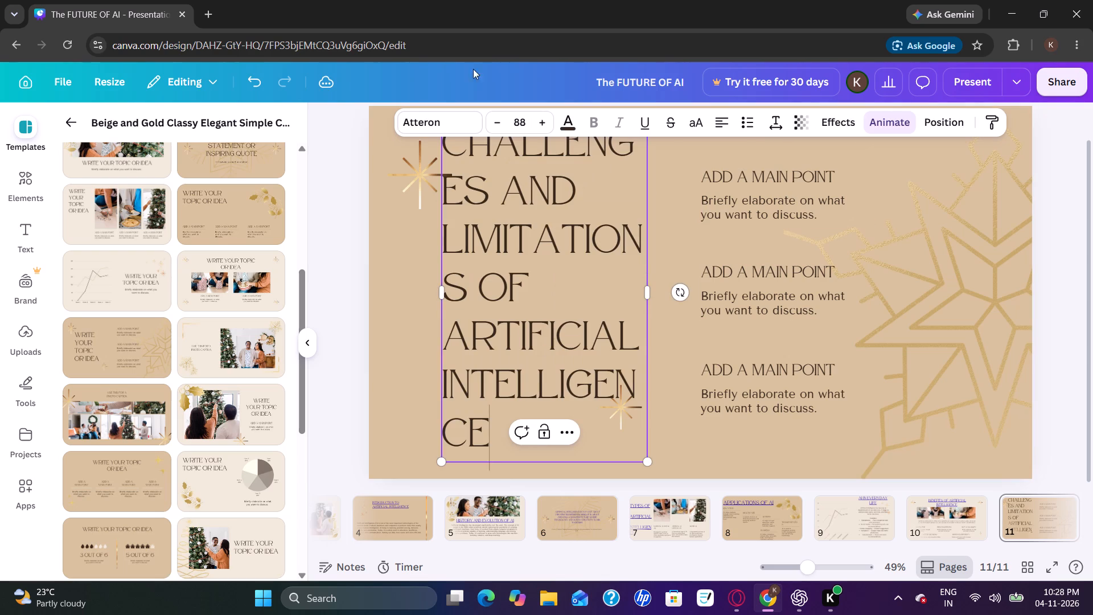
Reduce the font size of page 11's title to 75.
{"action": "triple_click", "coordinate": [496, 119]}
{"action": "double_click", "coordinate": [496, 119]}
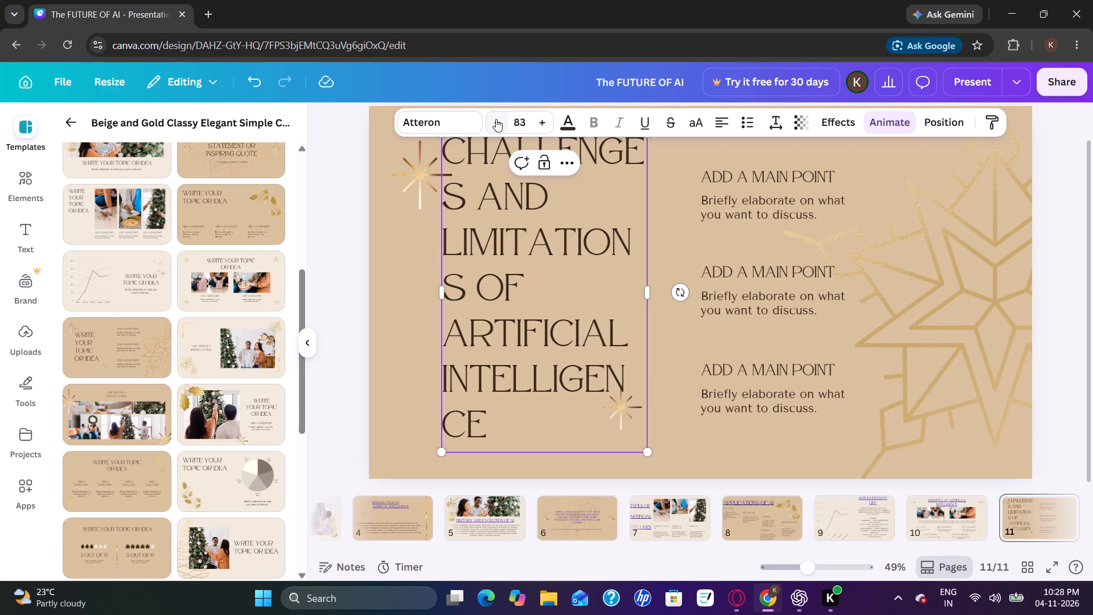
{"action": "triple_click", "coordinate": [499, 122]}
{"action": "double_click", "coordinate": [499, 122]}
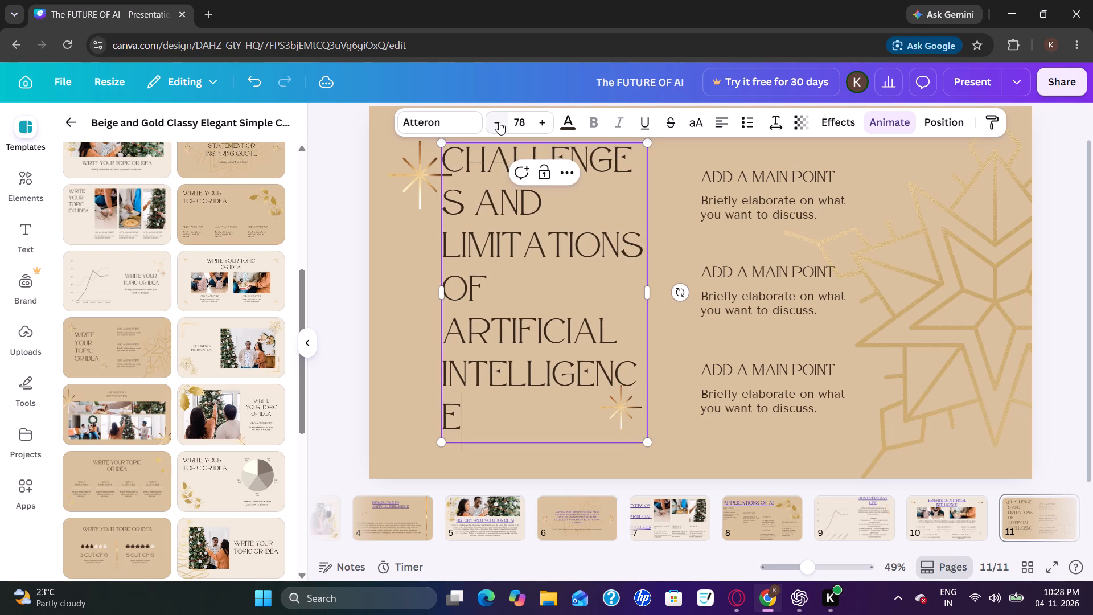
{"action": "double_click", "coordinate": [499, 122]}
{"action": "left_click", "coordinate": [499, 122]}
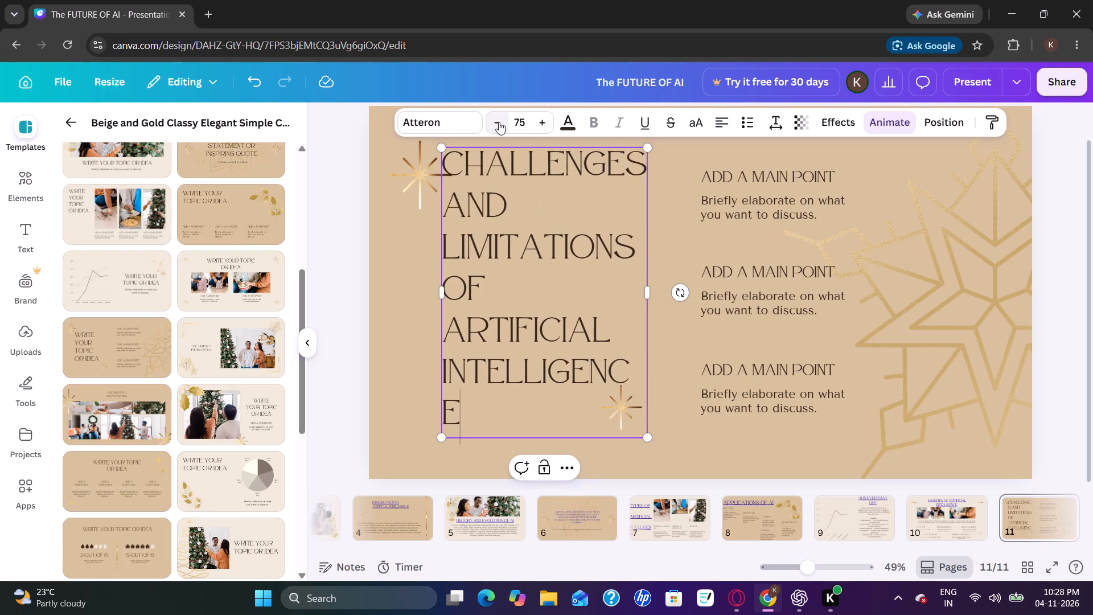
Underline the whole page 11 title and colour it the dark blue used in the design.
{"action": "left_click", "coordinate": [451, 167]}
{"action": "left_click_drag", "start_coordinate": [451, 167], "coordinate": [539, 331]}
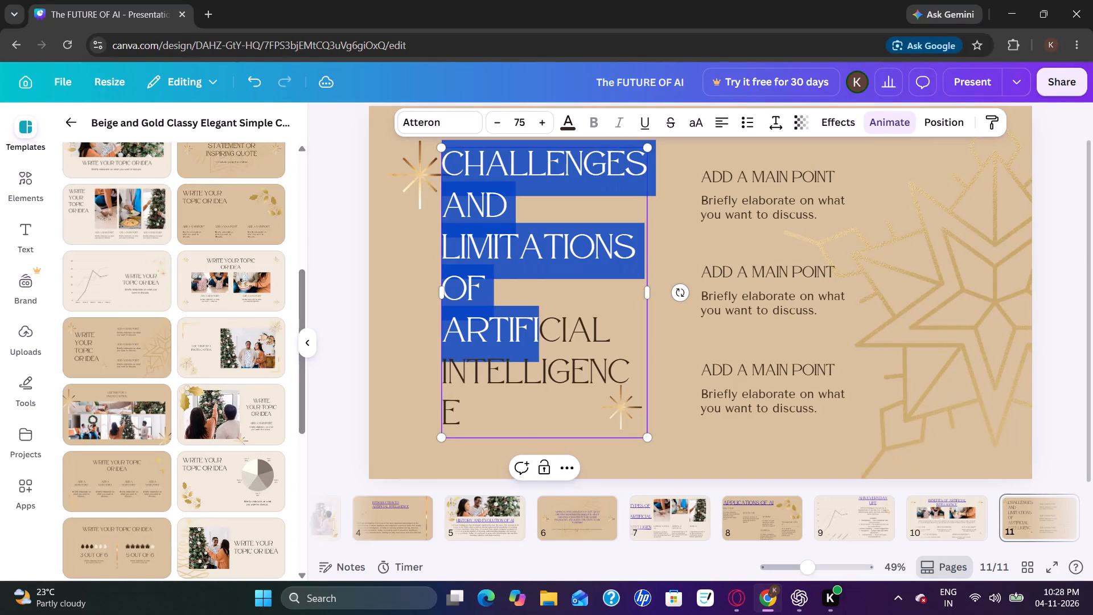
{"action": "left_click_drag", "start_coordinate": [539, 331], "coordinate": [519, 420]}
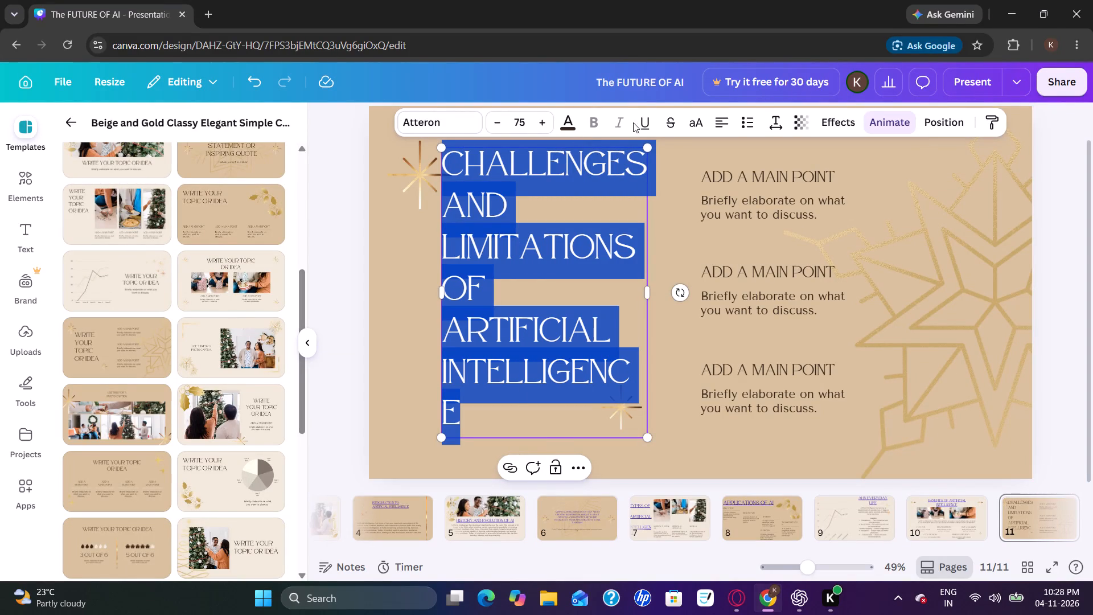
{"action": "left_click", "coordinate": [644, 130]}
{"action": "left_click", "coordinate": [568, 124]}
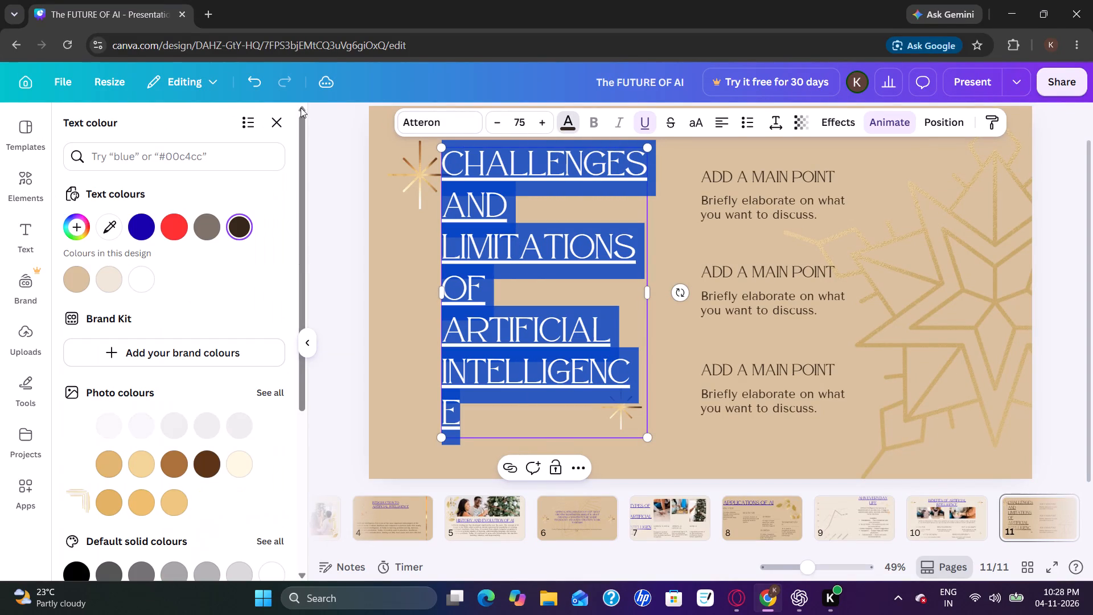
{"action": "left_click", "coordinate": [128, 224]}
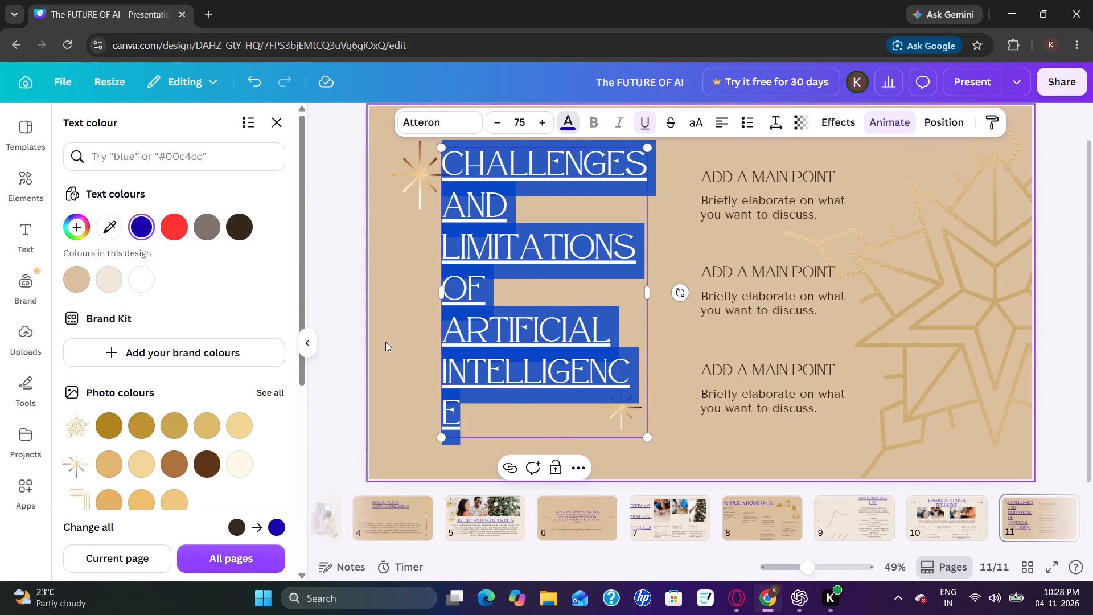
{"action": "left_click", "coordinate": [385, 342]}
Increase the font size of page 11's title to 78.
{"action": "left_click", "coordinate": [595, 256]}
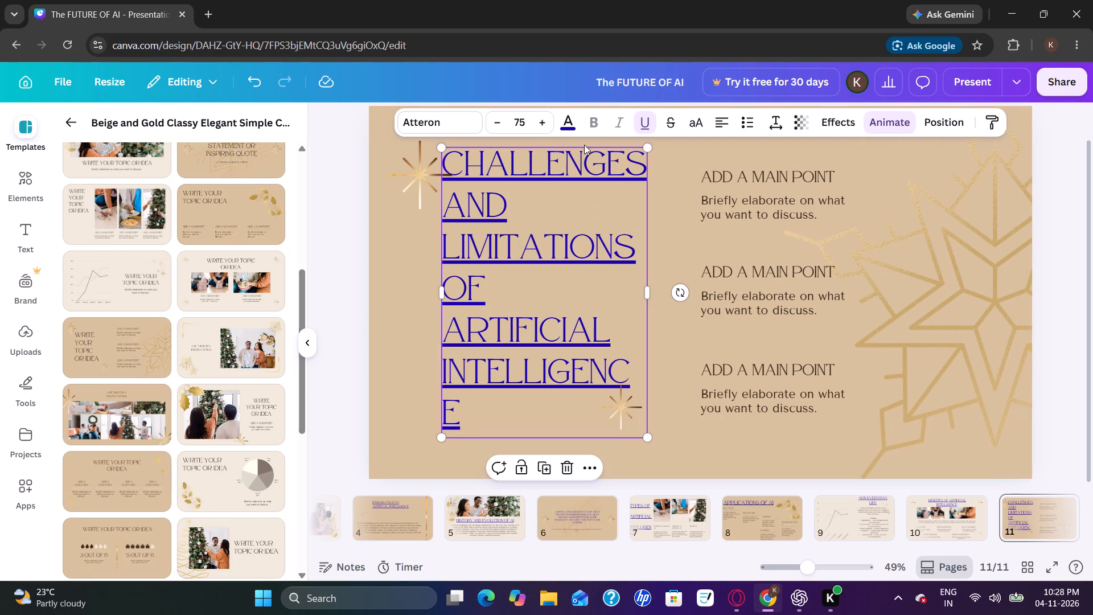
{"action": "left_click", "coordinate": [545, 119]}
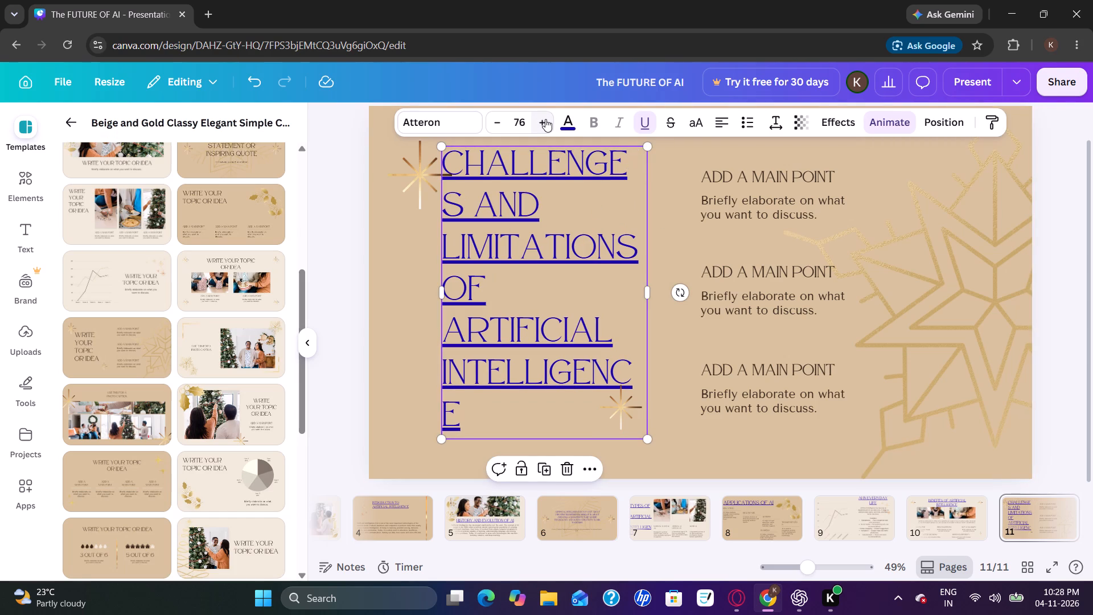
{"action": "left_click", "coordinate": [545, 119]}
{"action": "left_click", "coordinate": [545, 119]}
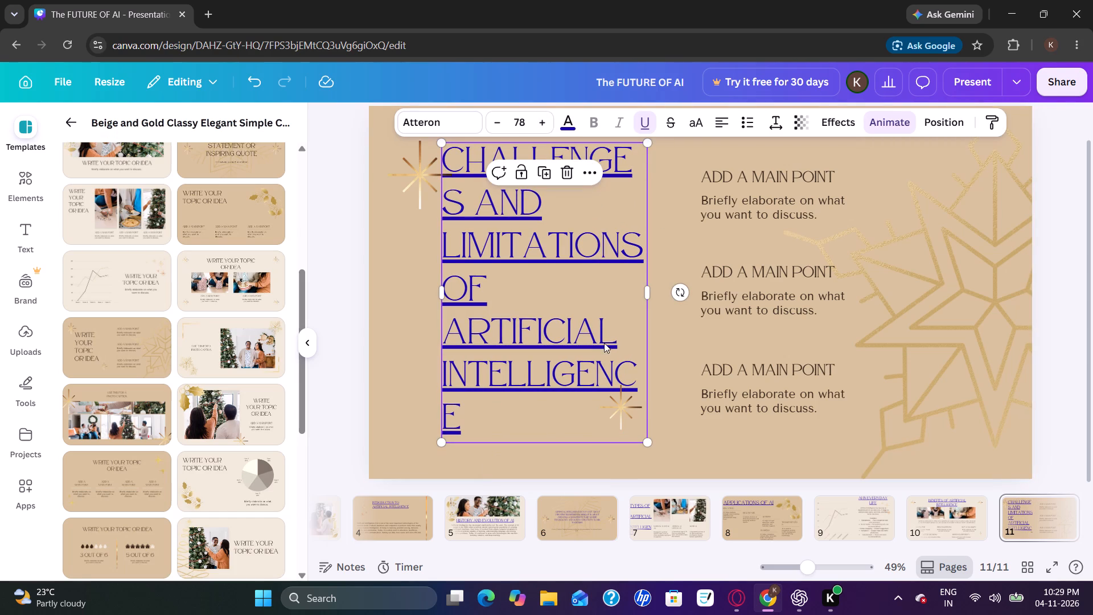
Reduce the font size of page 11's title to 75.
{"action": "triple_click", "coordinate": [498, 126]}
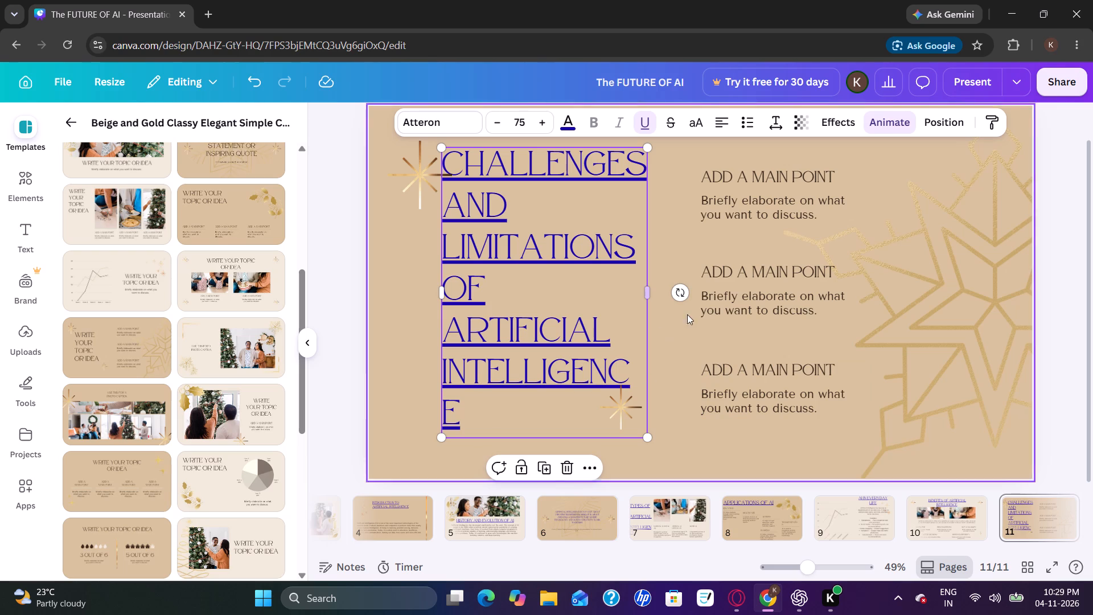
Duplicate page 11's first main point block and place the copy over the gold snowflake, between the heights of the first and second blocks.
{"action": "left_click", "coordinate": [759, 210]}
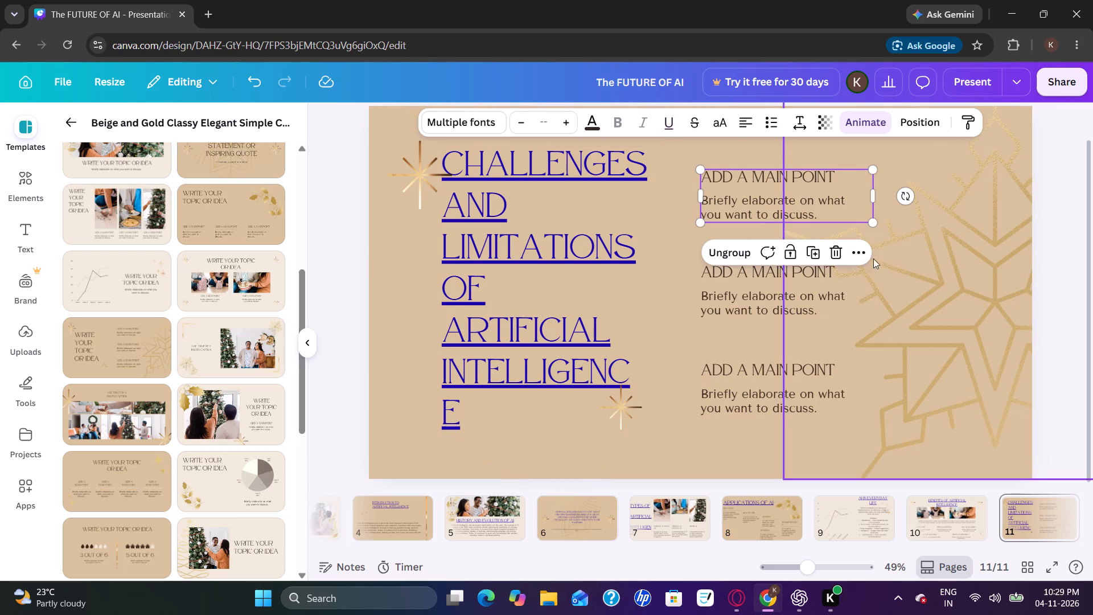
{"action": "left_click", "coordinate": [860, 248]}
{"action": "left_click", "coordinate": [889, 358]}
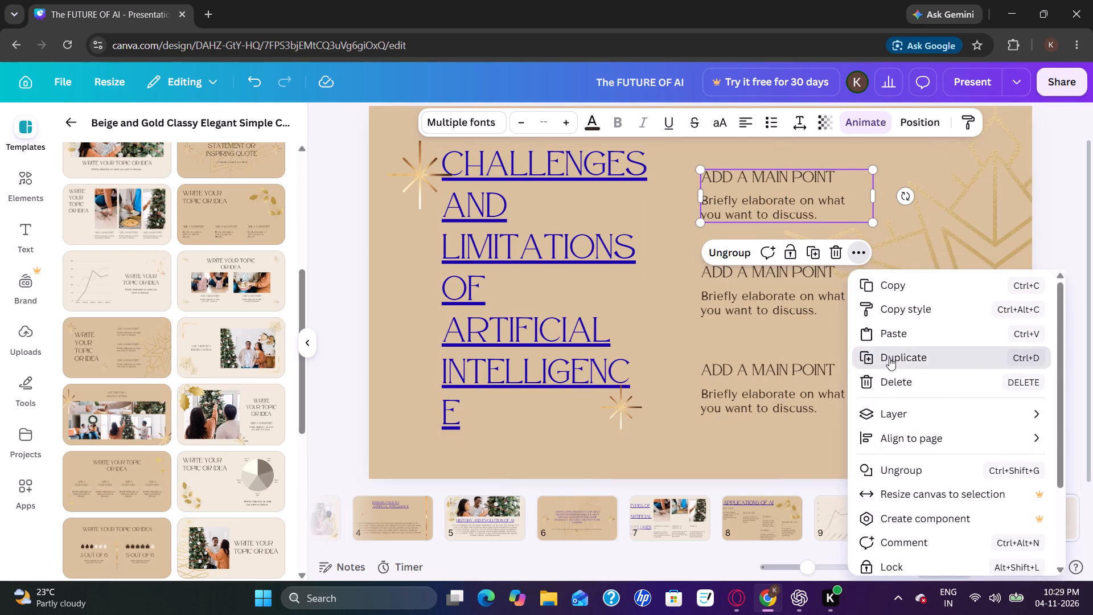
{"action": "left_click_drag", "start_coordinate": [839, 210], "coordinate": [975, 272]}
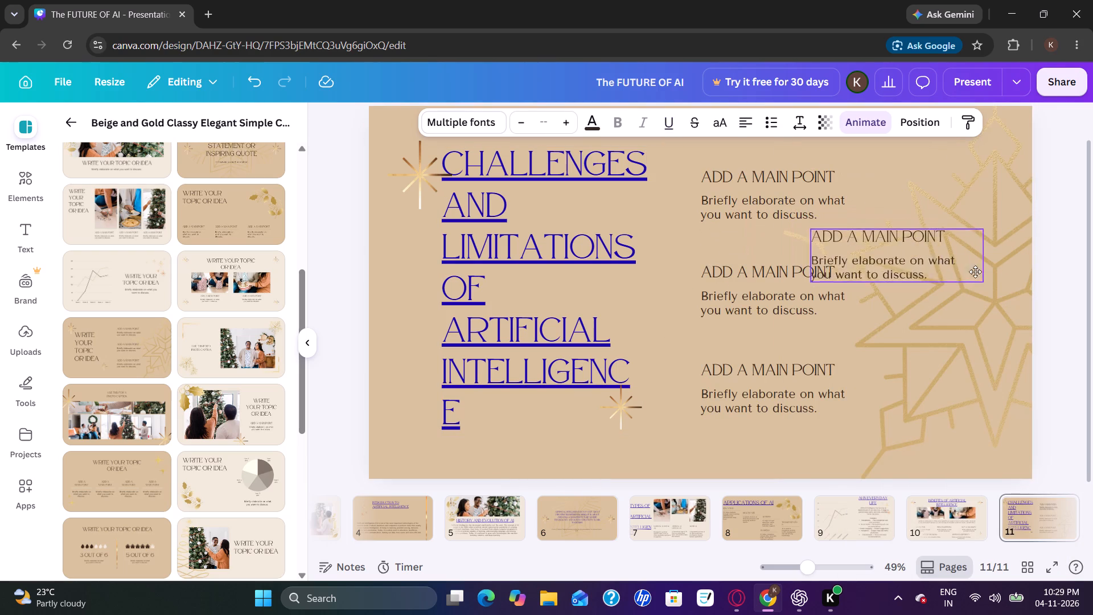
{"action": "left_click_drag", "start_coordinate": [975, 272], "coordinate": [998, 251]}
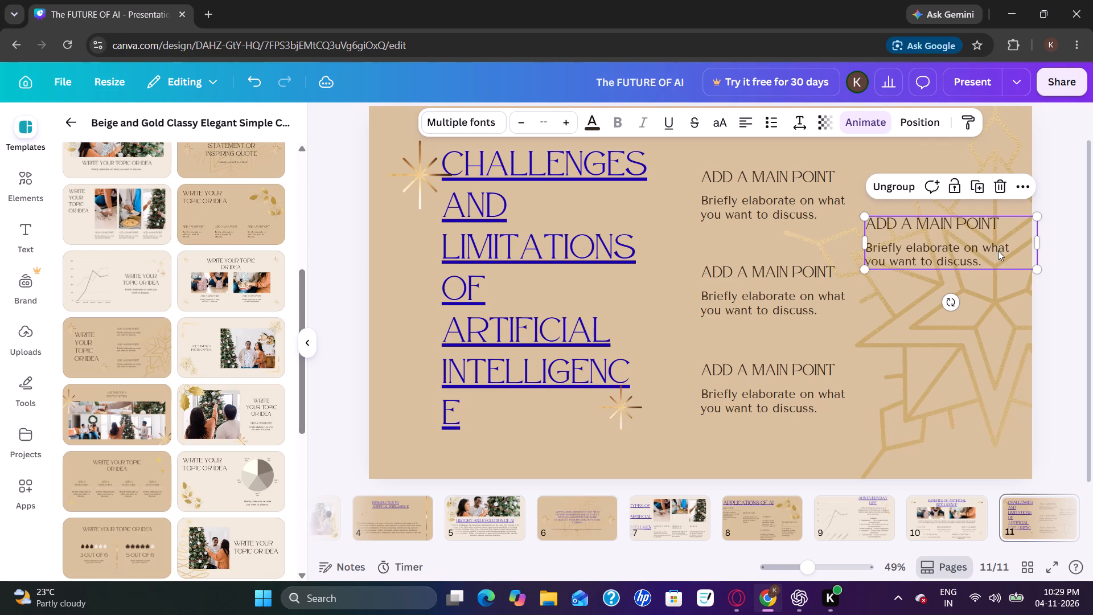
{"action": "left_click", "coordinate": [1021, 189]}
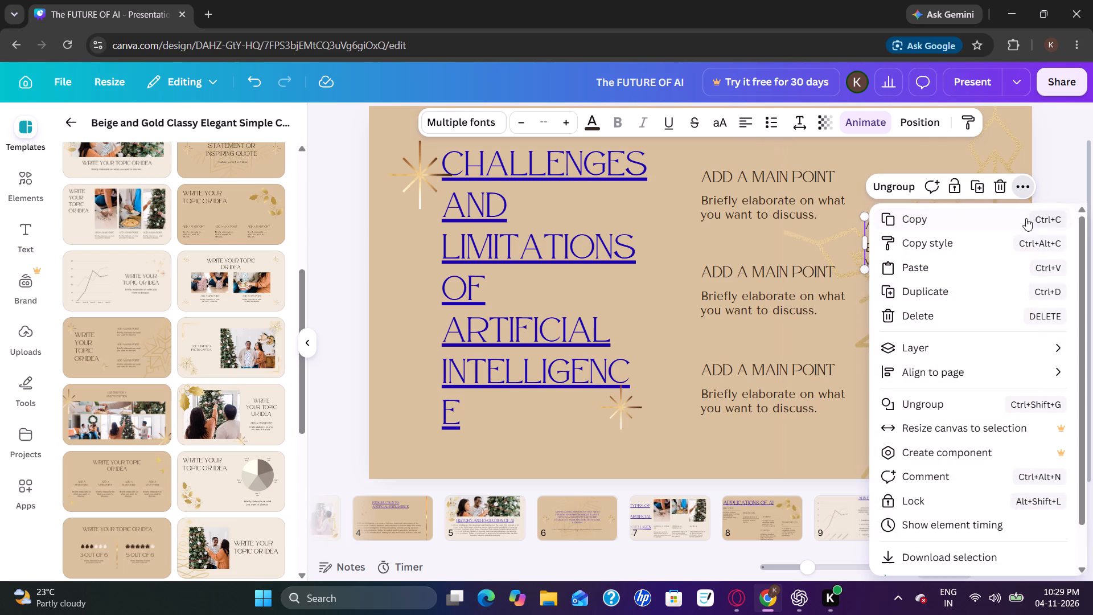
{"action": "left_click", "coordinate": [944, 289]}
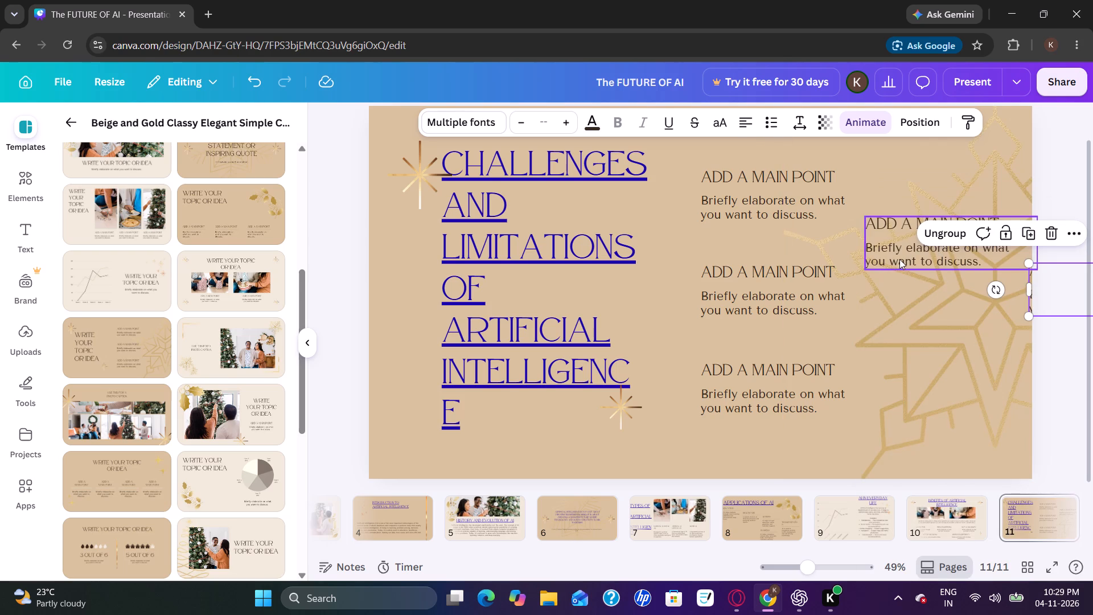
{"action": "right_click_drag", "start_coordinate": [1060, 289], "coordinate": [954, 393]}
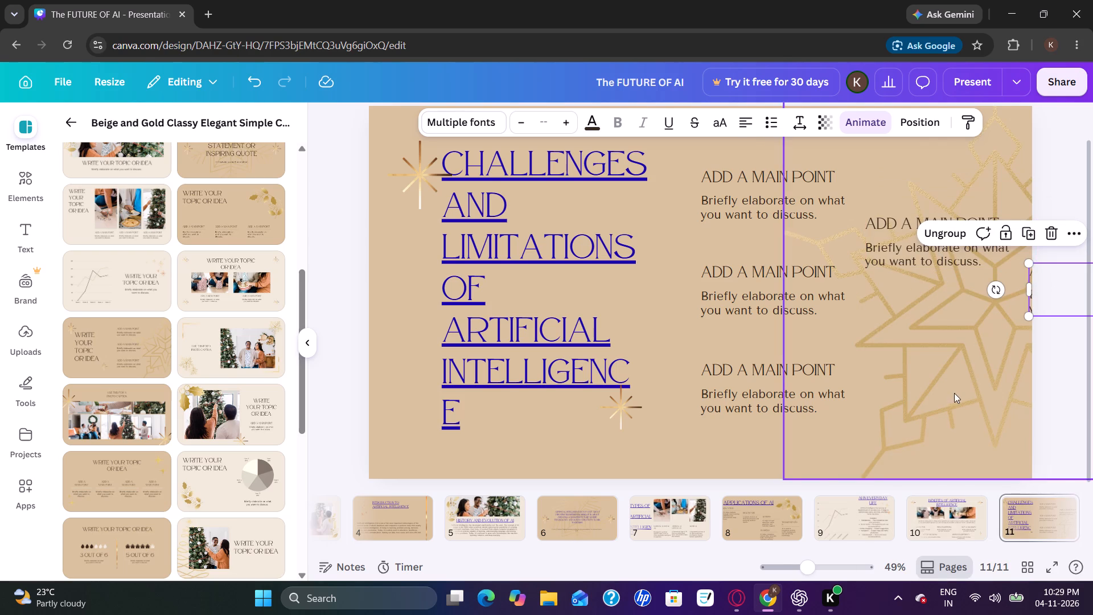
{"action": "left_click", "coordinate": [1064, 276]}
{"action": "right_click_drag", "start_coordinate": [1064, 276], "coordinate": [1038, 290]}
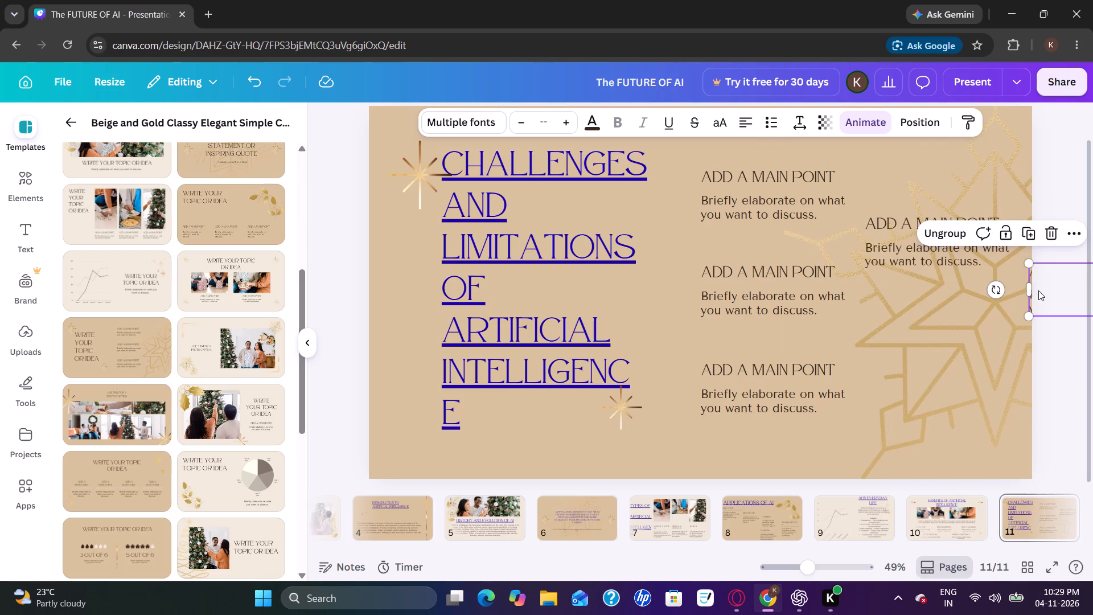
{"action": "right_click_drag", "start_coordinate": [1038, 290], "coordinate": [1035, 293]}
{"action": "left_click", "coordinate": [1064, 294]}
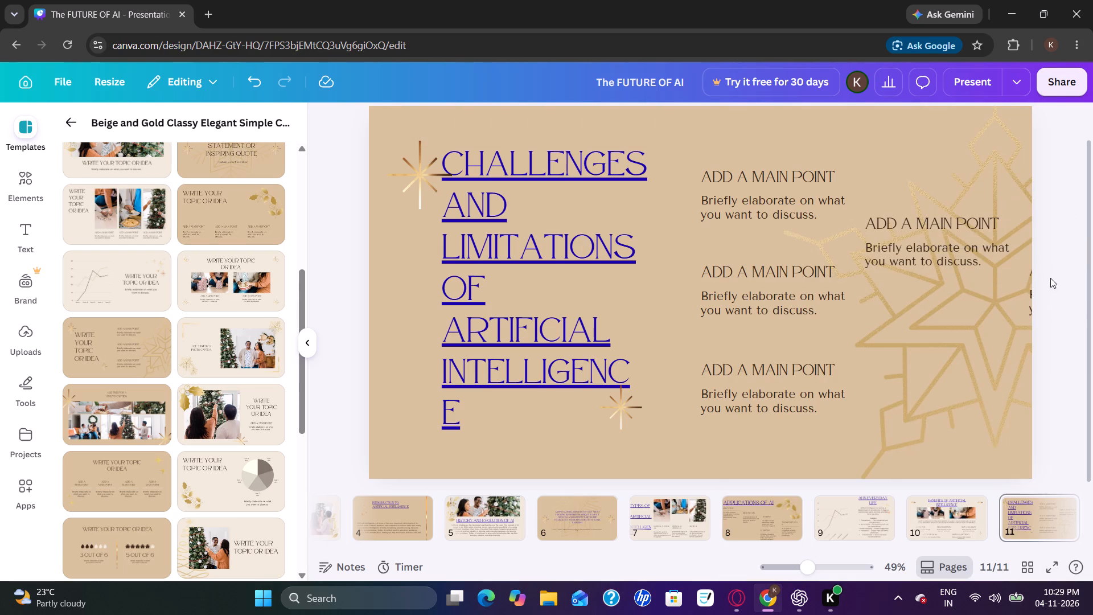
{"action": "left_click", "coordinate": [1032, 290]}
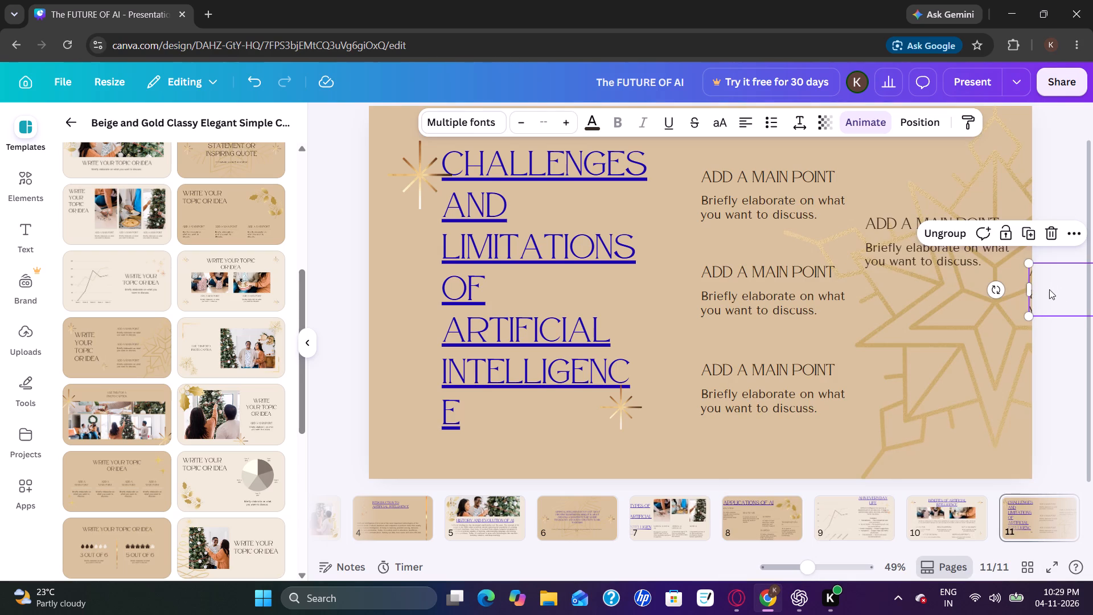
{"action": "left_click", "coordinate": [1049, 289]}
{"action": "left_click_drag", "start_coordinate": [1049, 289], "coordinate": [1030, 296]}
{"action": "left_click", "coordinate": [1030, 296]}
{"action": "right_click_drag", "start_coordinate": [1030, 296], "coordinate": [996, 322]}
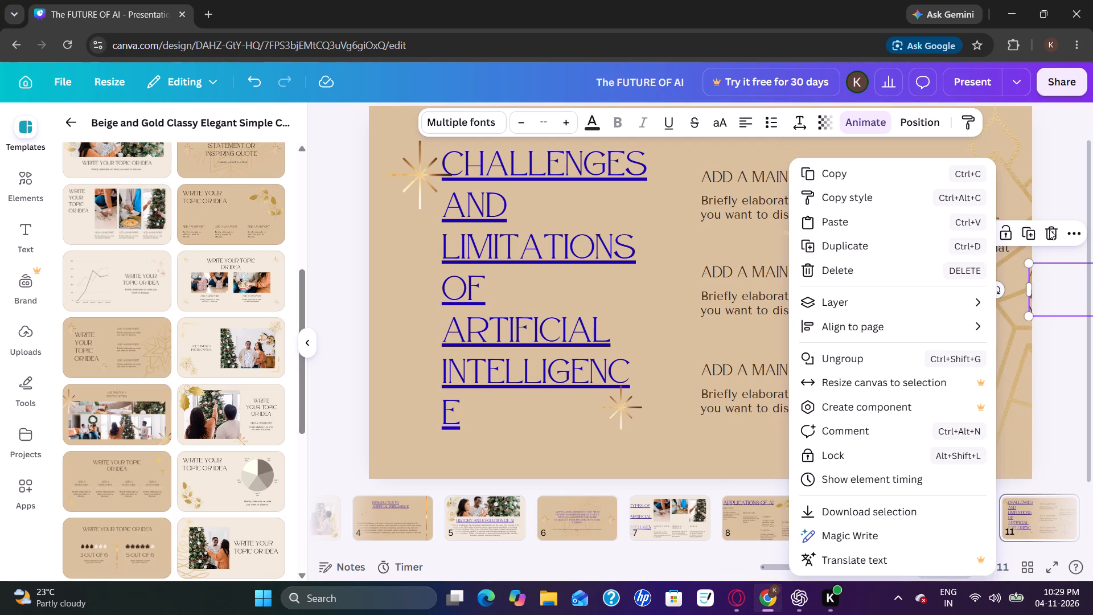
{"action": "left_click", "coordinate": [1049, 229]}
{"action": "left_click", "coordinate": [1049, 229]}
{"action": "left_click", "coordinate": [955, 240]}
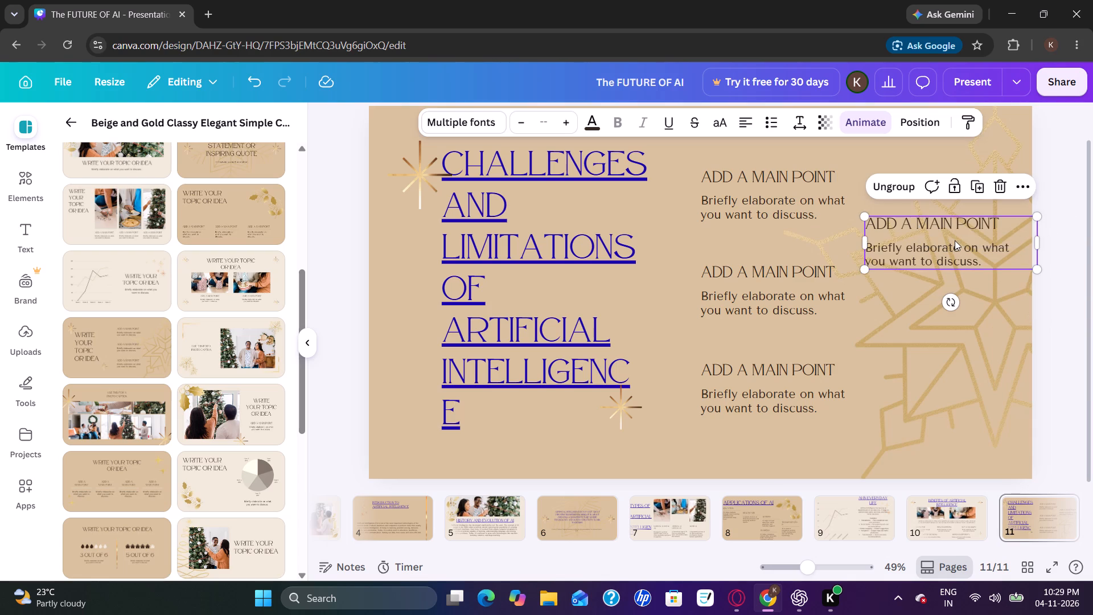
{"action": "left_click", "coordinate": [1029, 191]}
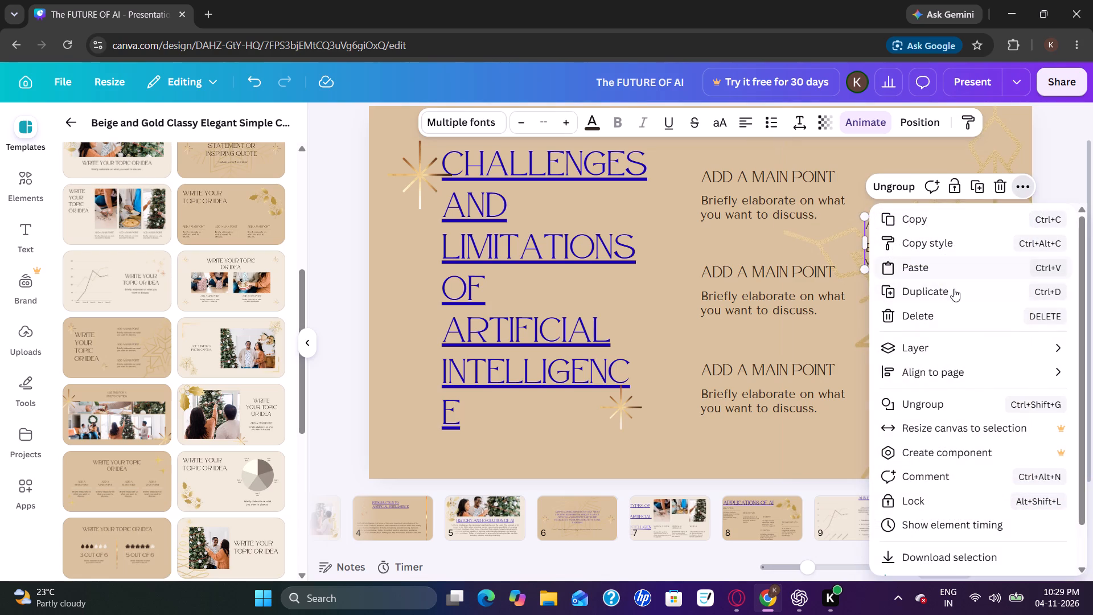
{"action": "left_click", "coordinate": [951, 291]}
{"action": "left_click_drag", "start_coordinate": [951, 248], "coordinate": [946, 291]}
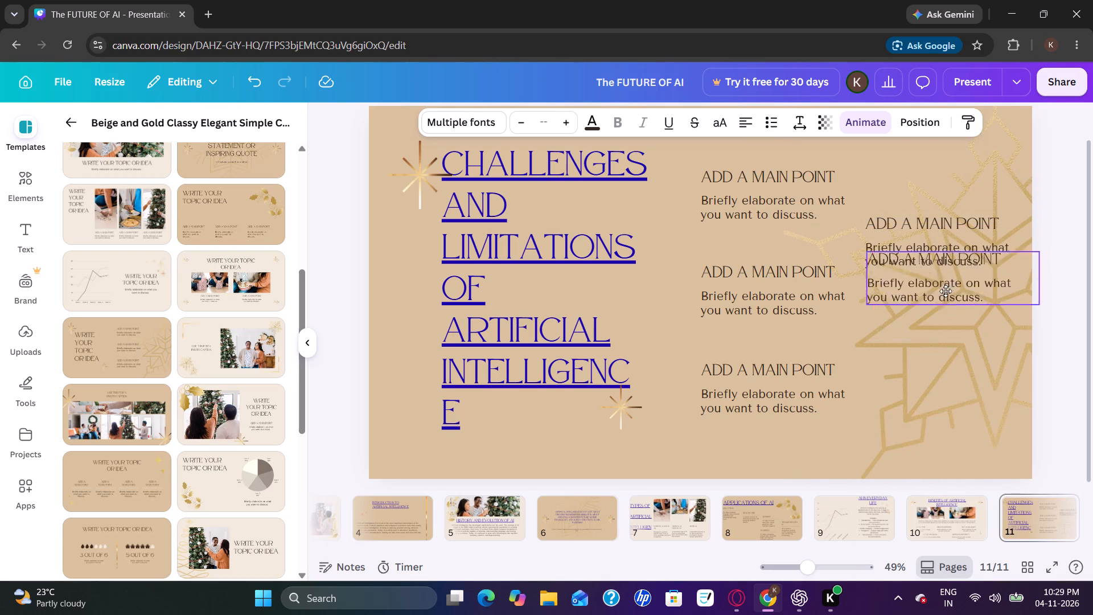
{"action": "left_click_drag", "start_coordinate": [946, 291], "coordinate": [940, 345]}
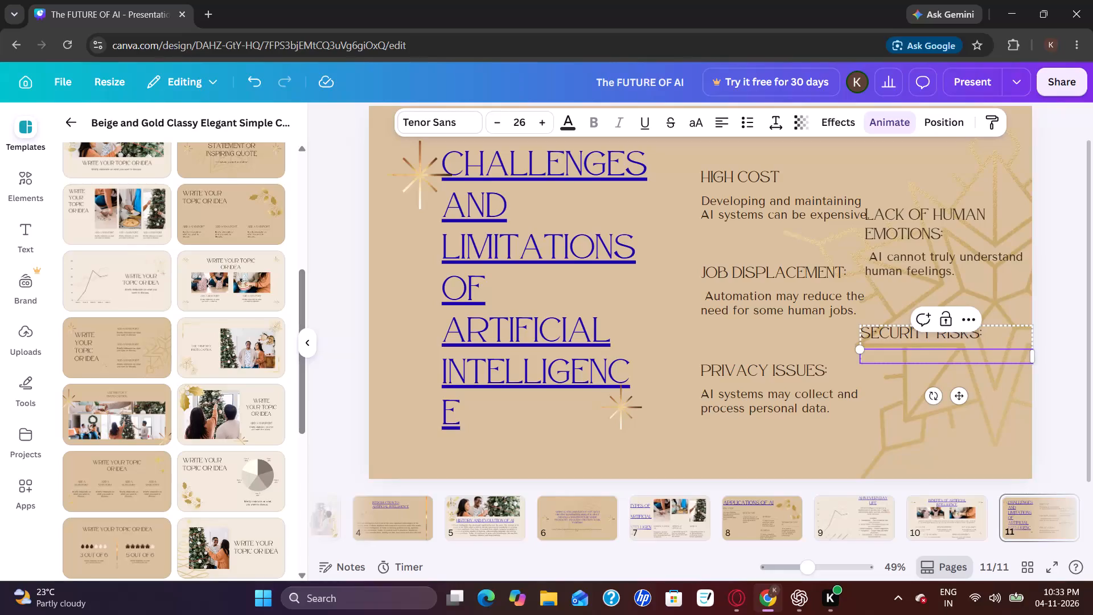
{"action": "key", "text": "ctrl+v"}
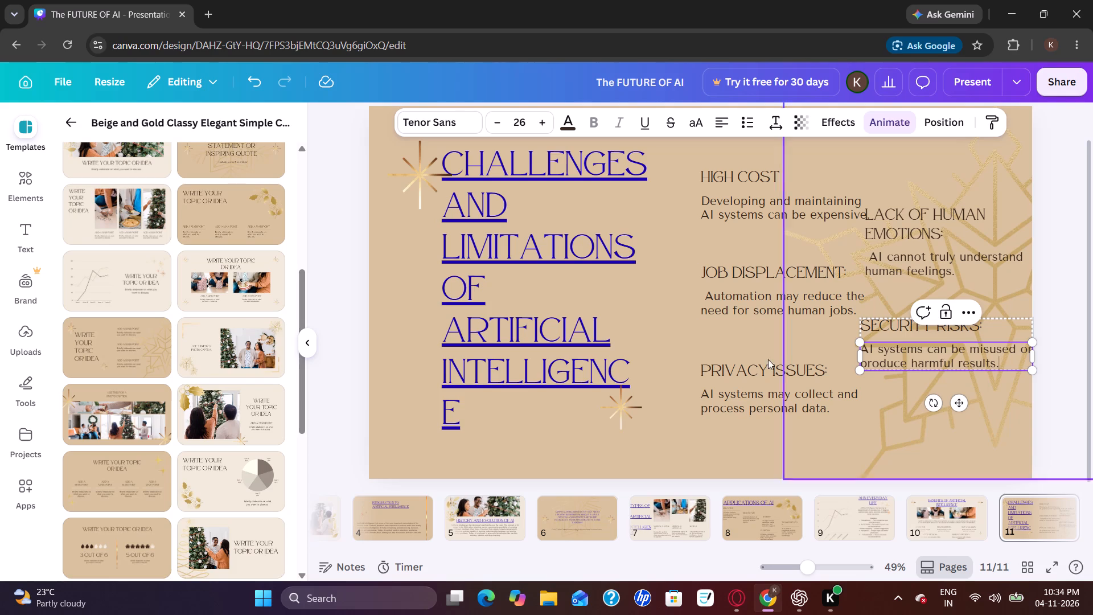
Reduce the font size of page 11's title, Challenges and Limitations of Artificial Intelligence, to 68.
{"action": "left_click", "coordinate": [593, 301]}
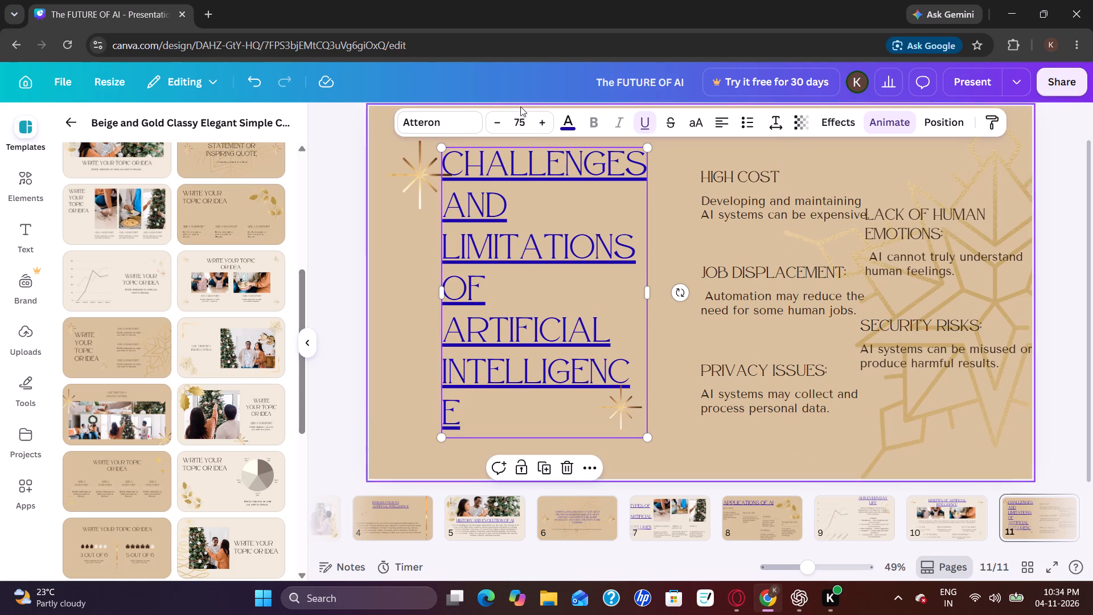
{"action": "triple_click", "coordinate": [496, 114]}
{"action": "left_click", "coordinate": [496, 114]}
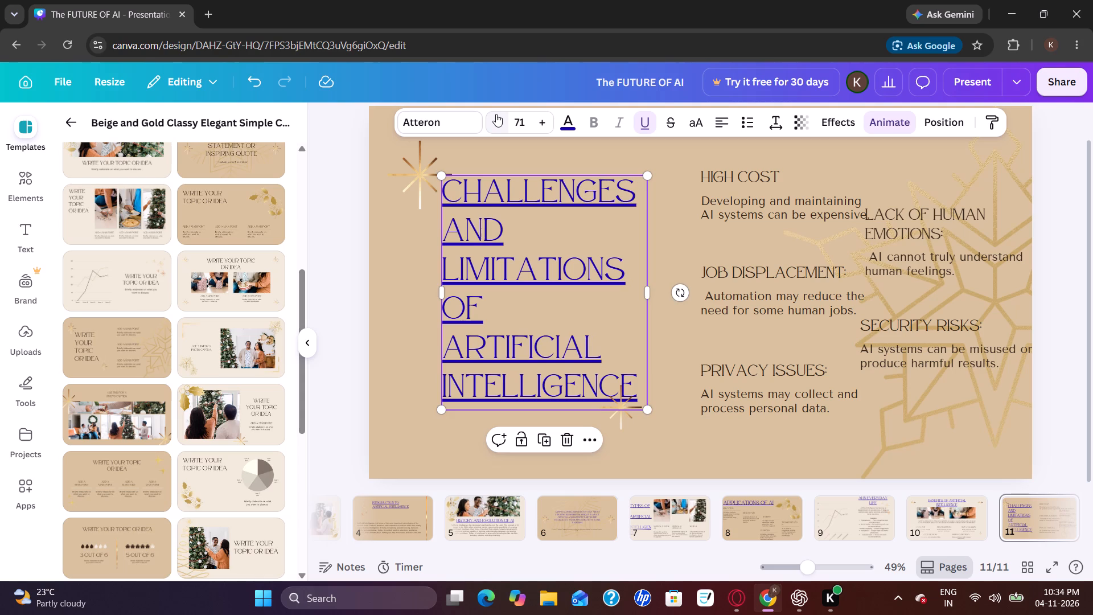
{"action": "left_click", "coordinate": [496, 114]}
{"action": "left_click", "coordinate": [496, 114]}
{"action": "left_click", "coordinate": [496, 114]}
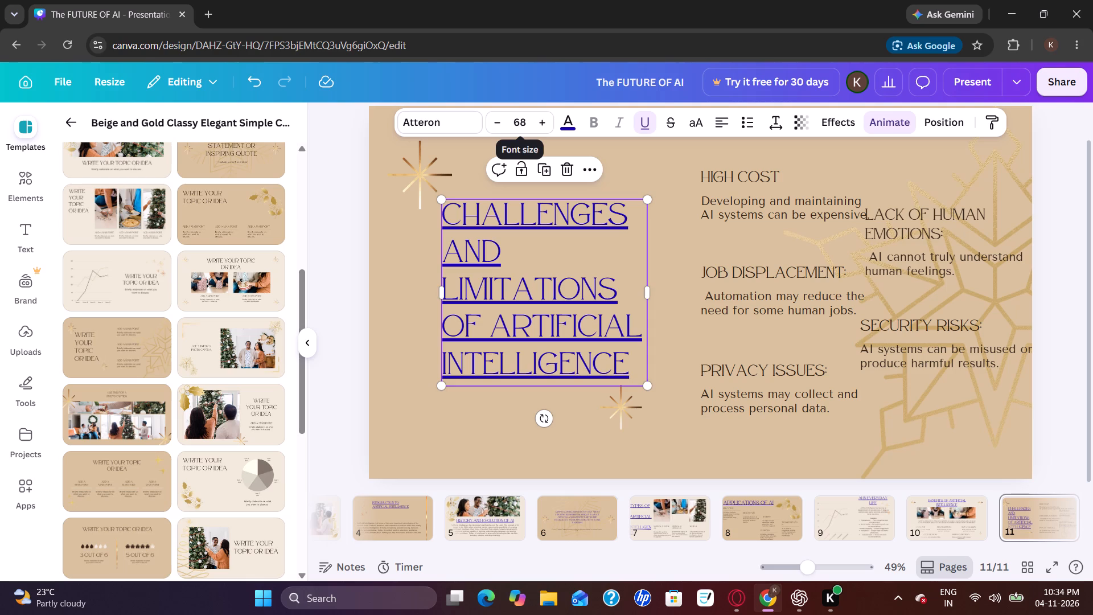
Increase the font size of page 11's title, Challenges and Limitations of Artificial Intelligence, to 76.
{"action": "left_click", "coordinate": [541, 124]}
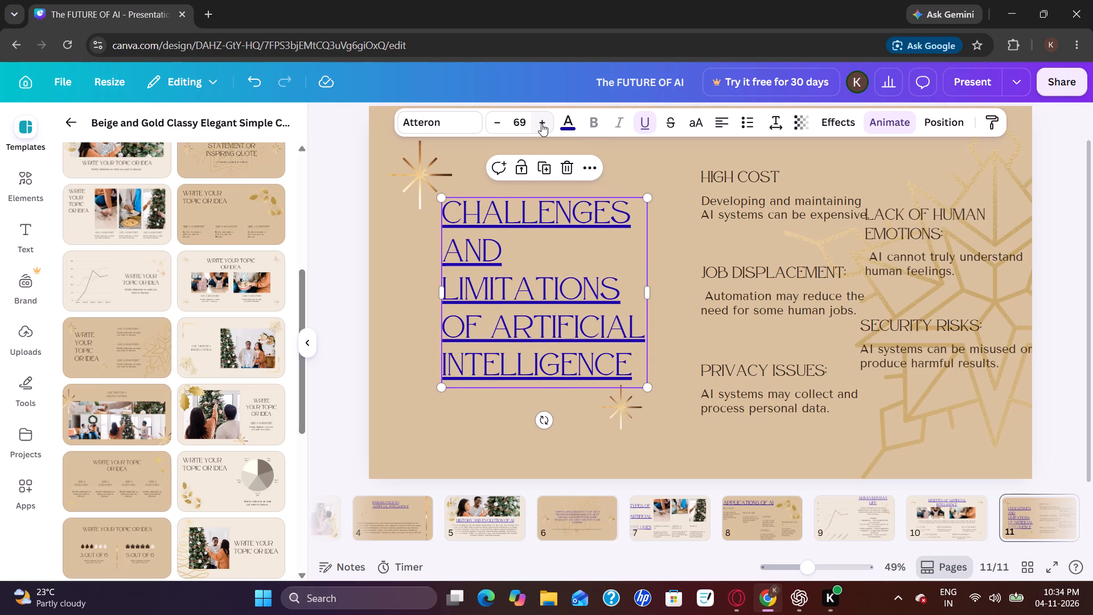
{"action": "left_click", "coordinate": [541, 124]}
{"action": "left_click", "coordinate": [541, 124]}
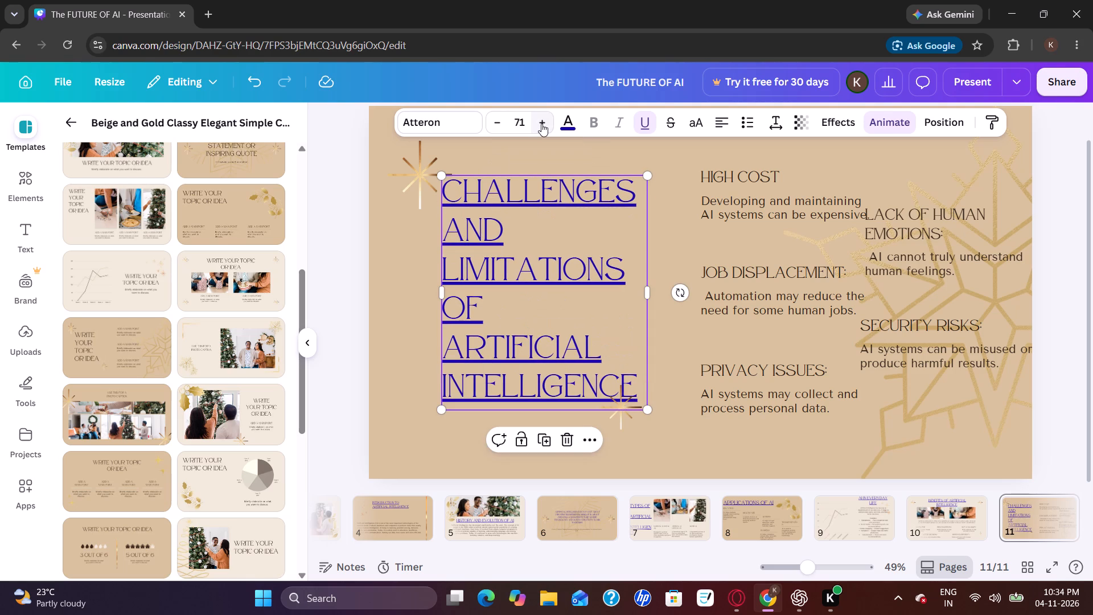
{"action": "left_click", "coordinate": [541, 124]}
{"action": "double_click", "coordinate": [541, 124]}
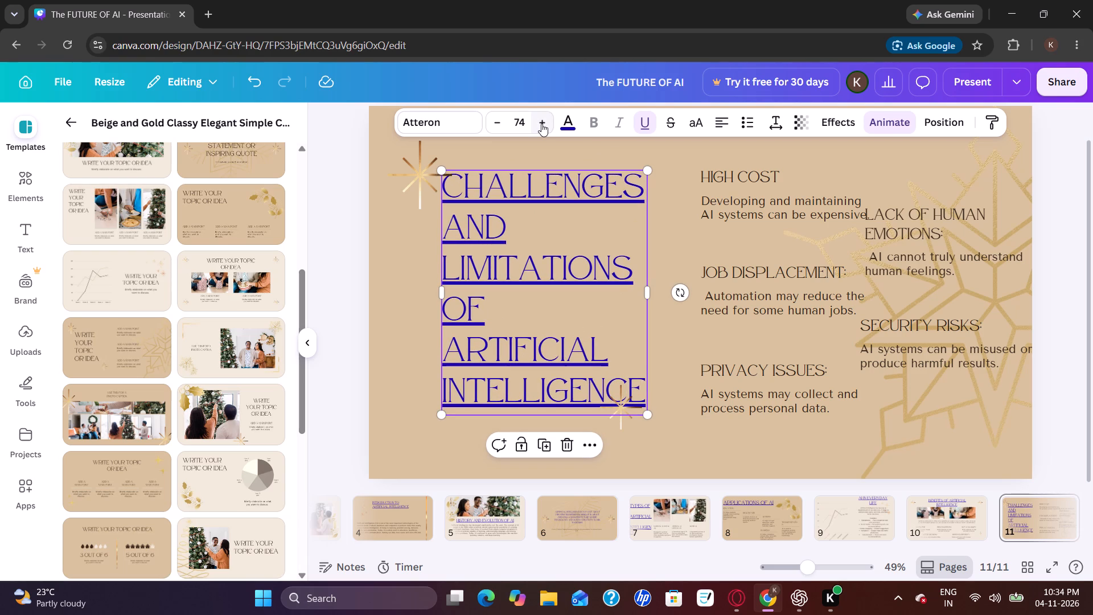
{"action": "left_click", "coordinate": [541, 124]}
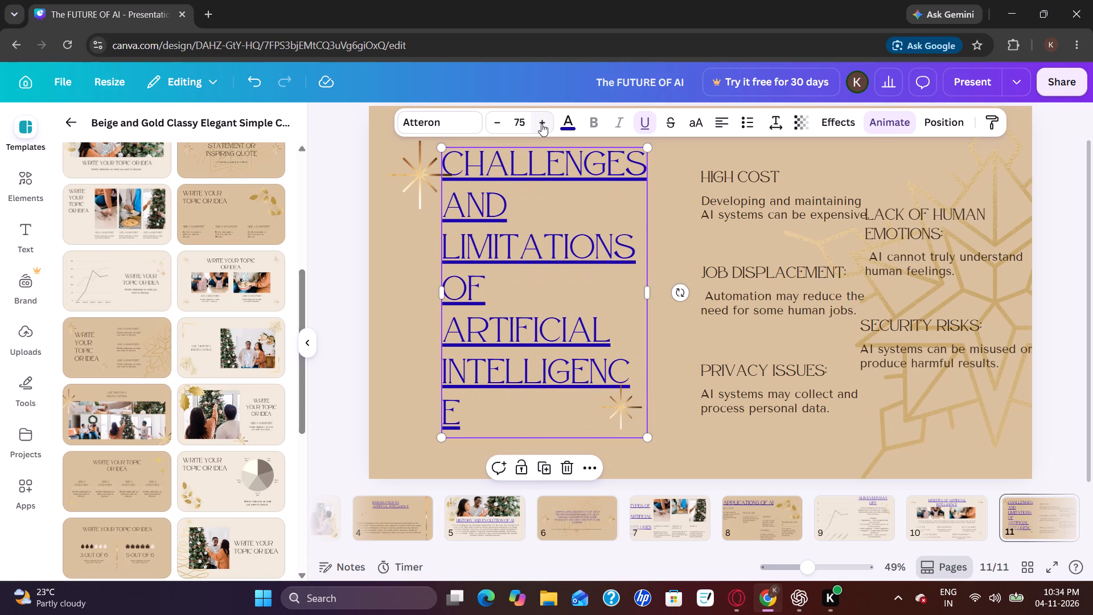
{"action": "left_click", "coordinate": [541, 124]}
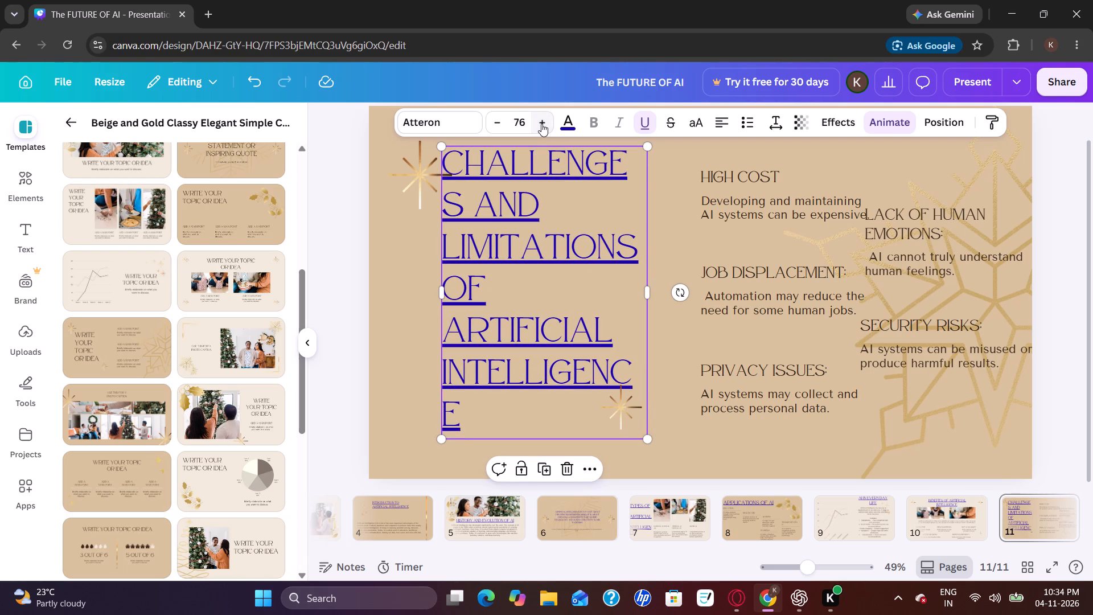
Set the font size of page 11's title, Challenges and Limitations of Artificial Intelligence, to 74.
{"action": "left_click", "coordinate": [505, 122]}
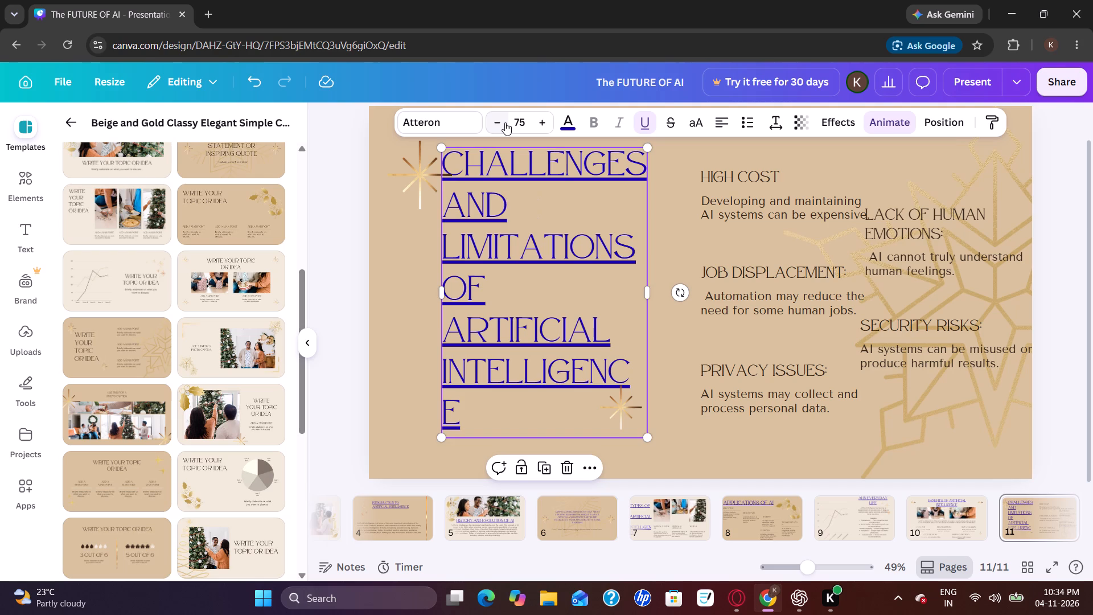
{"action": "left_click", "coordinate": [505, 122]}
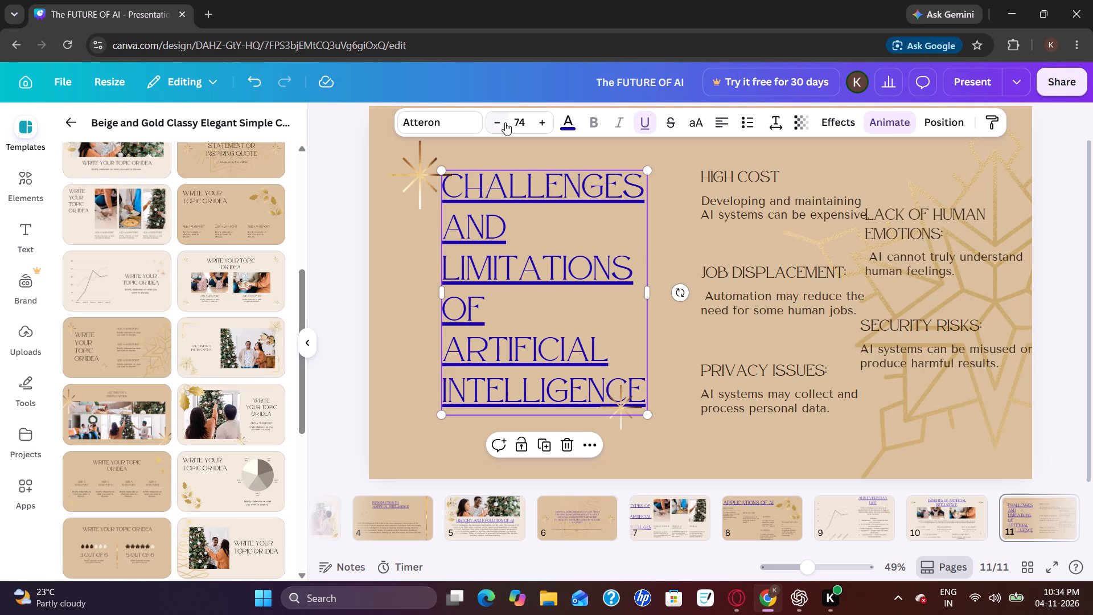
{"action": "left_click", "coordinate": [505, 122]}
{"action": "left_click", "coordinate": [539, 121]}
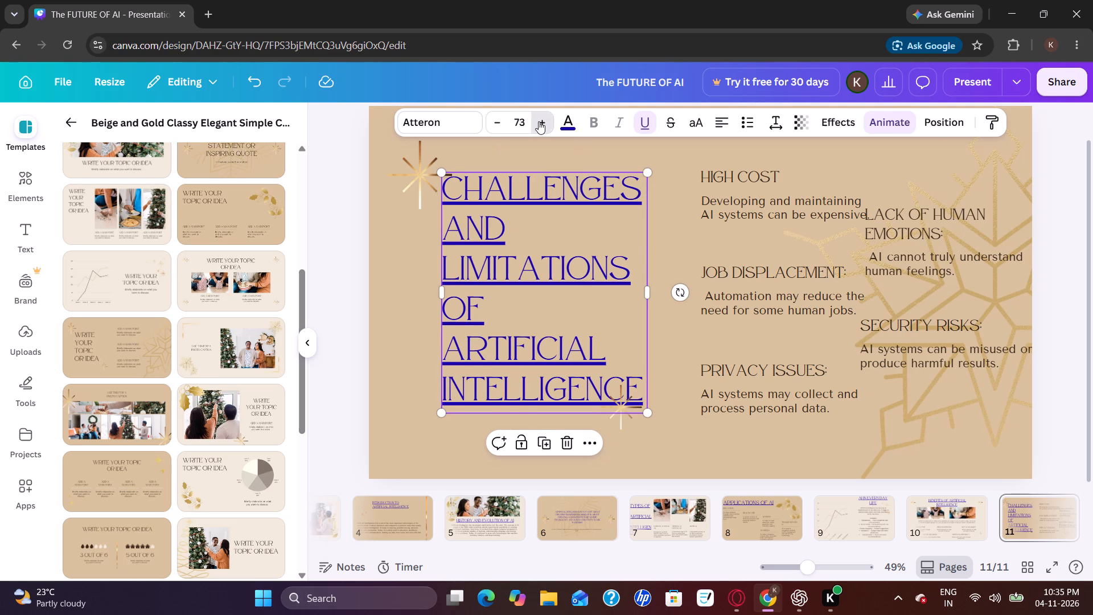
Increase the font sizes of the High Cost block by three increments and the Job Displacement and Privacy Issues blocks by two each.
{"action": "left_click", "coordinate": [758, 186]}
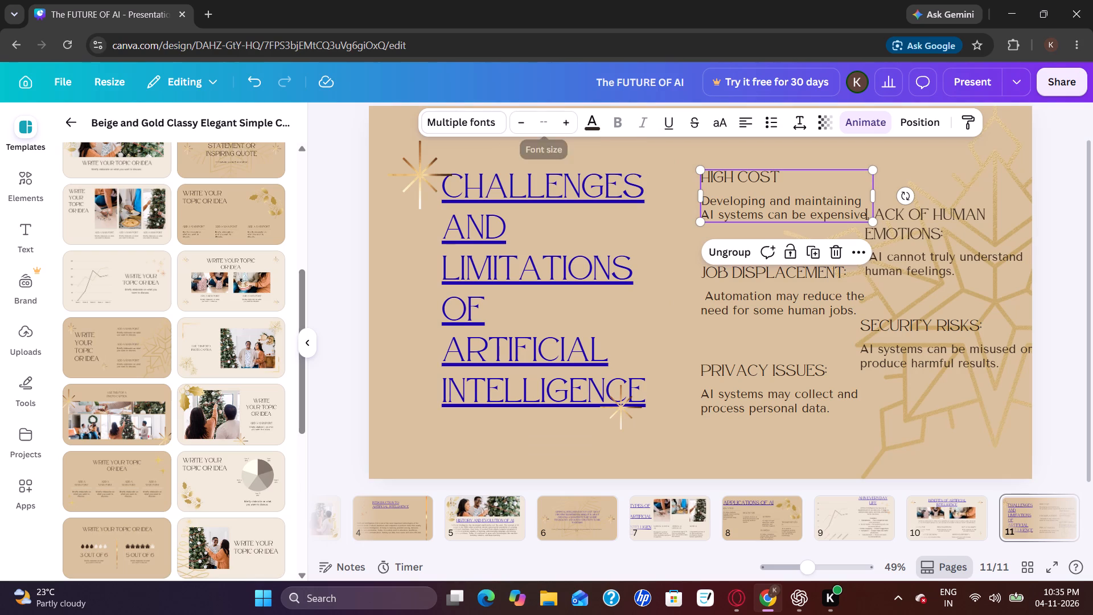
{"action": "left_click", "coordinate": [562, 124]}
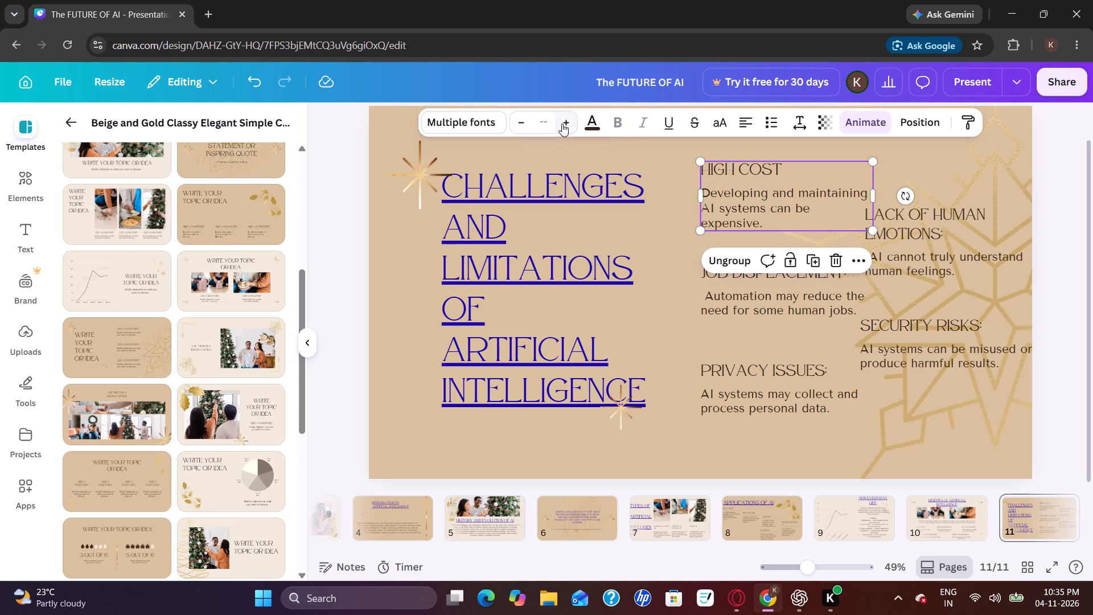
{"action": "left_click", "coordinate": [562, 124]}
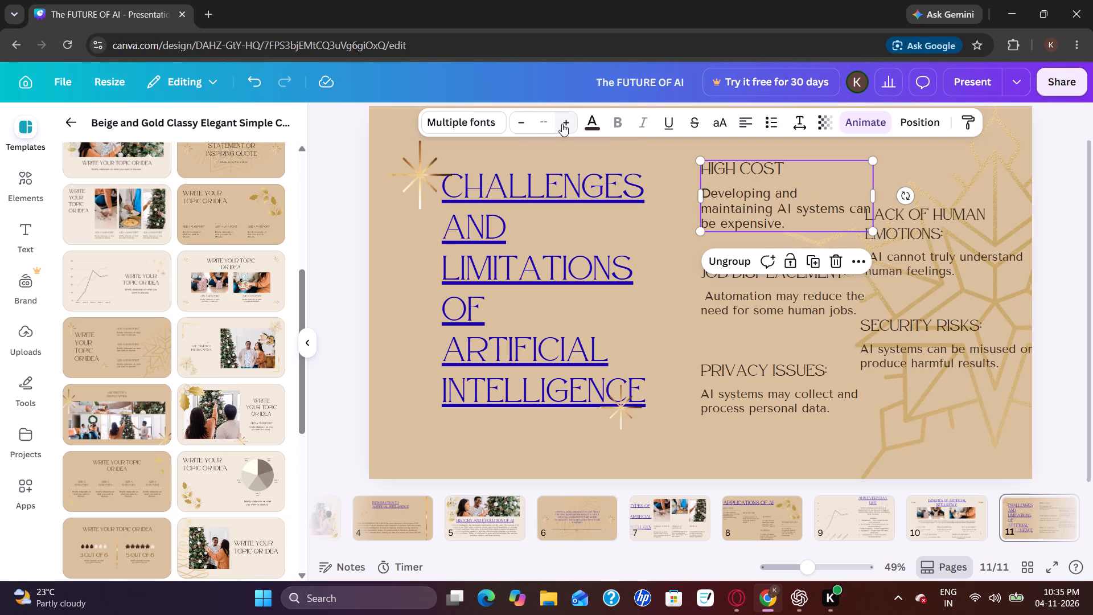
{"action": "left_click", "coordinate": [562, 124]}
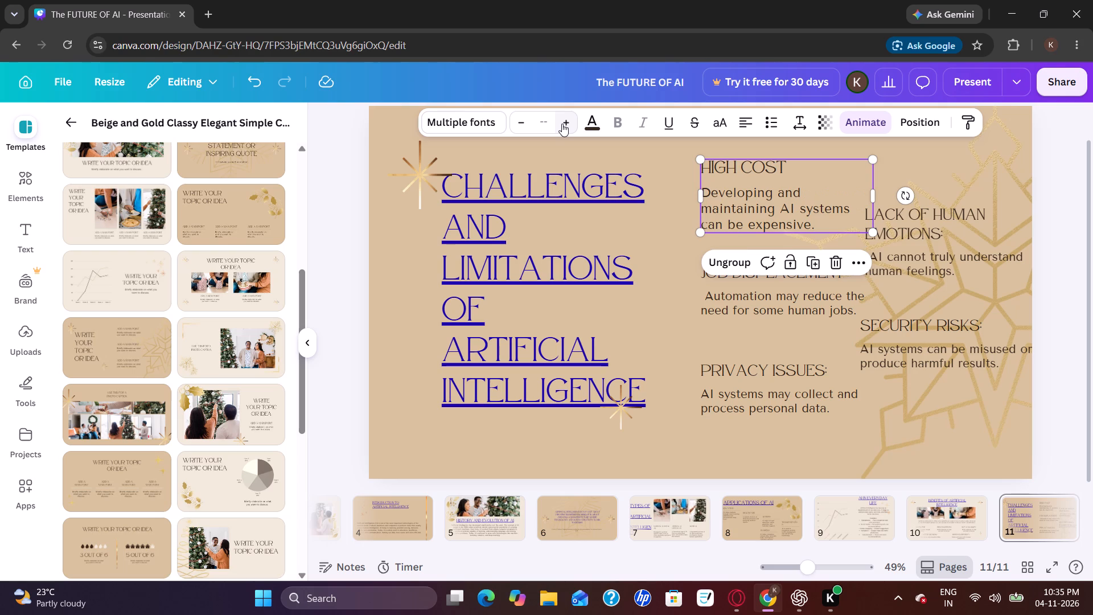
{"action": "left_click", "coordinate": [705, 310]}
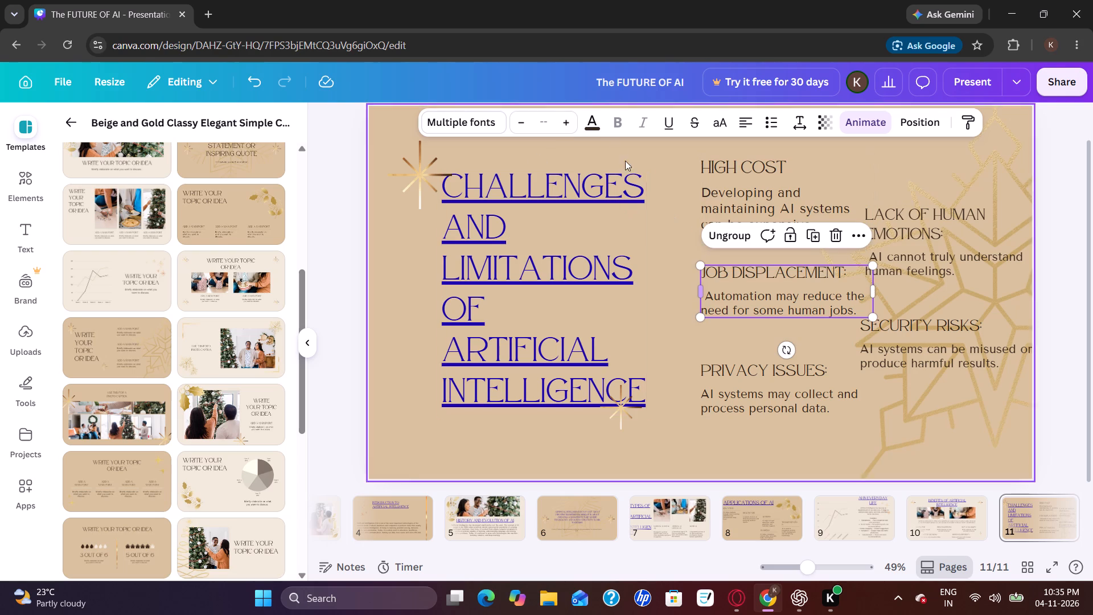
{"action": "left_click", "coordinate": [568, 121]}
{"action": "left_click", "coordinate": [568, 121]}
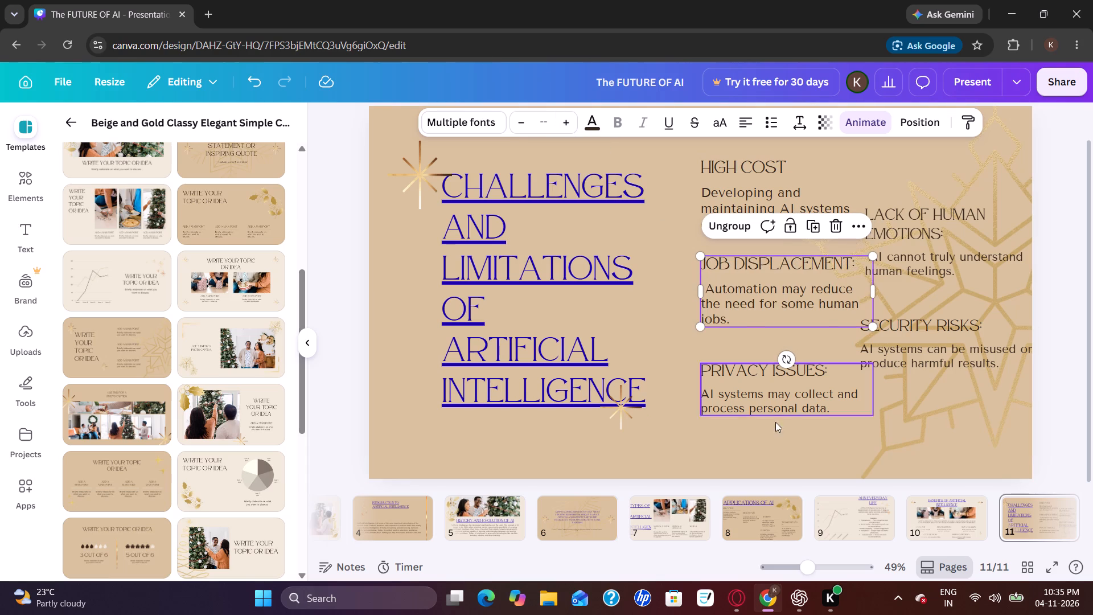
{"action": "left_click", "coordinate": [771, 390]}
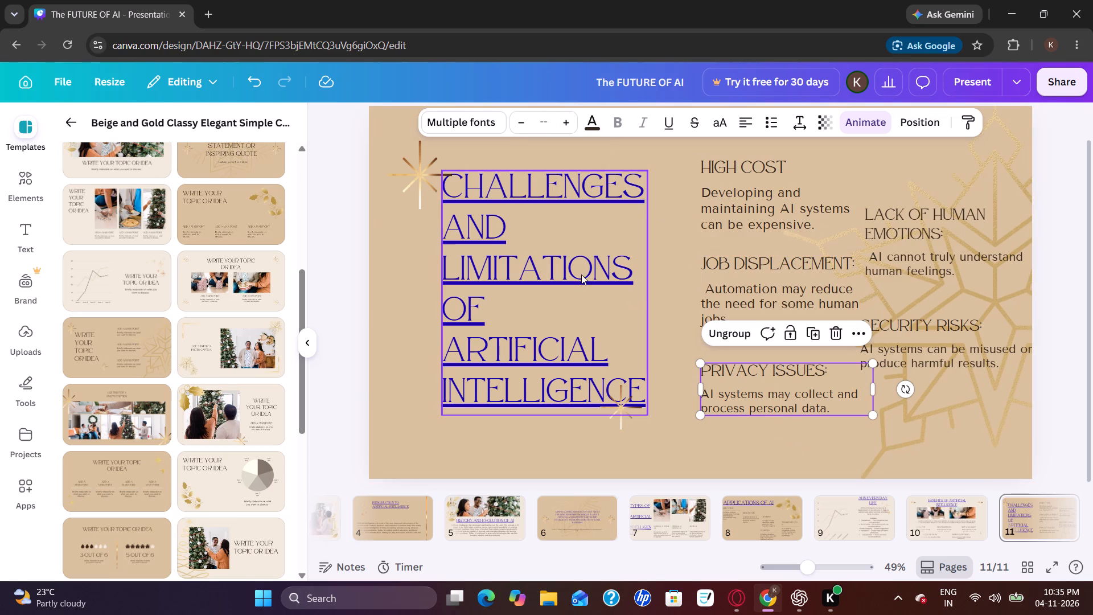
{"action": "left_click", "coordinate": [565, 125]}
{"action": "left_click", "coordinate": [565, 125]}
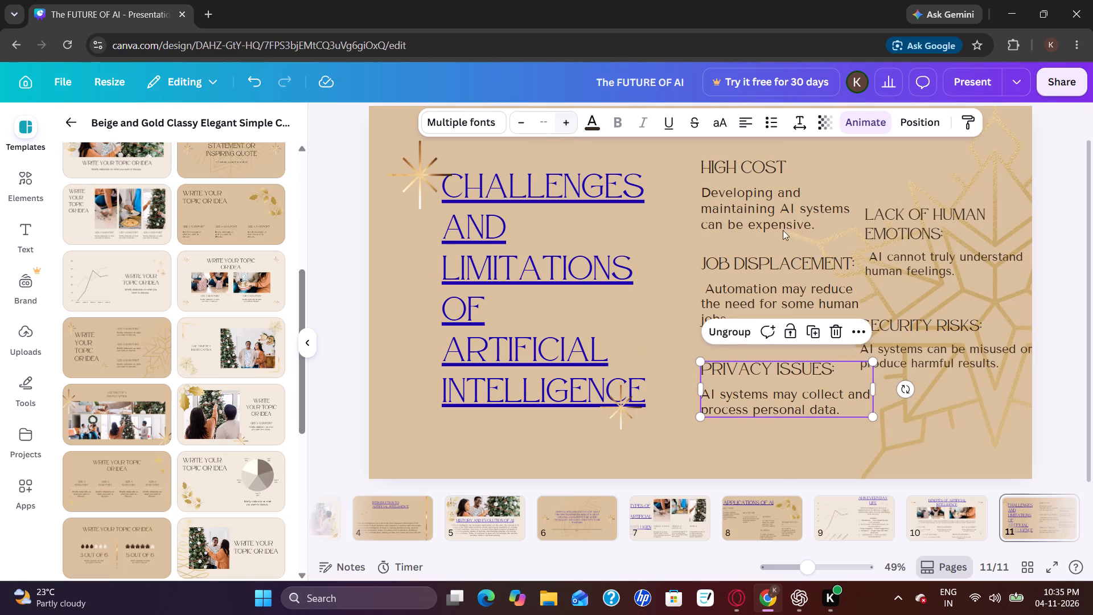
Increase the font sizes of the Lack of Human Emotions block by four increments and the Security Risks block by two.
{"action": "left_click", "coordinate": [935, 222]}
{"action": "left_click", "coordinate": [561, 121]}
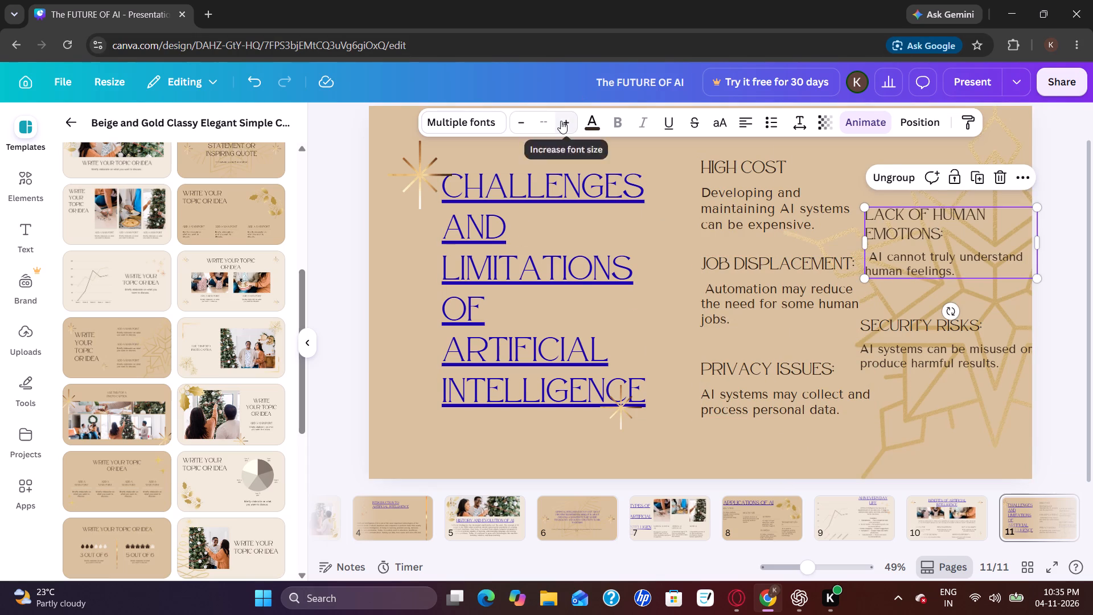
{"action": "left_click", "coordinate": [561, 121]}
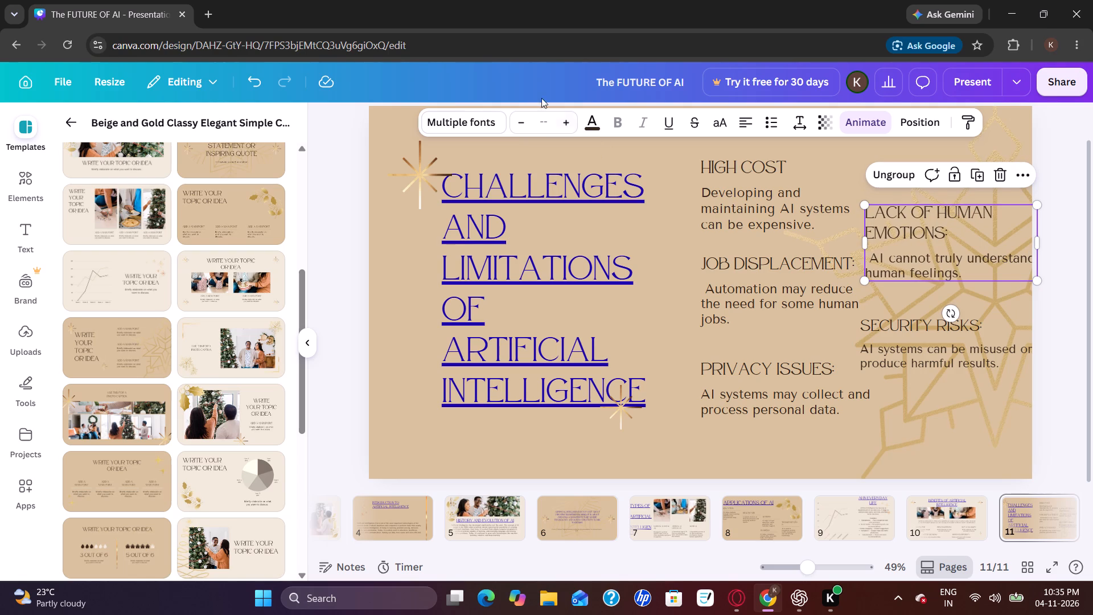
{"action": "left_click", "coordinate": [571, 120]}
{"action": "left_click", "coordinate": [571, 120]}
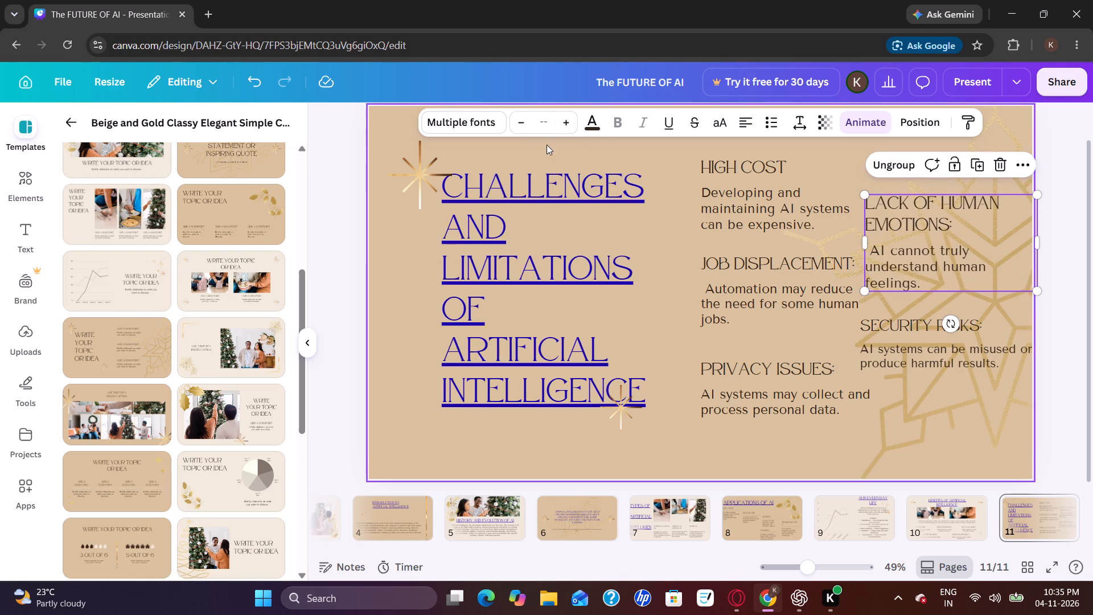
{"action": "left_click", "coordinate": [904, 355]}
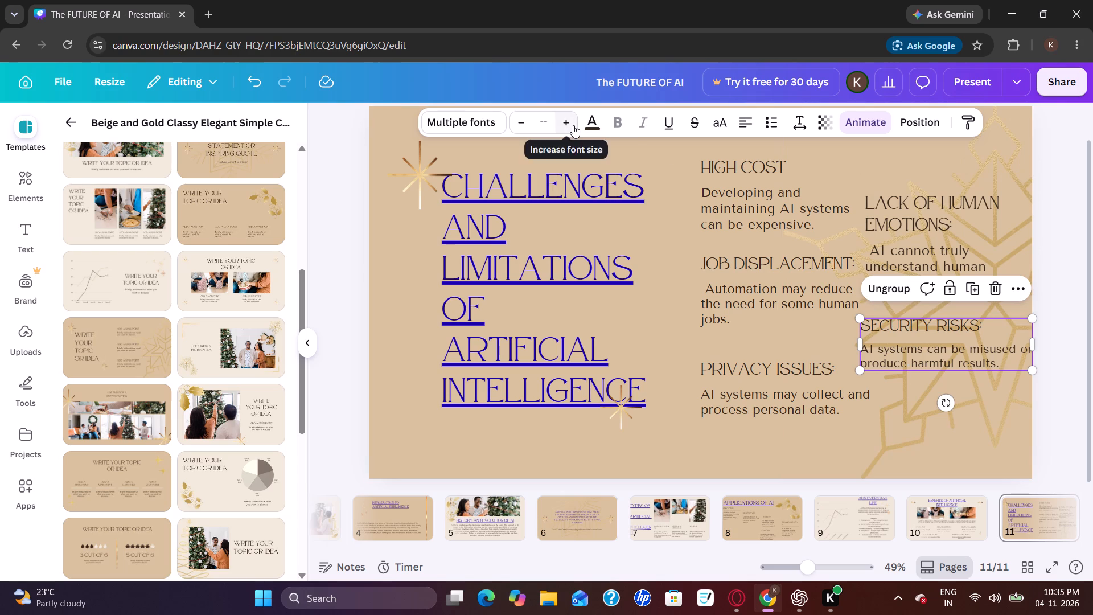
{"action": "left_click", "coordinate": [573, 125]}
{"action": "left_click", "coordinate": [573, 125]}
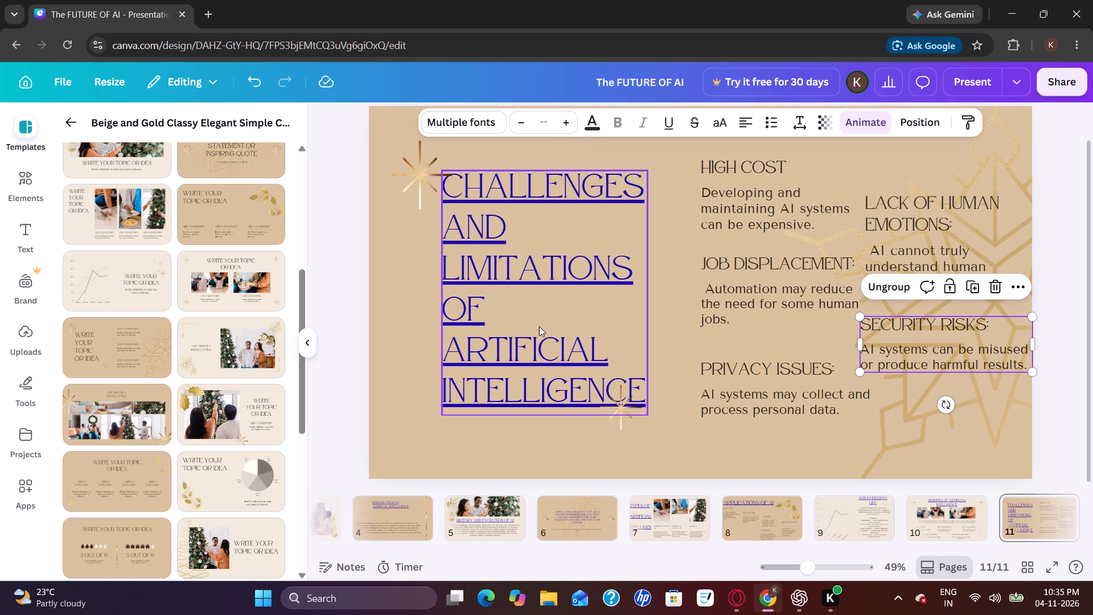
{"action": "left_click", "coordinate": [1045, 296]}
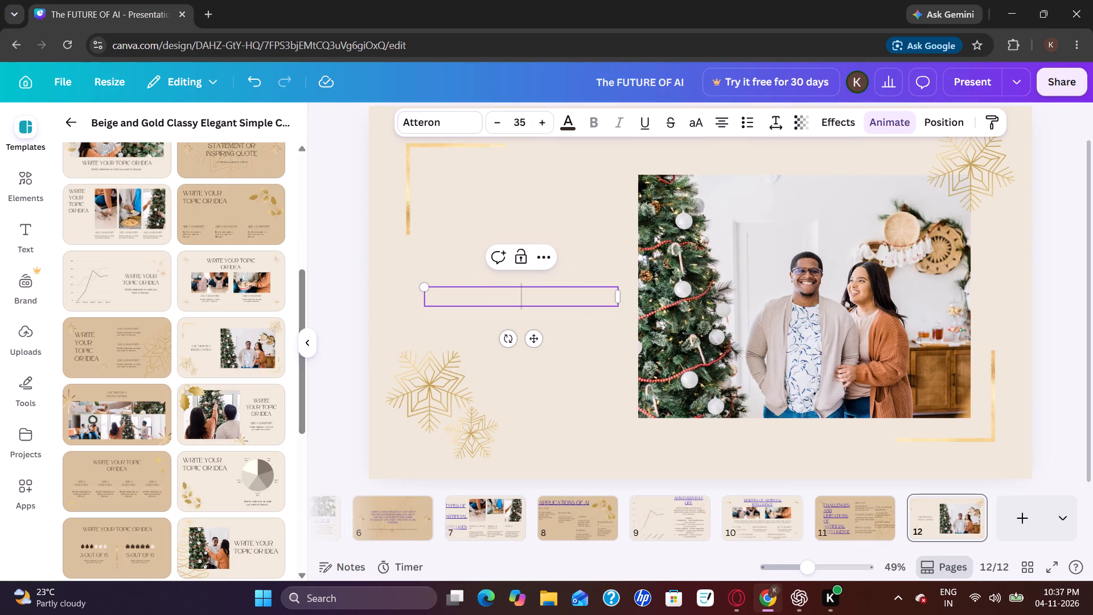
{"action": "key", "text": "ctrl+v"}
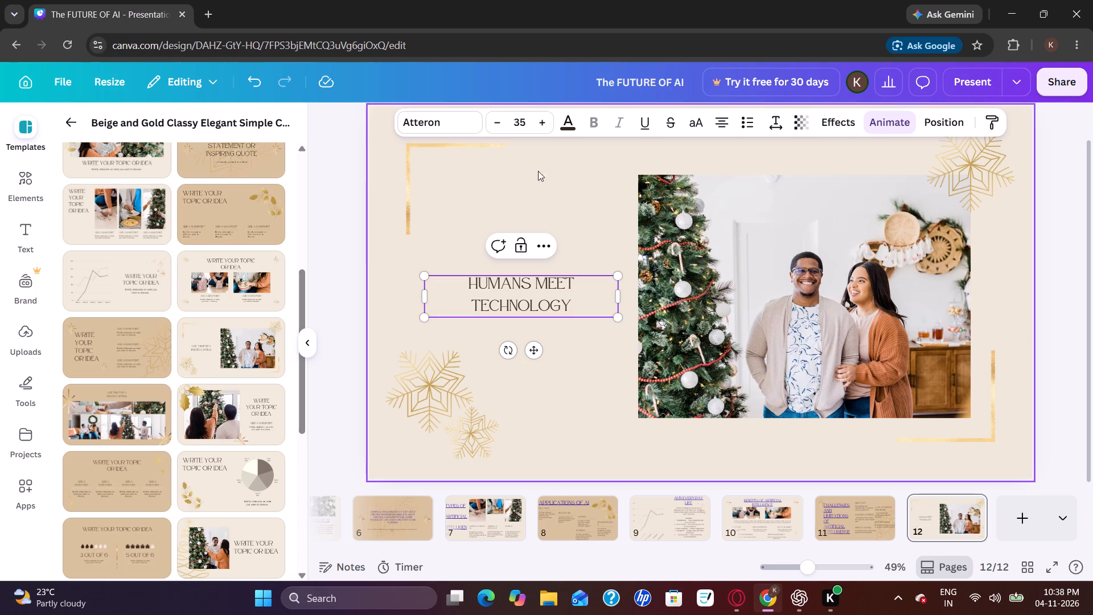
Increase the font size of page 12's "Humans Meet Technology" caption to 52.
{"action": "double_click", "coordinate": [544, 117]}
{"action": "left_click", "coordinate": [544, 117]}
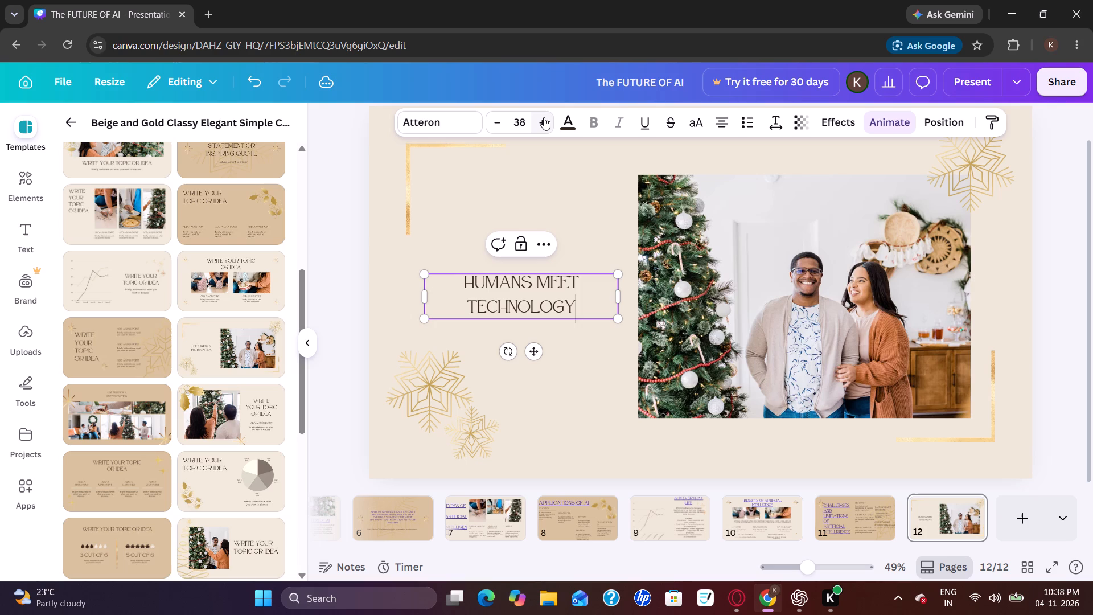
{"action": "left_click", "coordinate": [544, 117]}
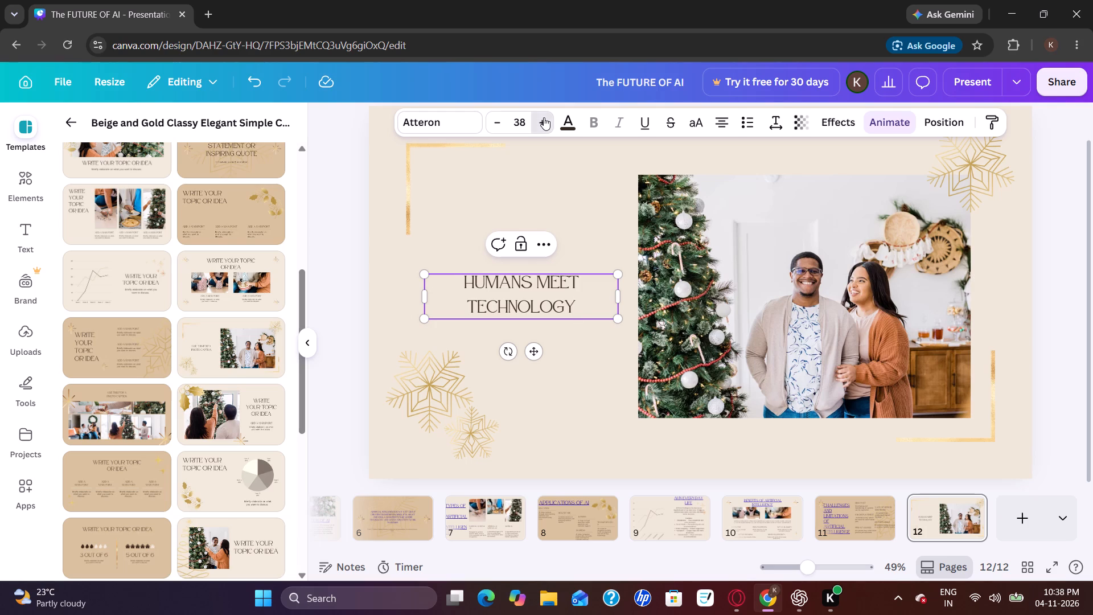
{"action": "left_click", "coordinate": [544, 117]}
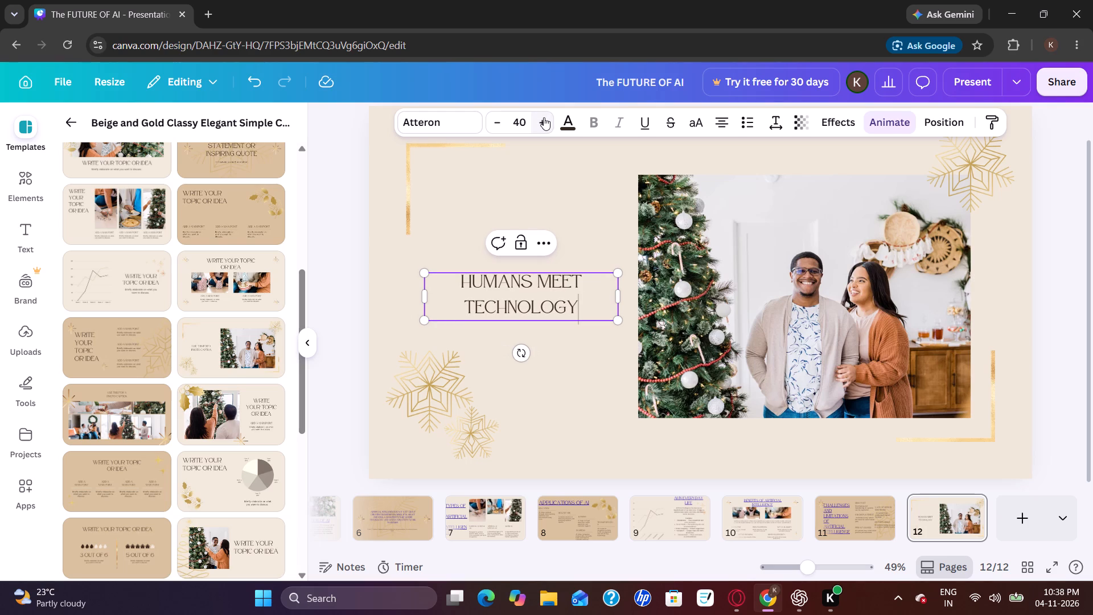
{"action": "triple_click", "coordinate": [544, 117]}
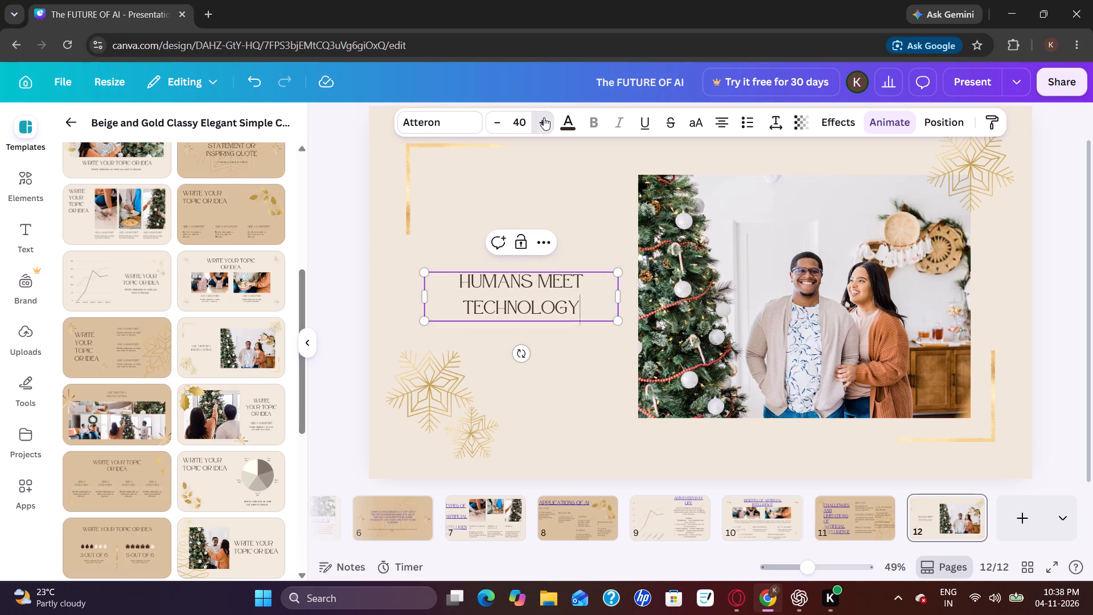
{"action": "left_click", "coordinate": [544, 117]}
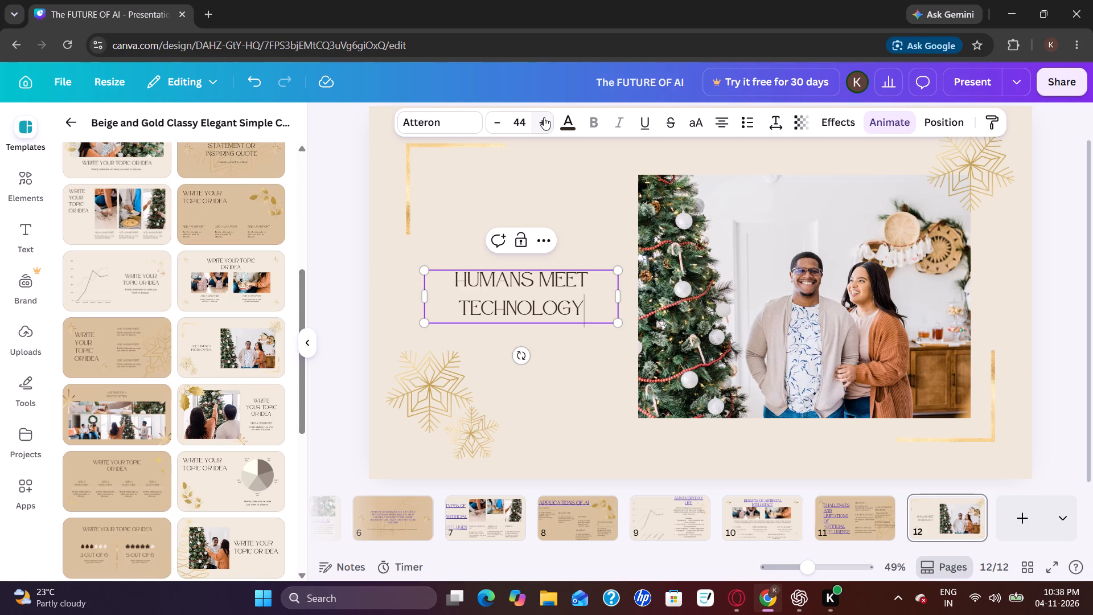
{"action": "triple_click", "coordinate": [544, 117]}
{"action": "left_click", "coordinate": [544, 117]}
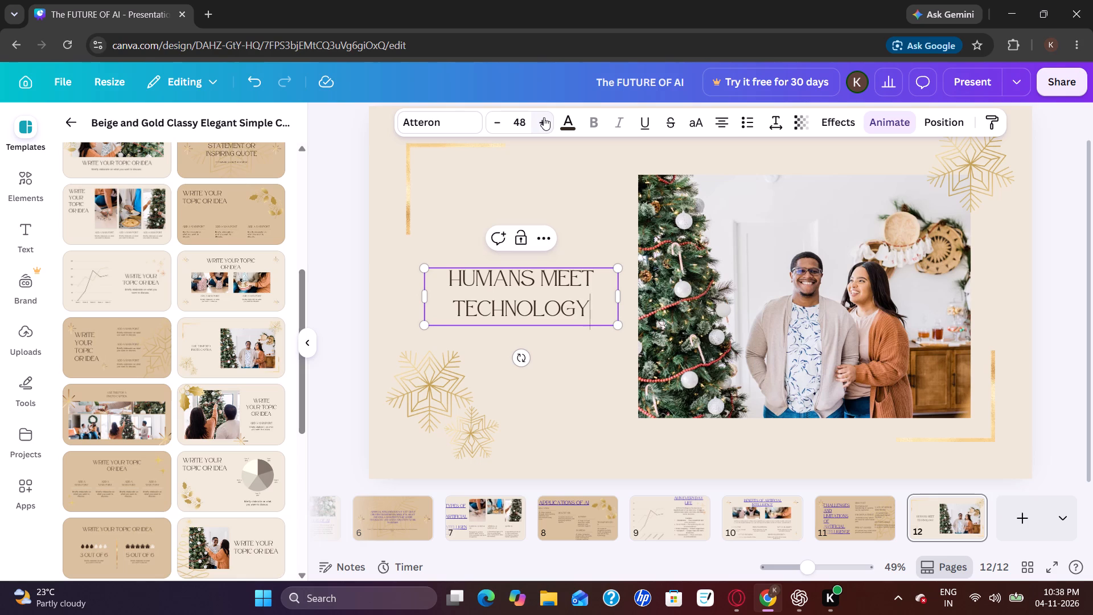
{"action": "left_click", "coordinate": [544, 117]}
{"action": "left_click", "coordinate": [544, 117]}
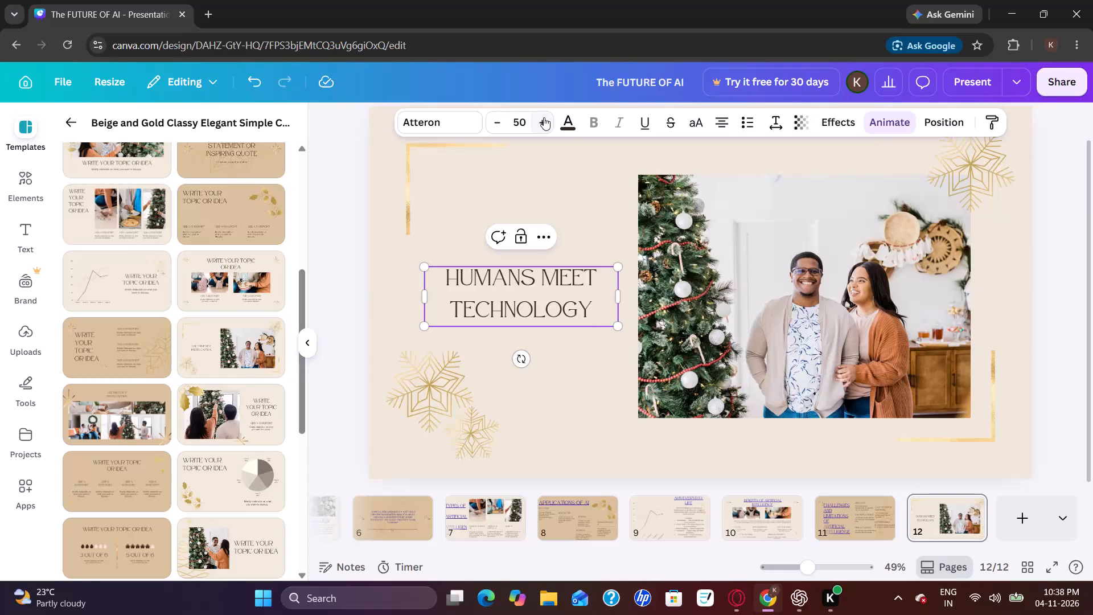
{"action": "left_click", "coordinate": [544, 117]}
{"action": "left_click", "coordinate": [544, 117]}
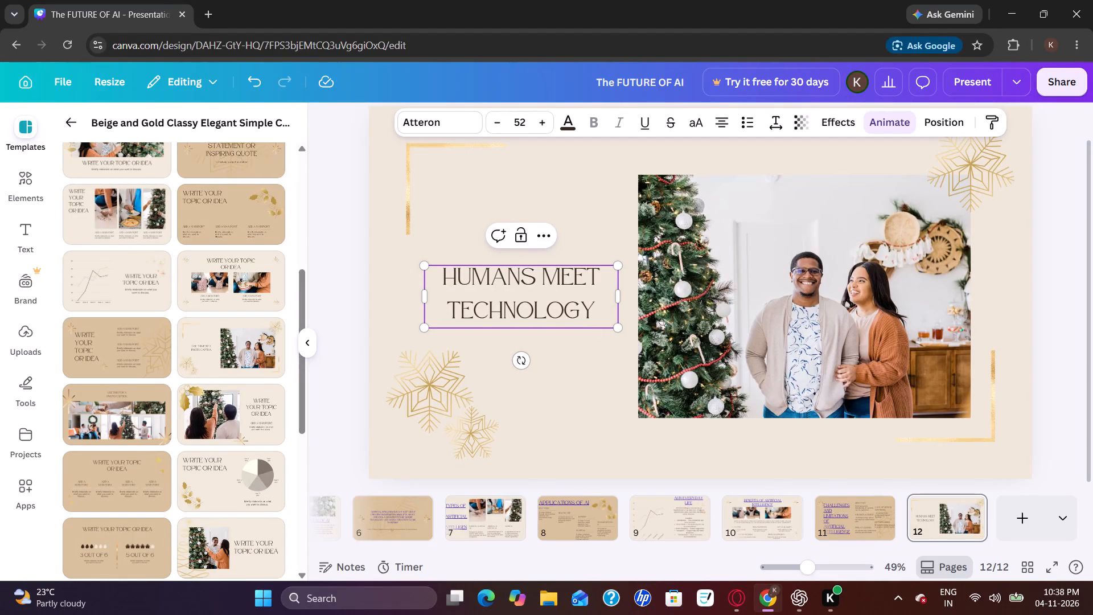
Change the whole "Humans Meet Technology" caption to the dark blue text colour already used in the design.
{"action": "left_click_drag", "start_coordinate": [443, 276], "coordinate": [599, 316]}
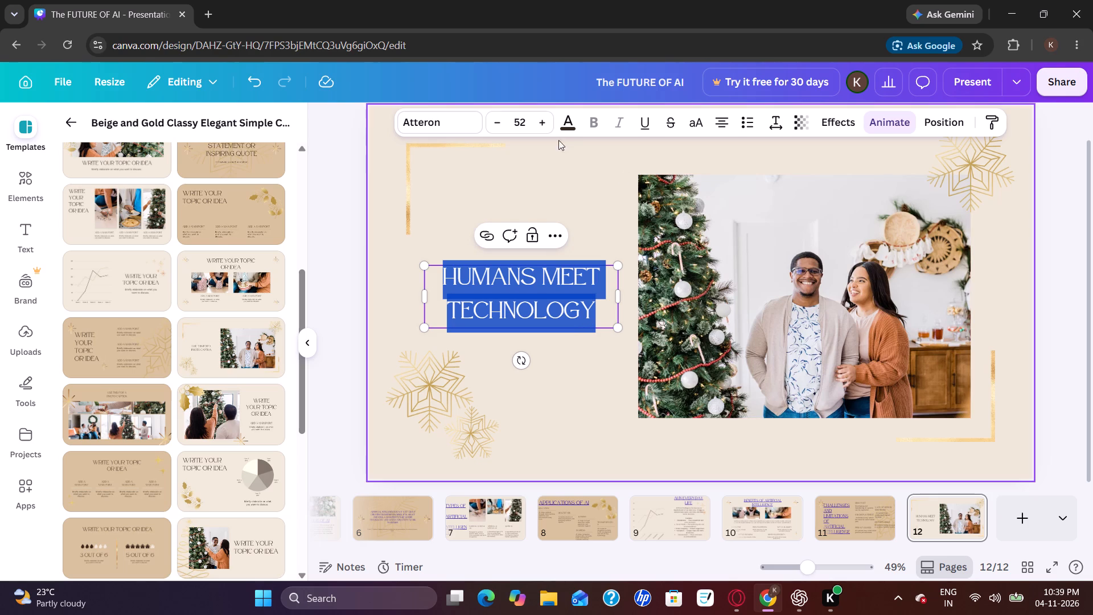
{"action": "left_click", "coordinate": [568, 122]}
{"action": "left_click", "coordinate": [136, 220]}
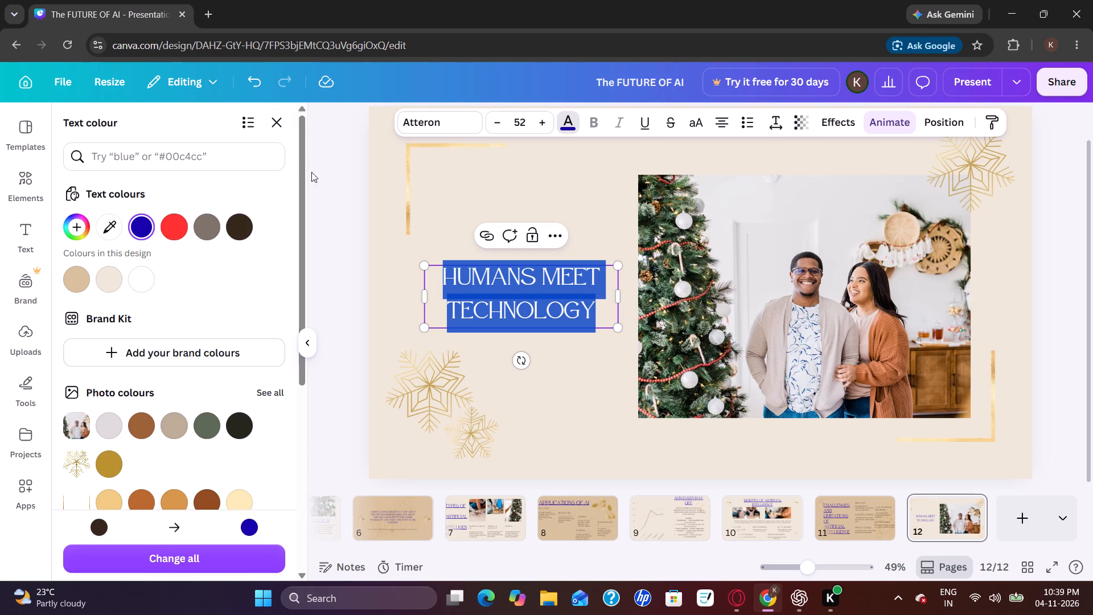
{"action": "left_click", "coordinate": [332, 212]}
{"action": "left_click", "coordinate": [343, 372]}
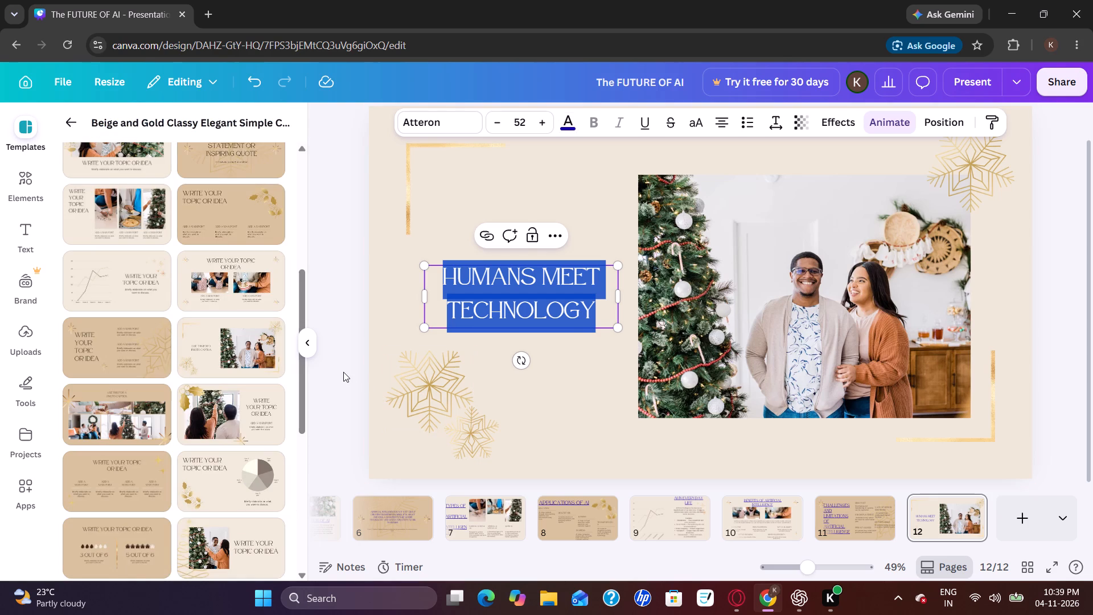
{"action": "left_click", "coordinate": [537, 314]}
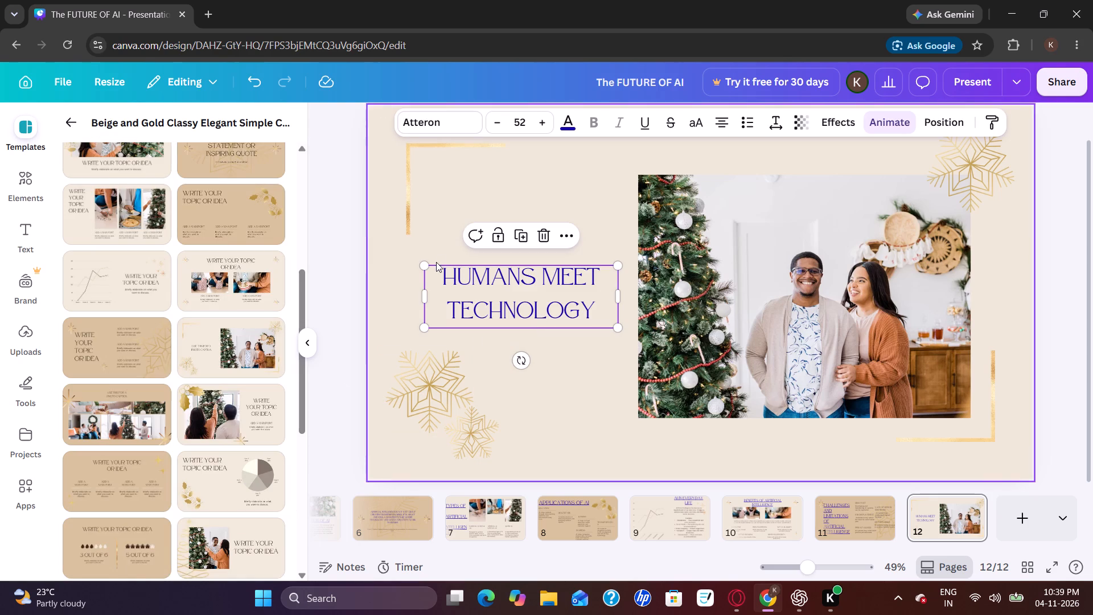
{"action": "left_click", "coordinate": [445, 274]}
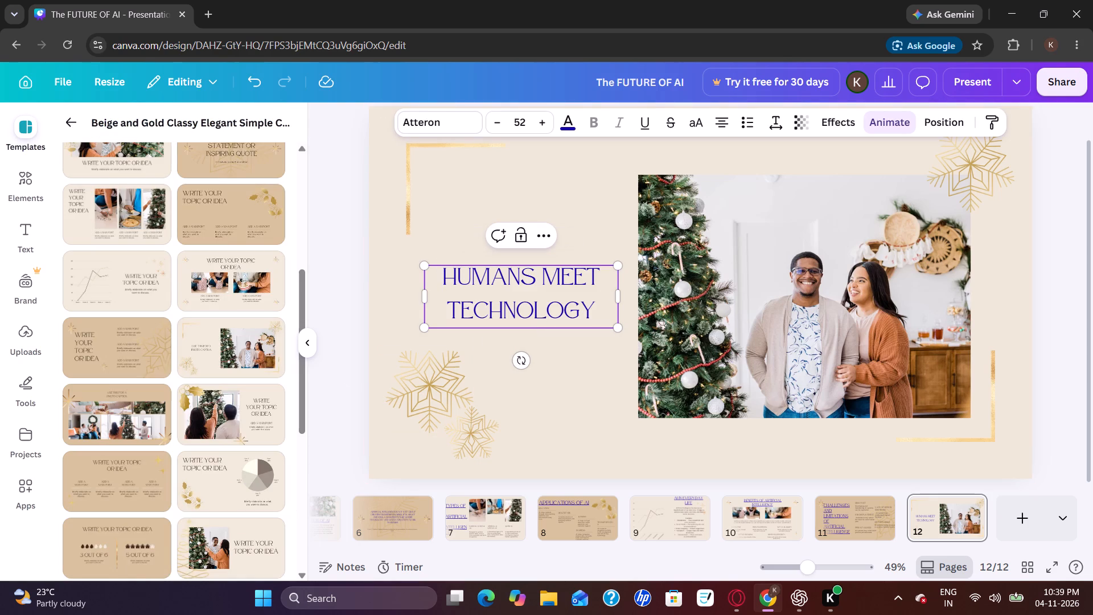
{"action": "left_click_drag", "start_coordinate": [445, 277], "coordinate": [604, 313]}
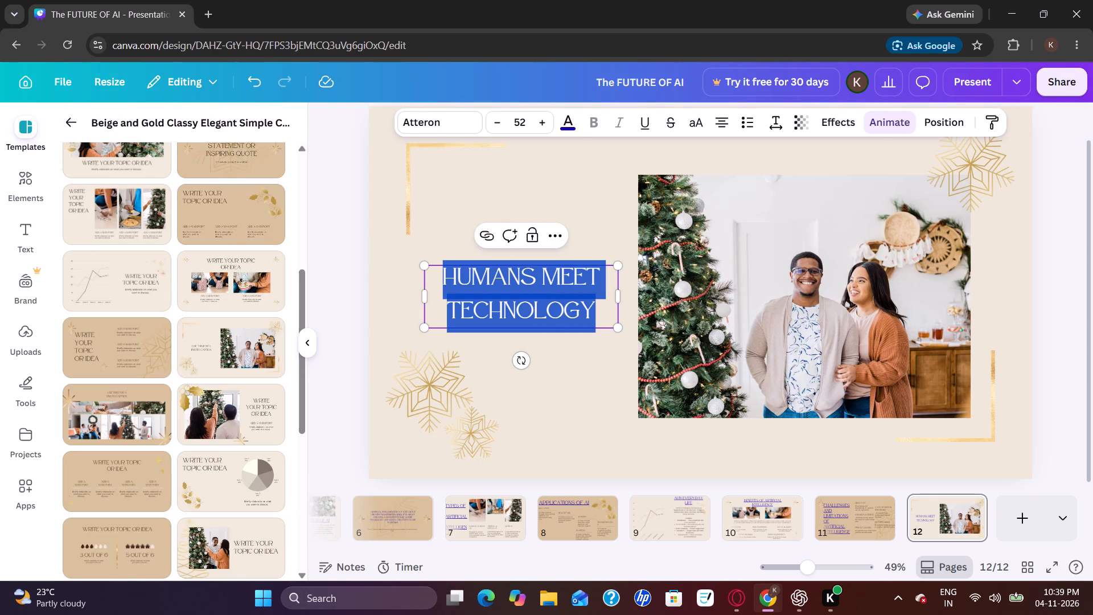
{"action": "right_click_drag", "start_coordinate": [604, 313], "coordinate": [576, 139]}
{"action": "left_click", "coordinate": [643, 120]}
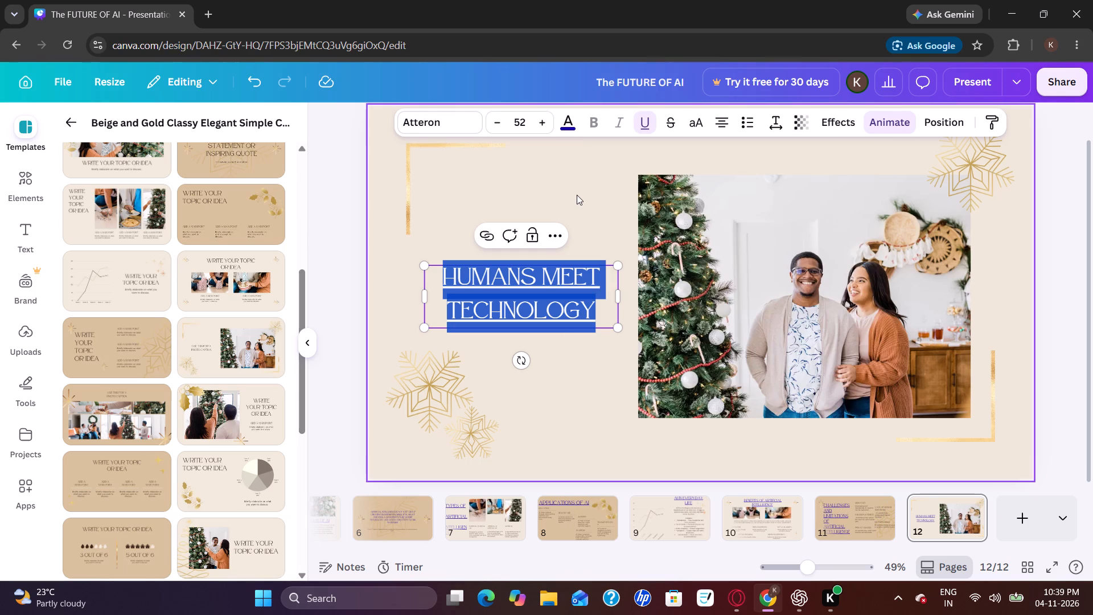
{"action": "triple_click", "coordinate": [544, 122]}
{"action": "triple_click", "coordinate": [544, 122]}
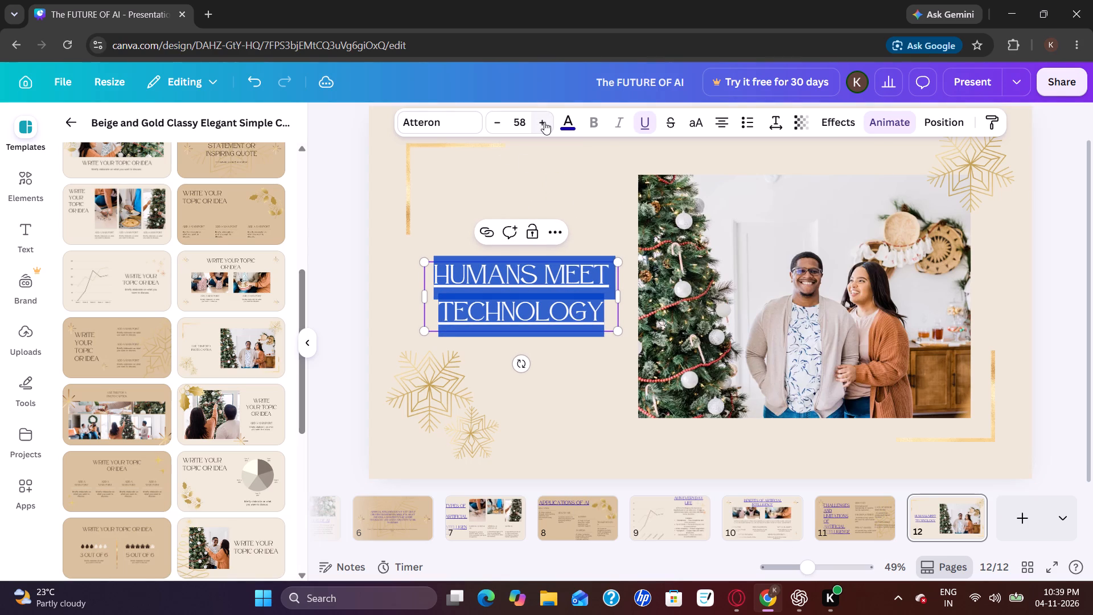
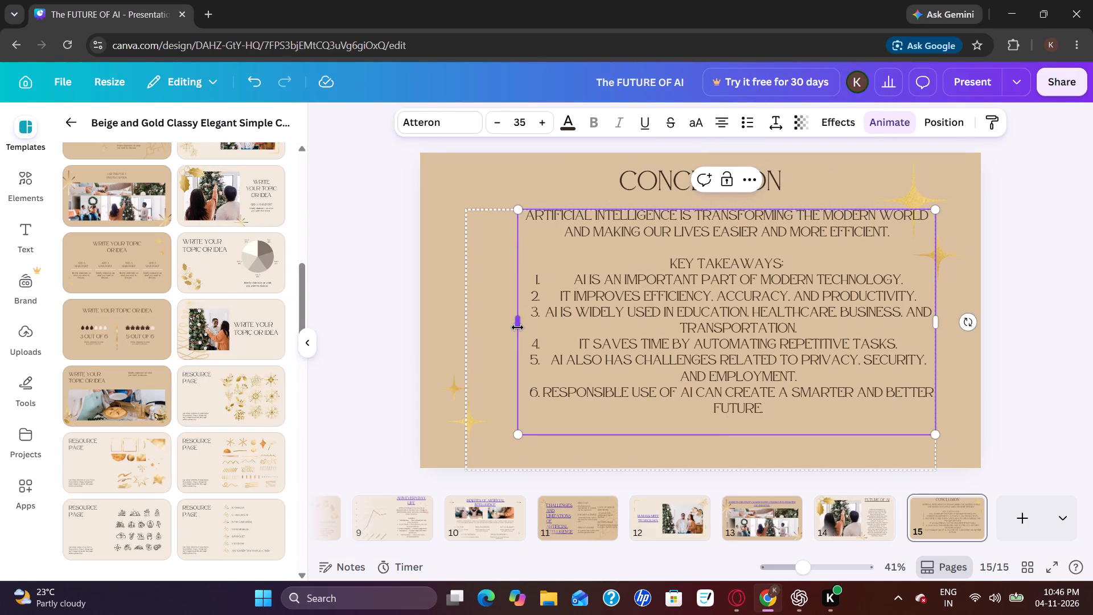
Widen the Conclusion body text box to about 1579 px.
{"action": "left_click_drag", "start_coordinate": [517, 327], "coordinate": [478, 346]}
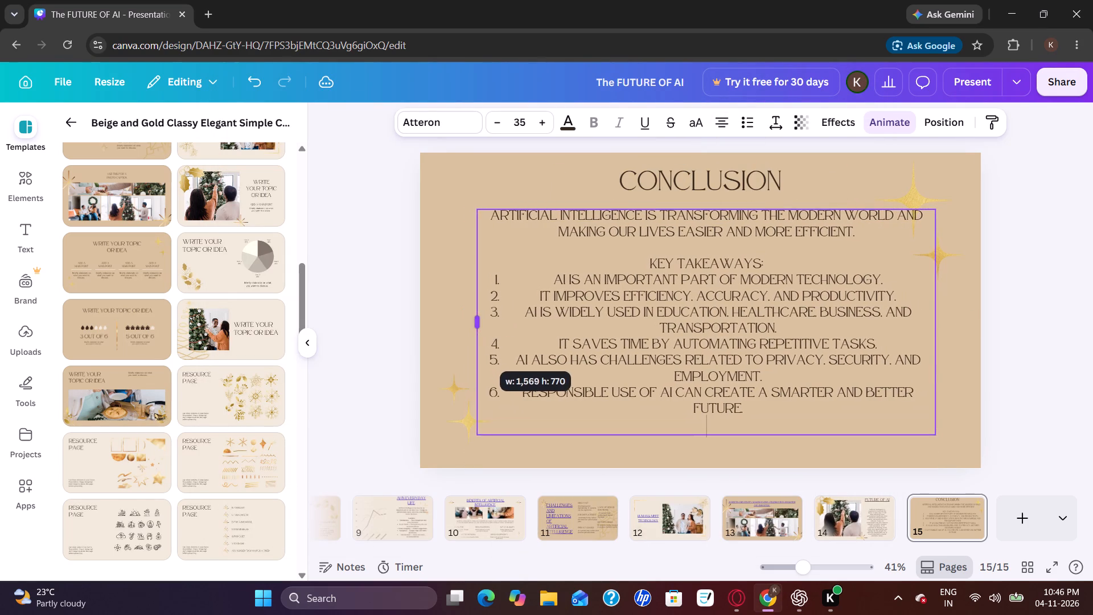
{"action": "left_click_drag", "start_coordinate": [478, 346], "coordinate": [474, 350]}
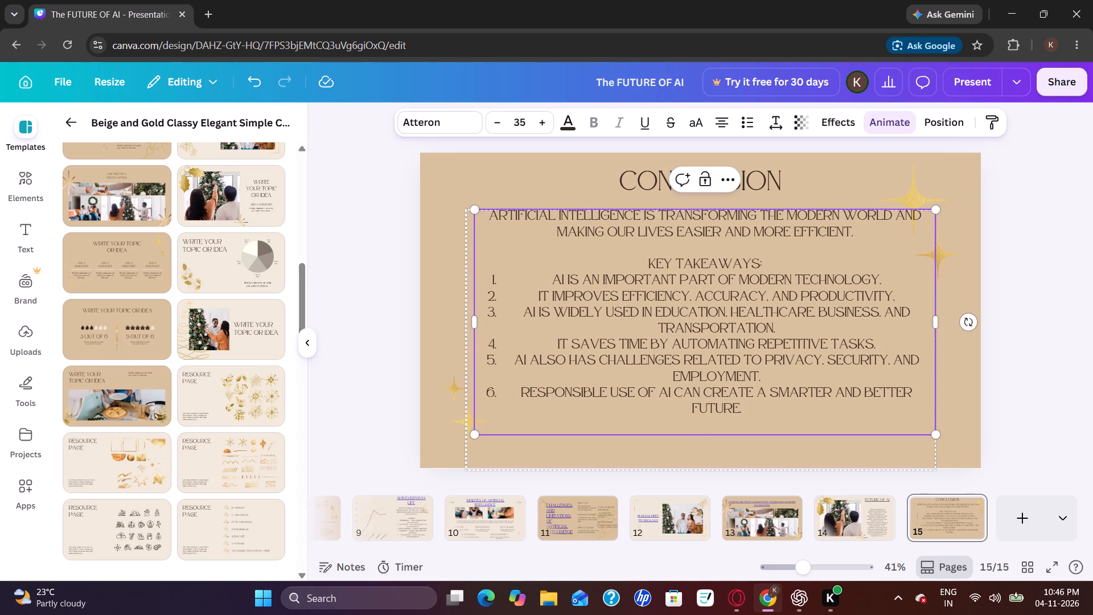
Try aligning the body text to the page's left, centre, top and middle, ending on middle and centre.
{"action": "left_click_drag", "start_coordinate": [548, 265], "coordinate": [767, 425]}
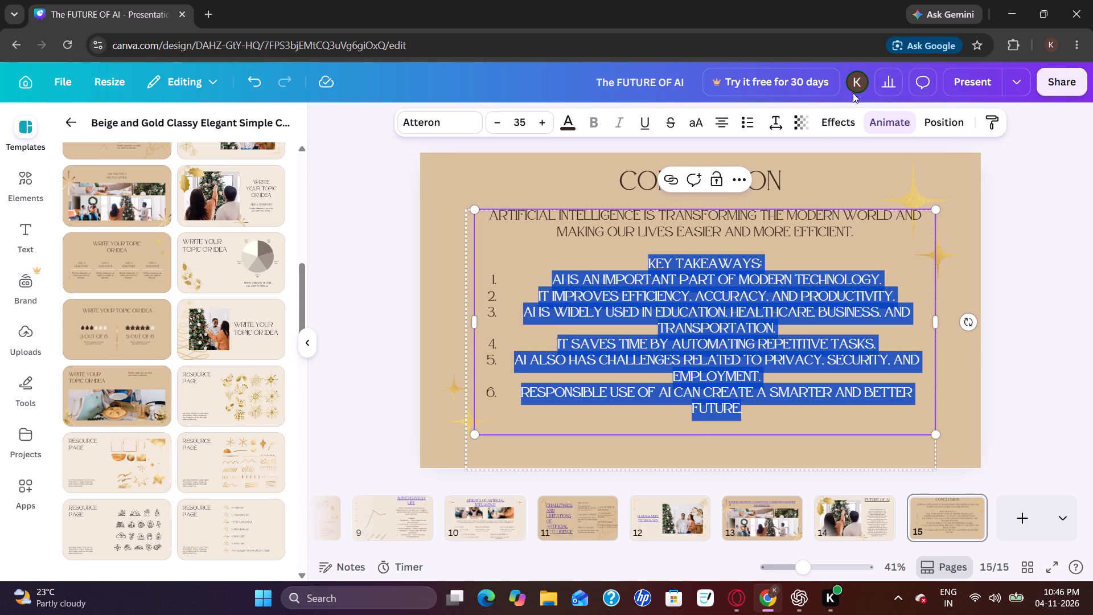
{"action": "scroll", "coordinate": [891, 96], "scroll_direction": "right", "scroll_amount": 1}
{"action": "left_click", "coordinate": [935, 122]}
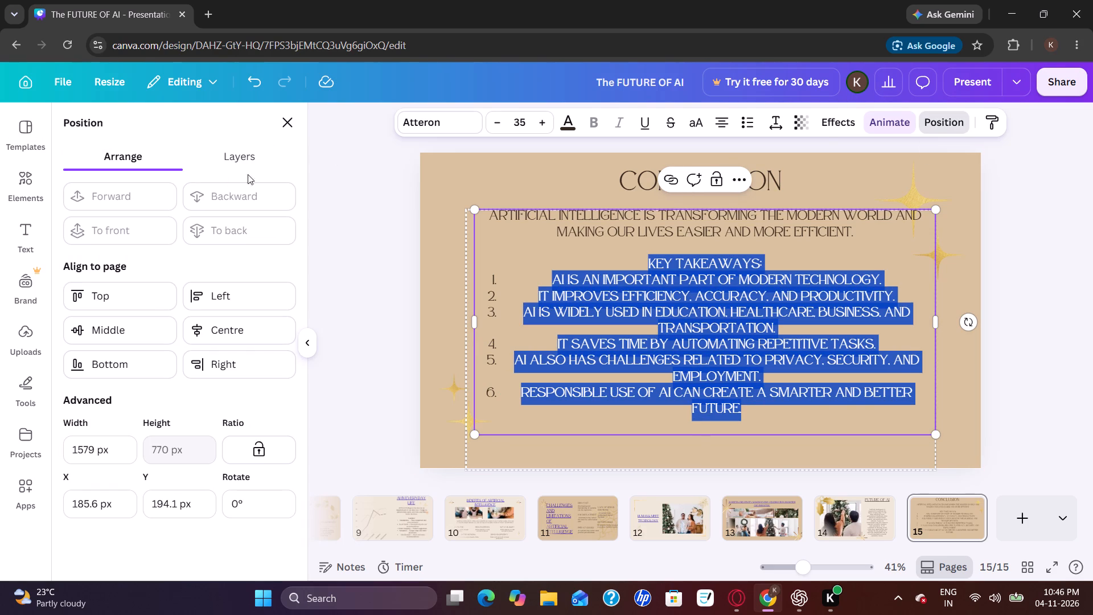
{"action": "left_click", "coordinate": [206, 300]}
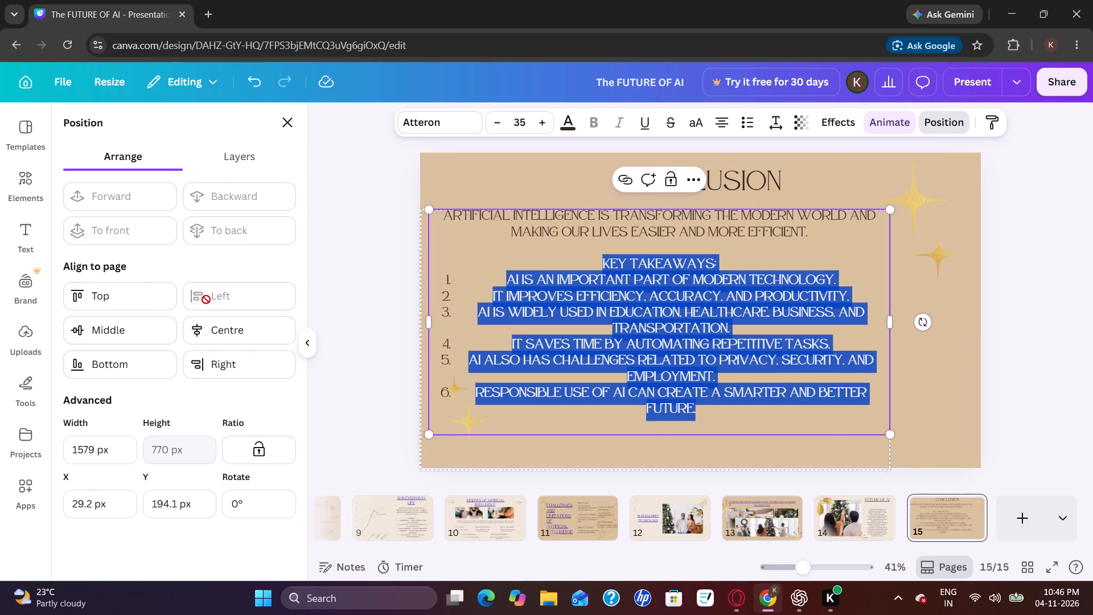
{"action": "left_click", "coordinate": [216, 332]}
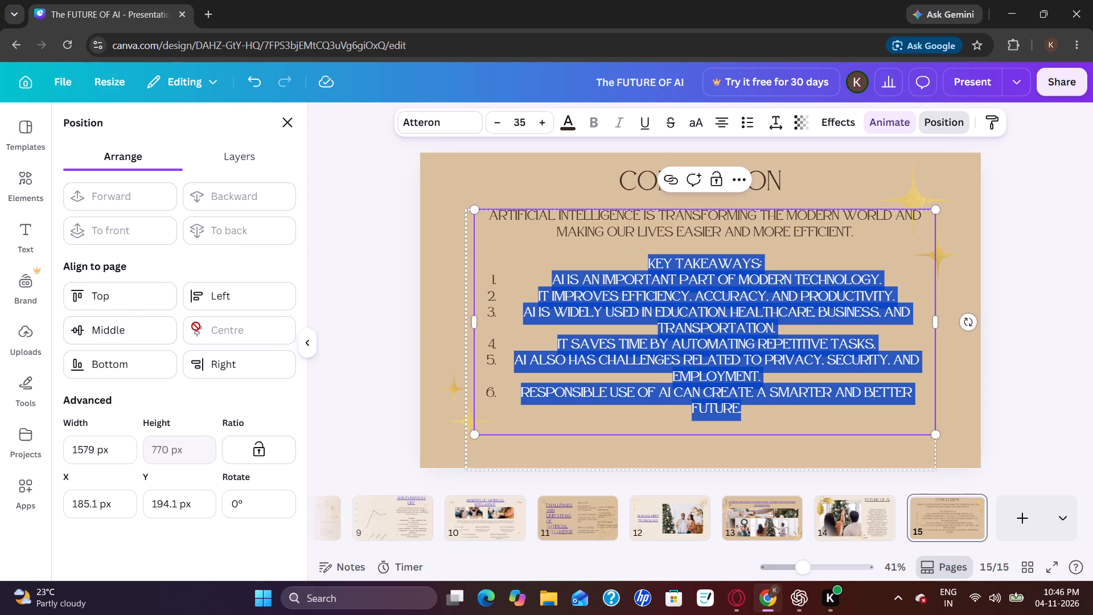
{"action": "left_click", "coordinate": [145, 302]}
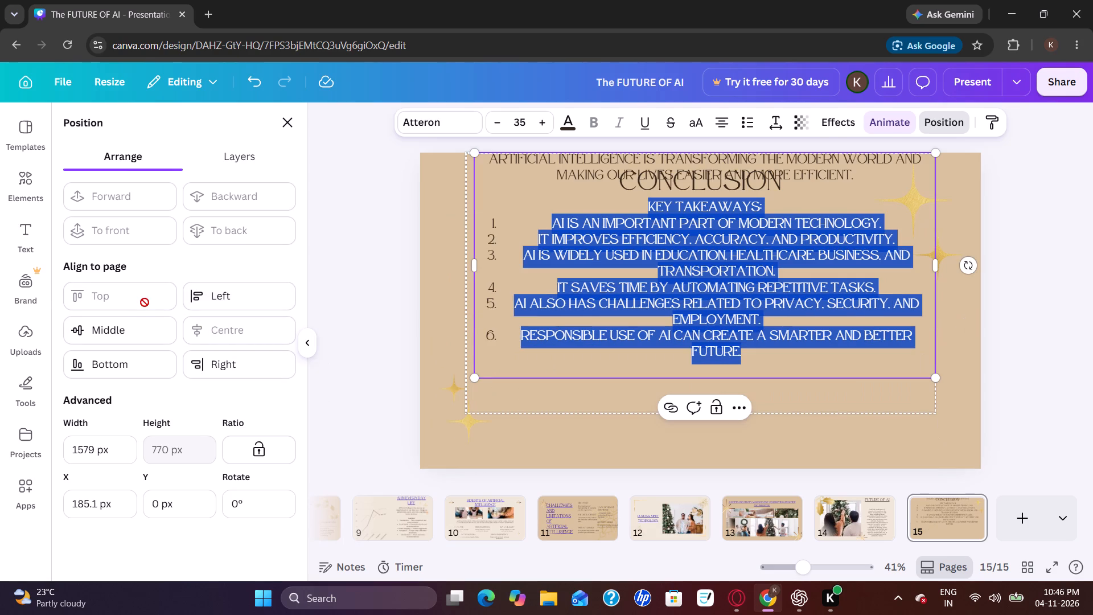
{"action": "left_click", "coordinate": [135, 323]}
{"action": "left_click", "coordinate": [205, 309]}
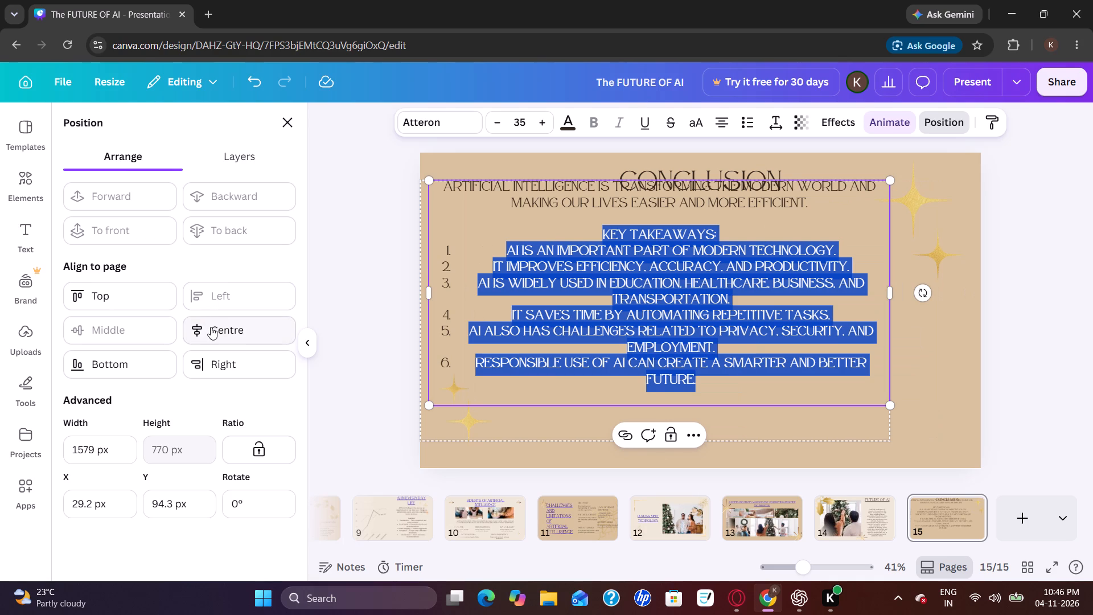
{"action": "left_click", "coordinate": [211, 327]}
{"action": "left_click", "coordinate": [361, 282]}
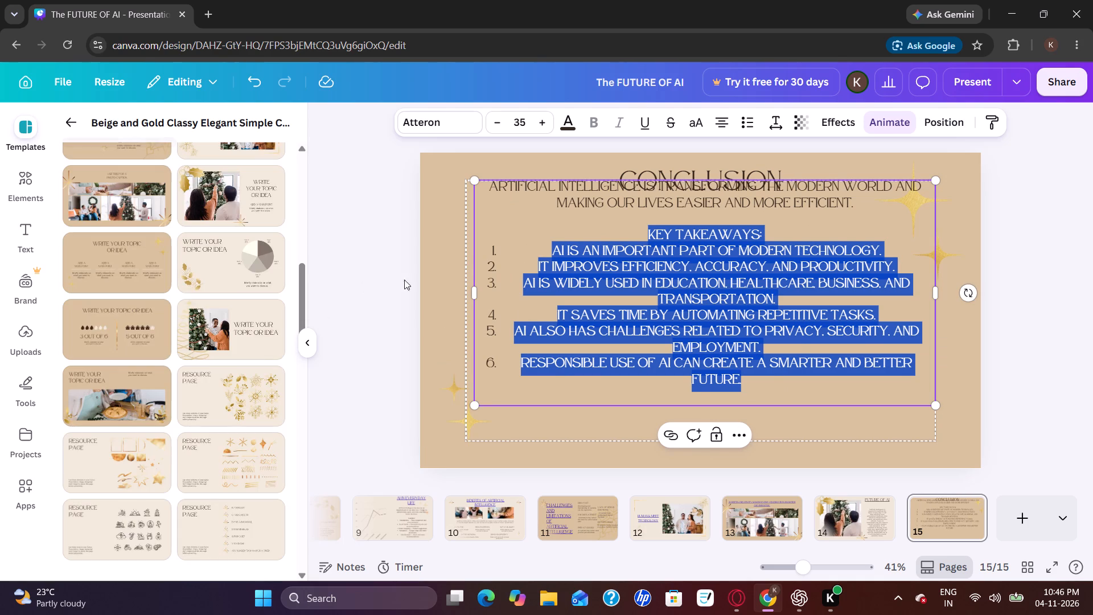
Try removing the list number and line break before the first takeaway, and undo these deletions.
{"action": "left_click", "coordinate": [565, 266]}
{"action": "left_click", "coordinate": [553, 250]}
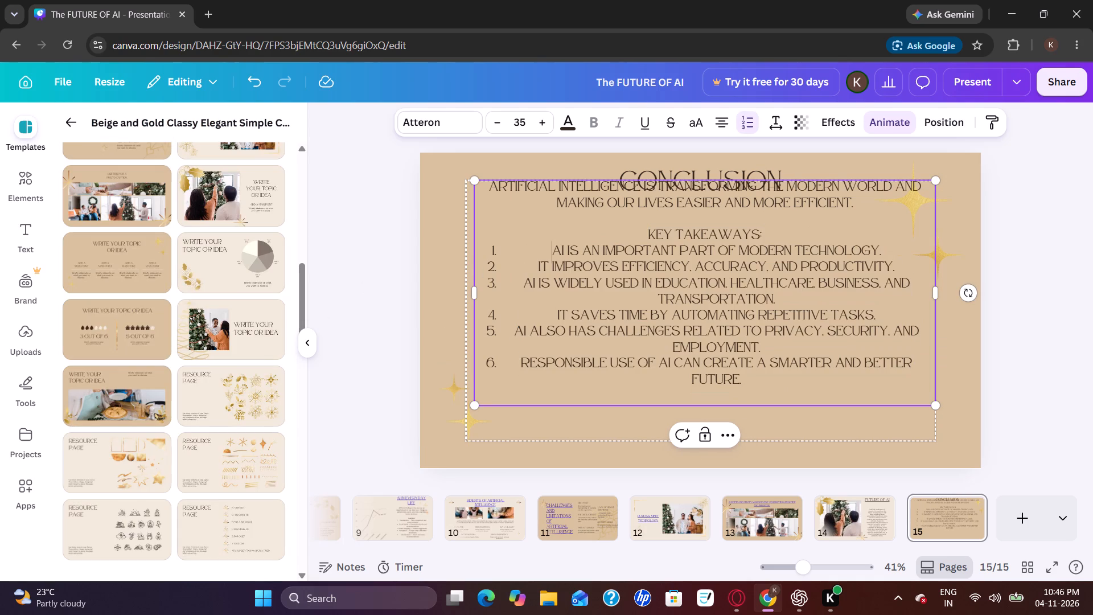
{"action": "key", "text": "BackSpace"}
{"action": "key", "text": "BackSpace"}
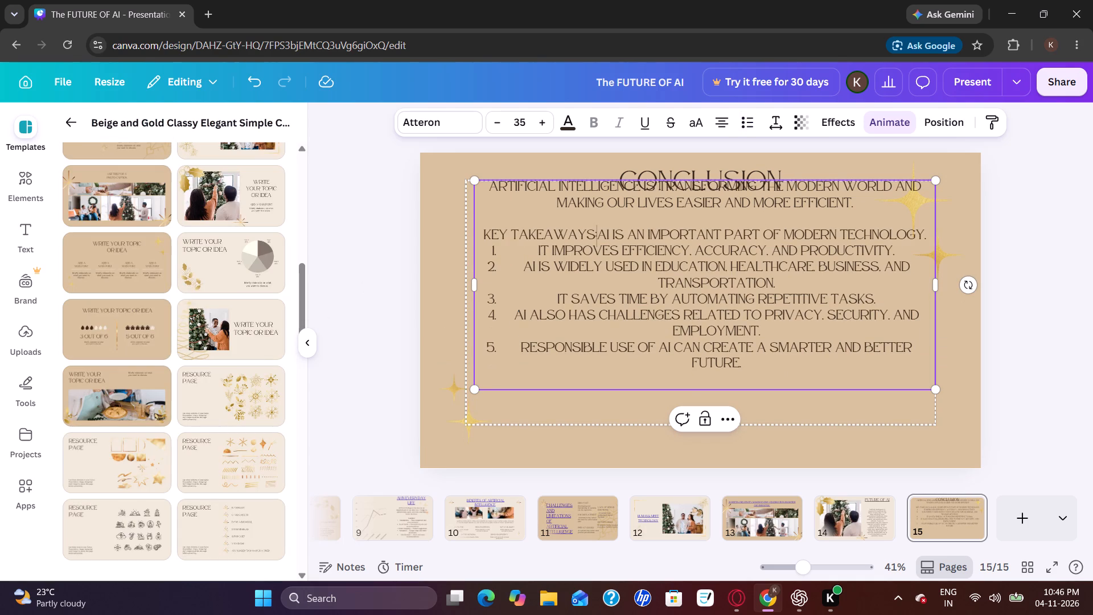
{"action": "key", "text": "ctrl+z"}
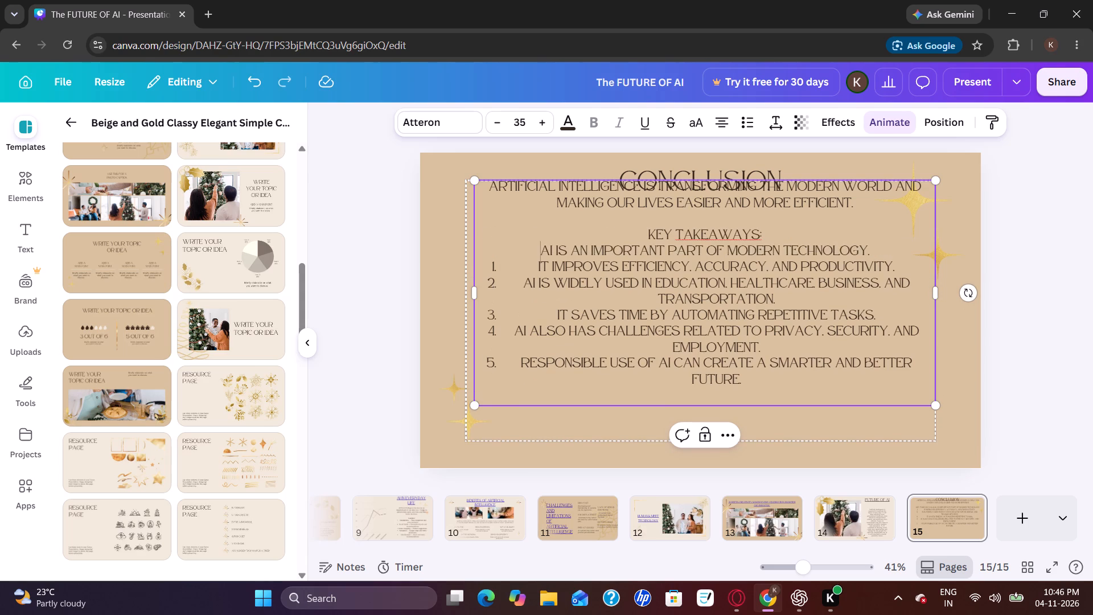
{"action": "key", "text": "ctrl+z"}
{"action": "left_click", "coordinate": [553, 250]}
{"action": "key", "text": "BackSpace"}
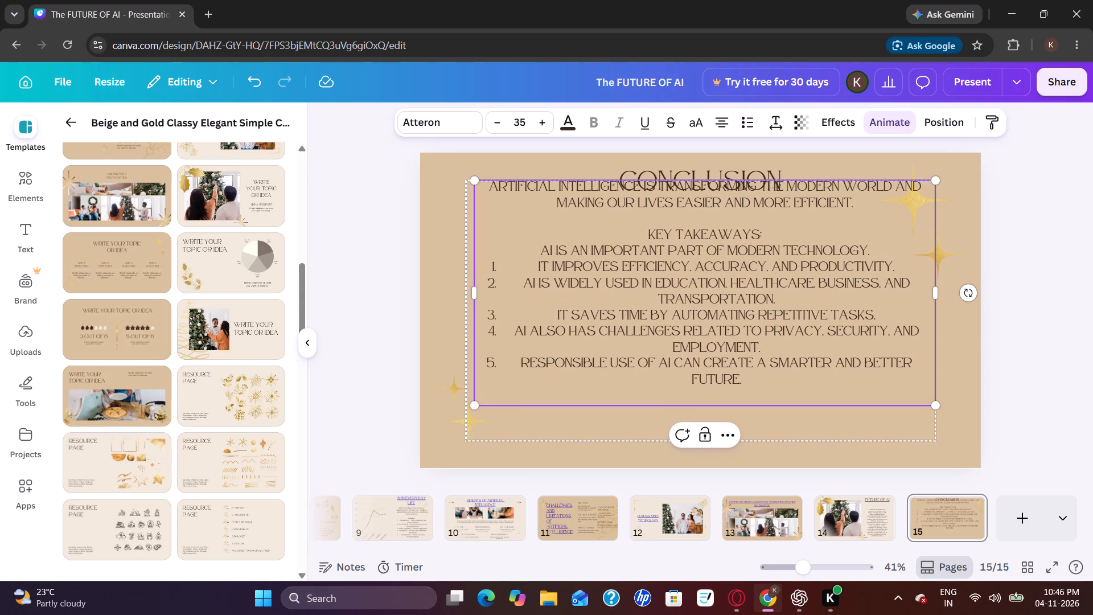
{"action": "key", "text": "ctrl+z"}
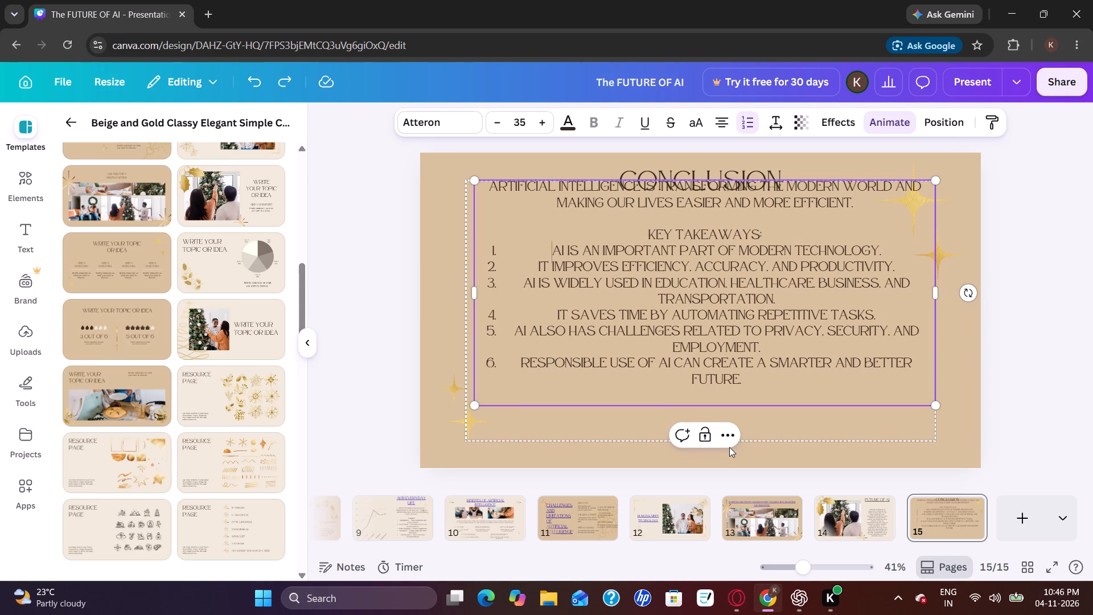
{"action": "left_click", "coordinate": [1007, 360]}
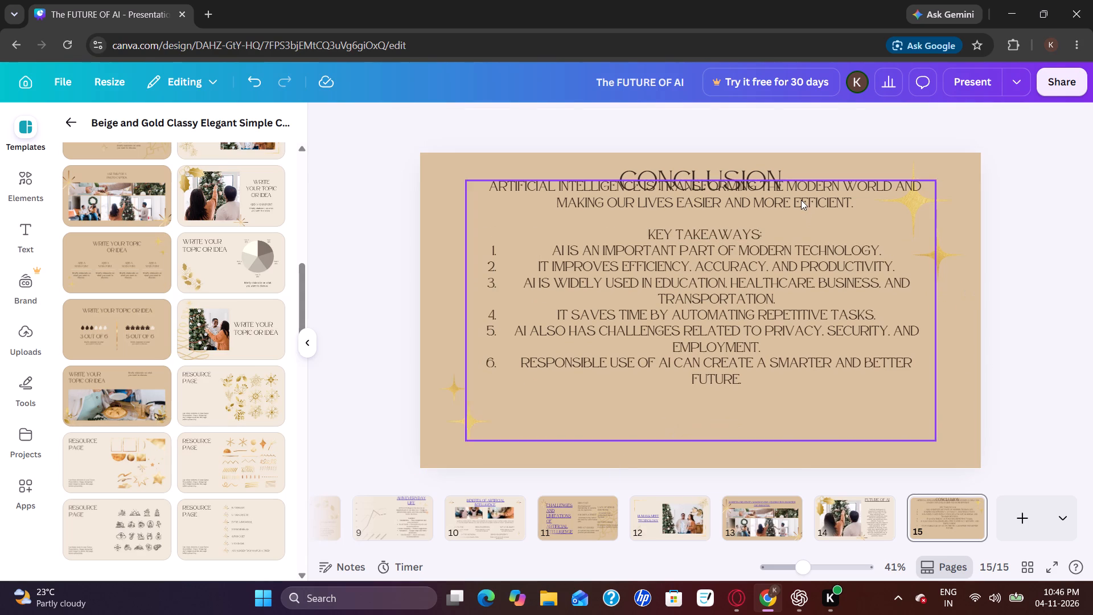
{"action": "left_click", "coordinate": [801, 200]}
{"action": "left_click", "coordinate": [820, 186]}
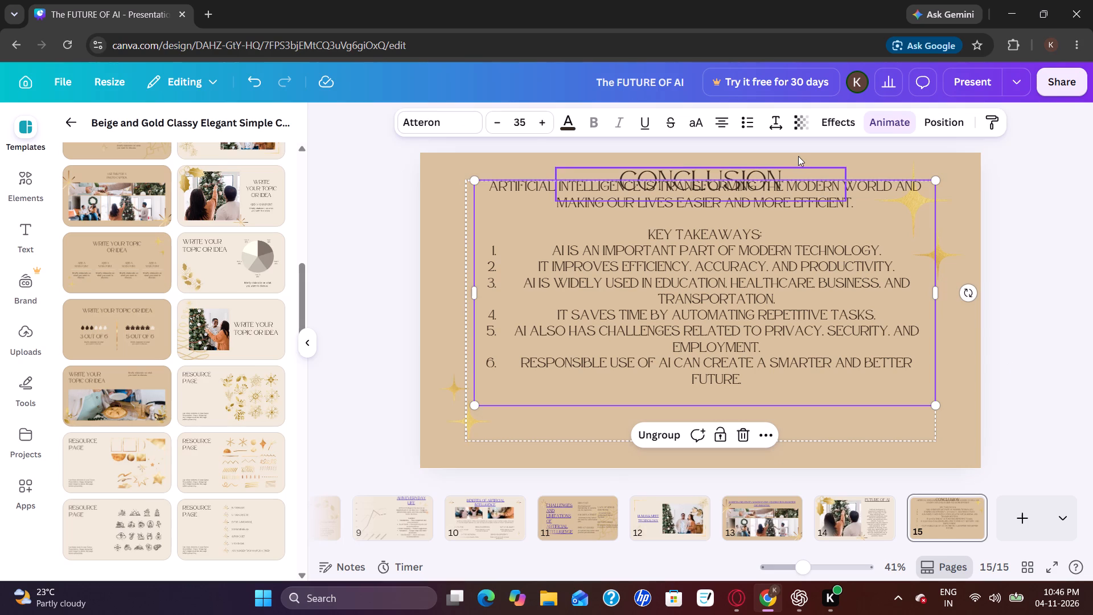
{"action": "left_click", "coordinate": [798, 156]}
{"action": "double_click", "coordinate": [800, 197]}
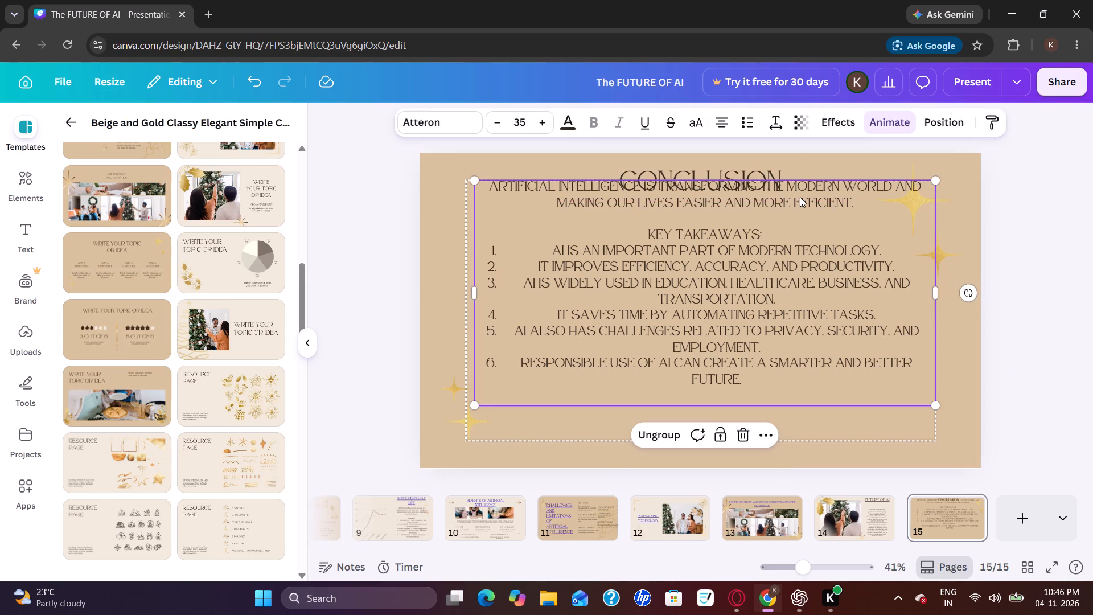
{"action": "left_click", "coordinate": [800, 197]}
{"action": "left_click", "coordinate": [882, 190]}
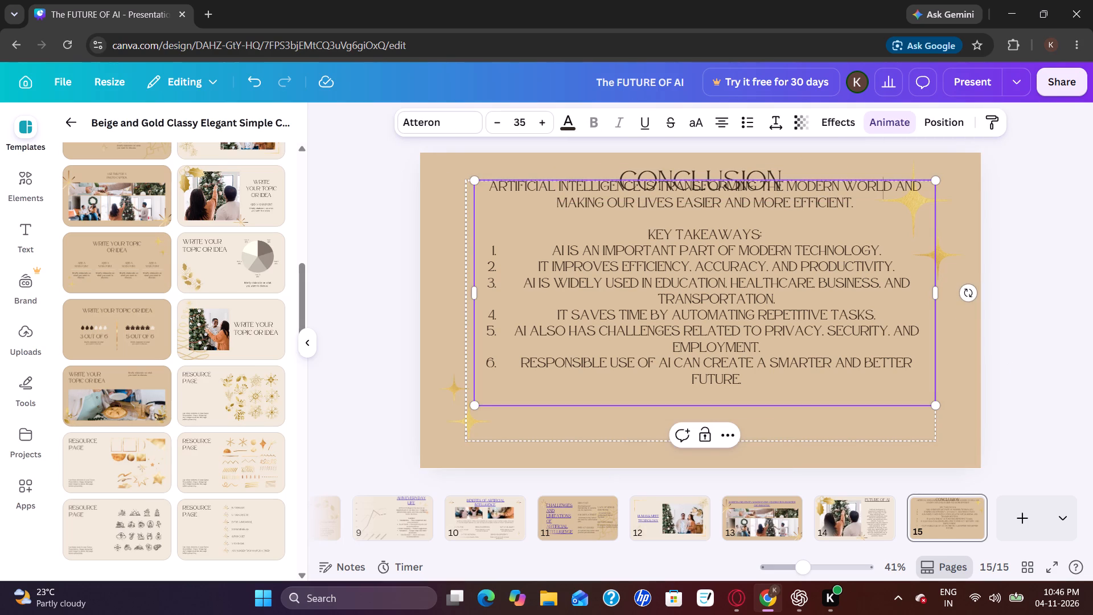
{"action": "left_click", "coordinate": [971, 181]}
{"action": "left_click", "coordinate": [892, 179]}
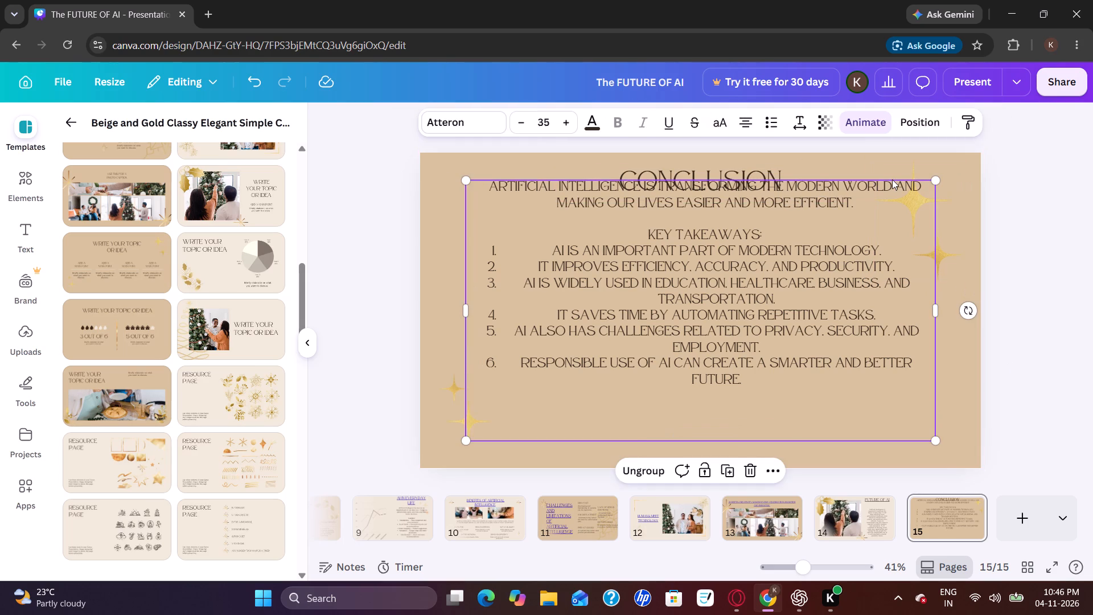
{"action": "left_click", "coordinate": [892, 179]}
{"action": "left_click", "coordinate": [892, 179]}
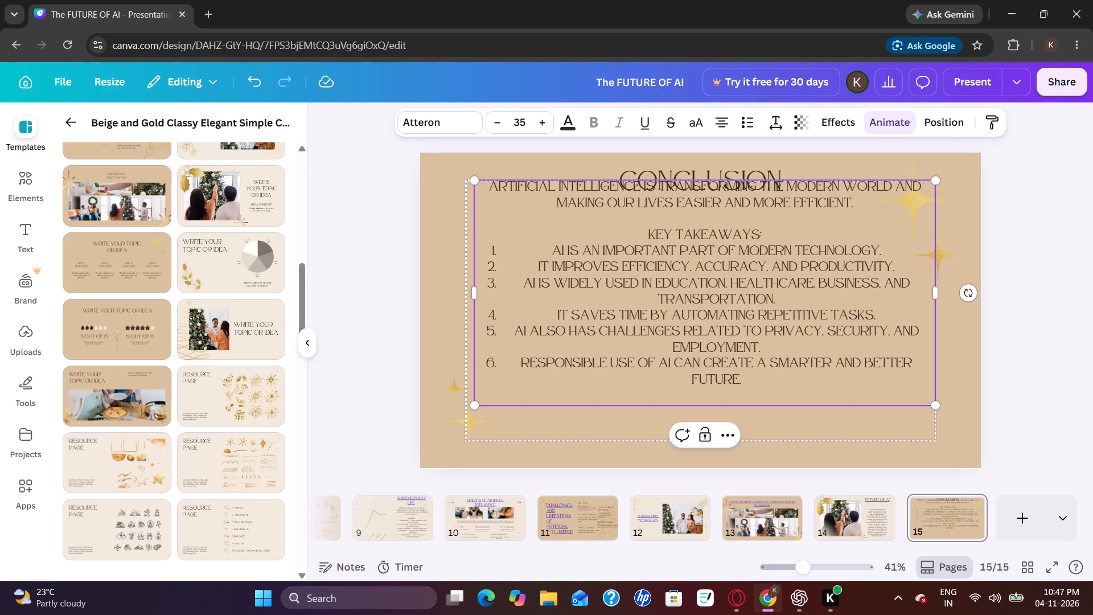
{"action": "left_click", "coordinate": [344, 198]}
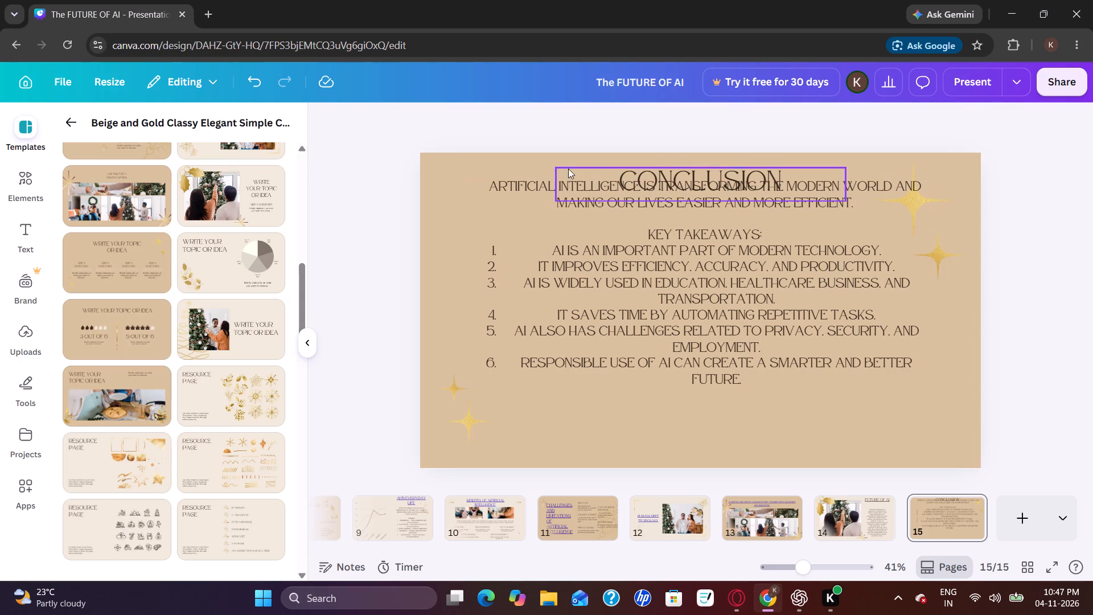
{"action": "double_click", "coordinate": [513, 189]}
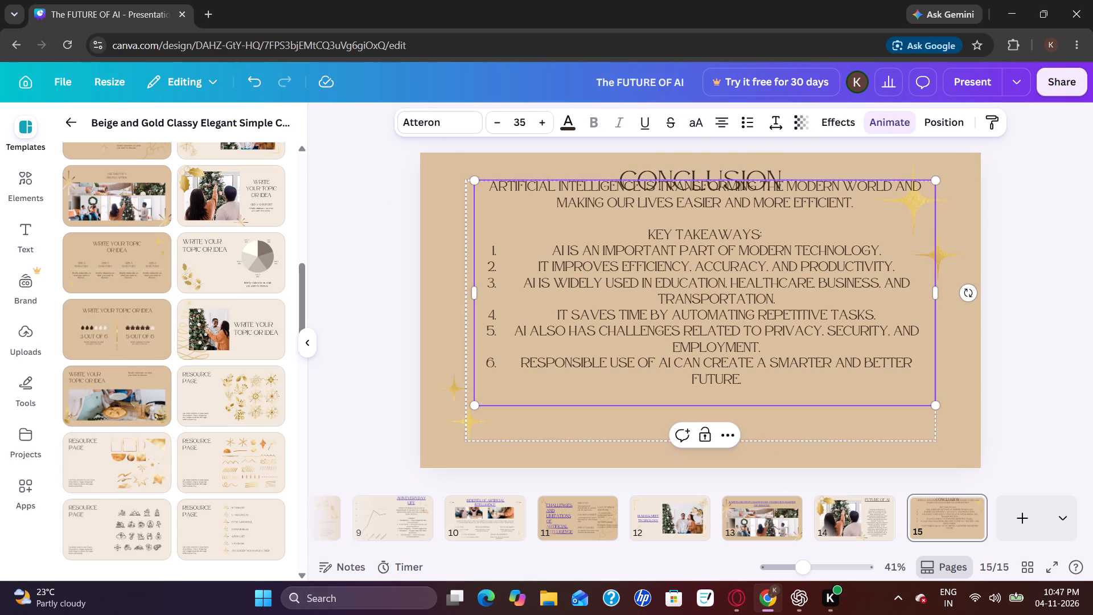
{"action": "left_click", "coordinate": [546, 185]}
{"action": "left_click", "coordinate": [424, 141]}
Move the body text group down so it sits clear below the CONCLUSION heading, horizontally centred on the slide.
{"action": "left_click", "coordinate": [546, 233]}
{"action": "left_click_drag", "start_coordinate": [546, 233], "coordinate": [547, 272]}
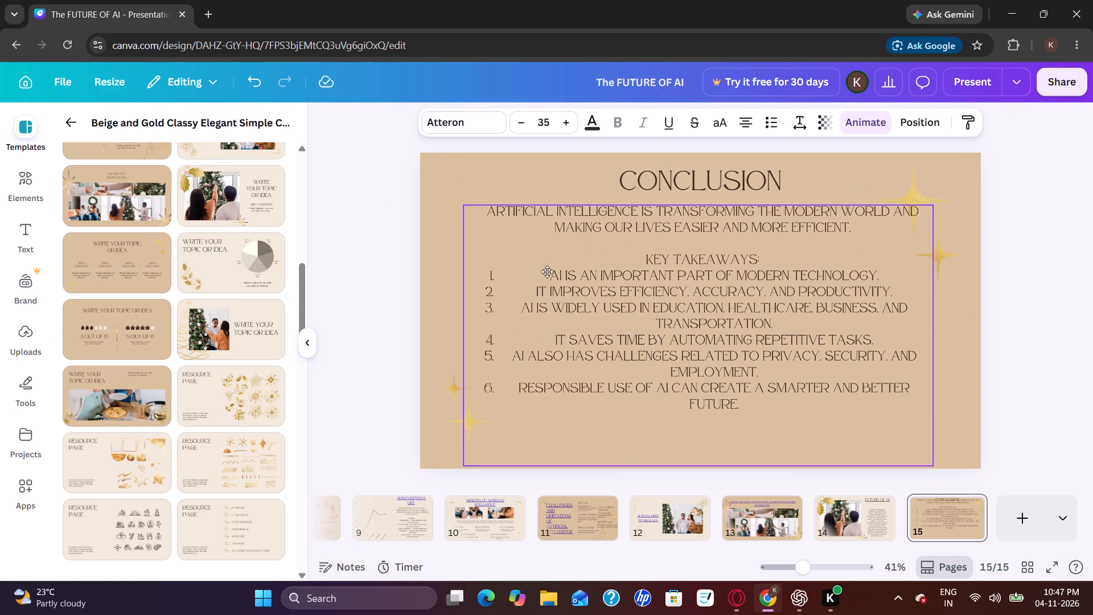
{"action": "left_click_drag", "start_coordinate": [547, 272], "coordinate": [542, 277]}
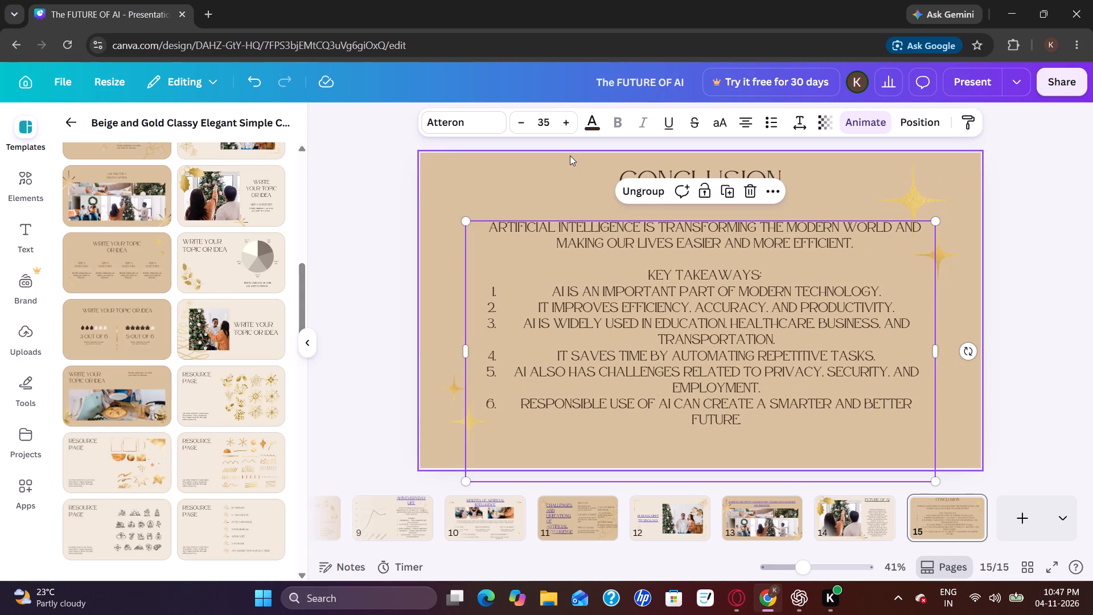
{"action": "left_click", "coordinate": [577, 166]}
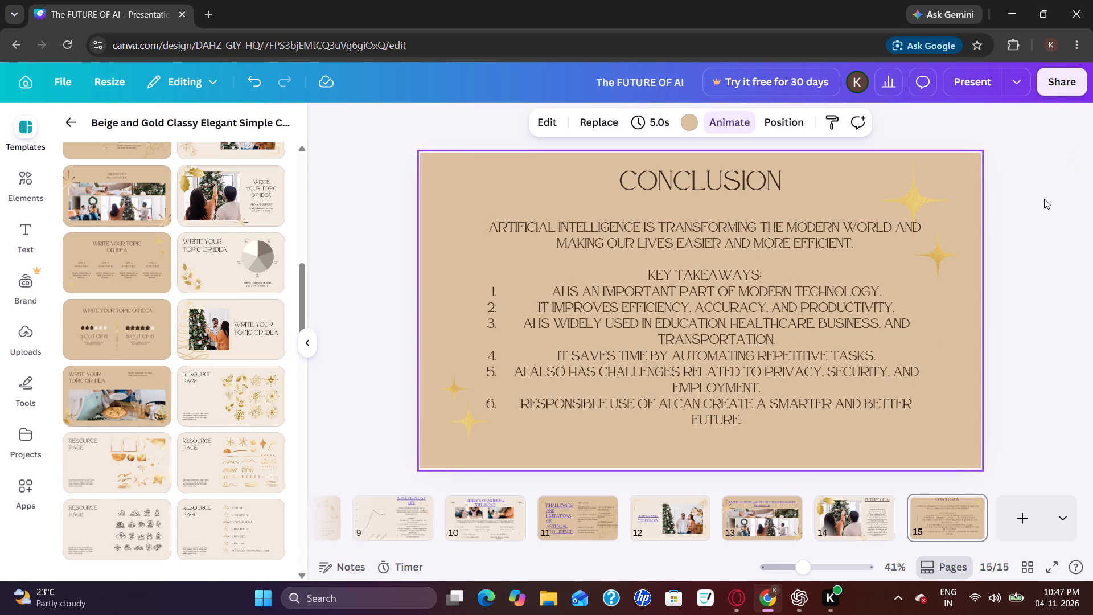
Underline the CONCLUSION heading, increase its font size to 73 and recolour it dark blue.
{"action": "left_click", "coordinate": [674, 181]}
{"action": "left_click", "coordinate": [622, 180]}
{"action": "left_click_drag", "start_coordinate": [622, 180], "coordinate": [782, 166]}
{"action": "left_click", "coordinate": [650, 123]}
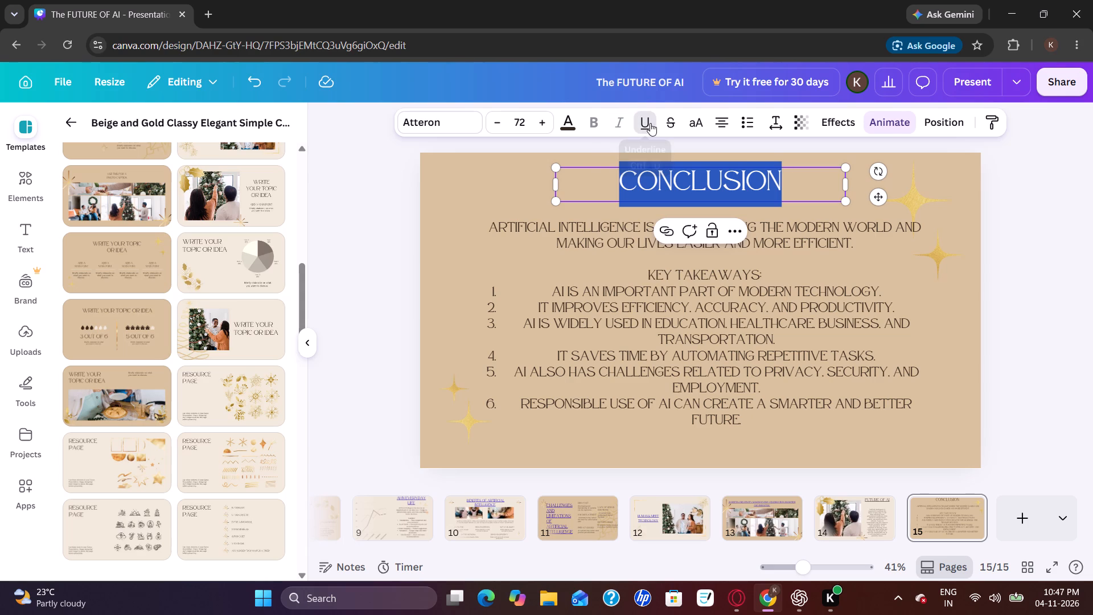
{"action": "left_click", "coordinate": [548, 128]}
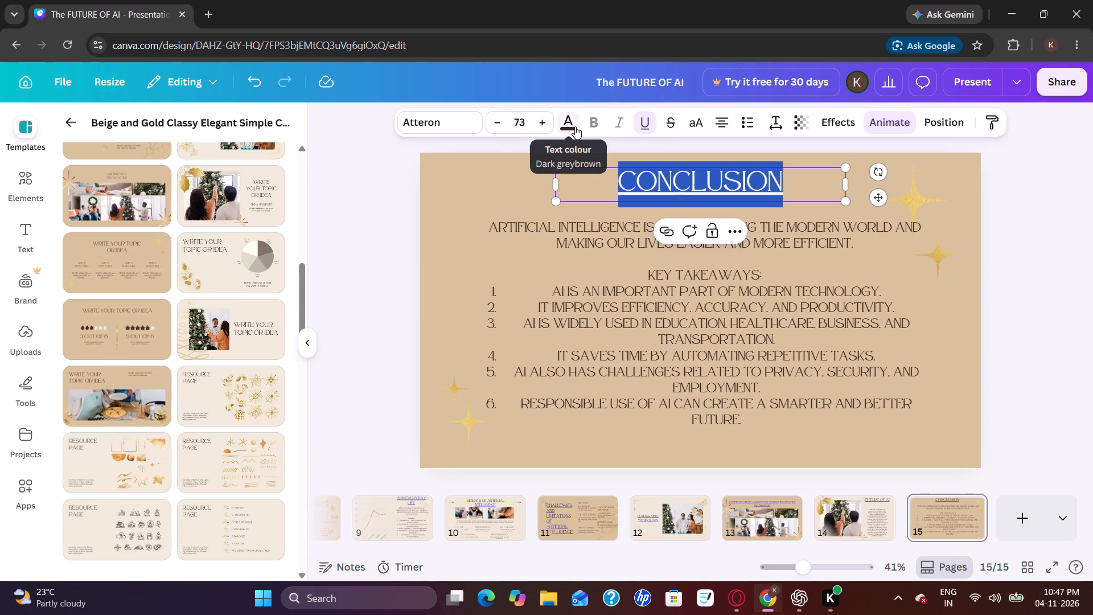
{"action": "left_click", "coordinate": [575, 124]}
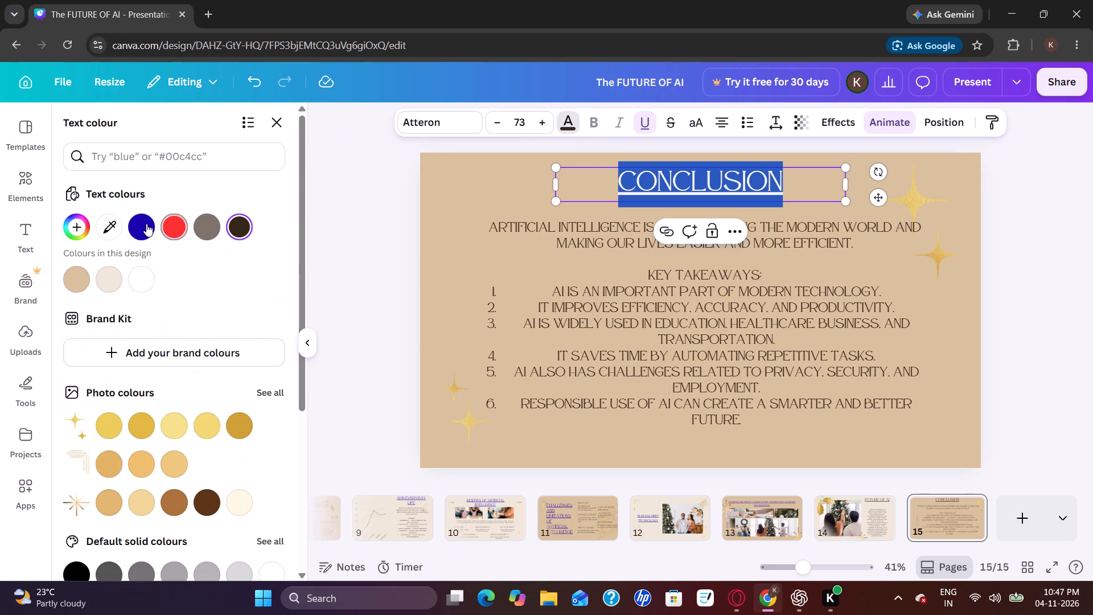
{"action": "left_click", "coordinate": [146, 223]}
{"action": "left_click", "coordinate": [340, 166]}
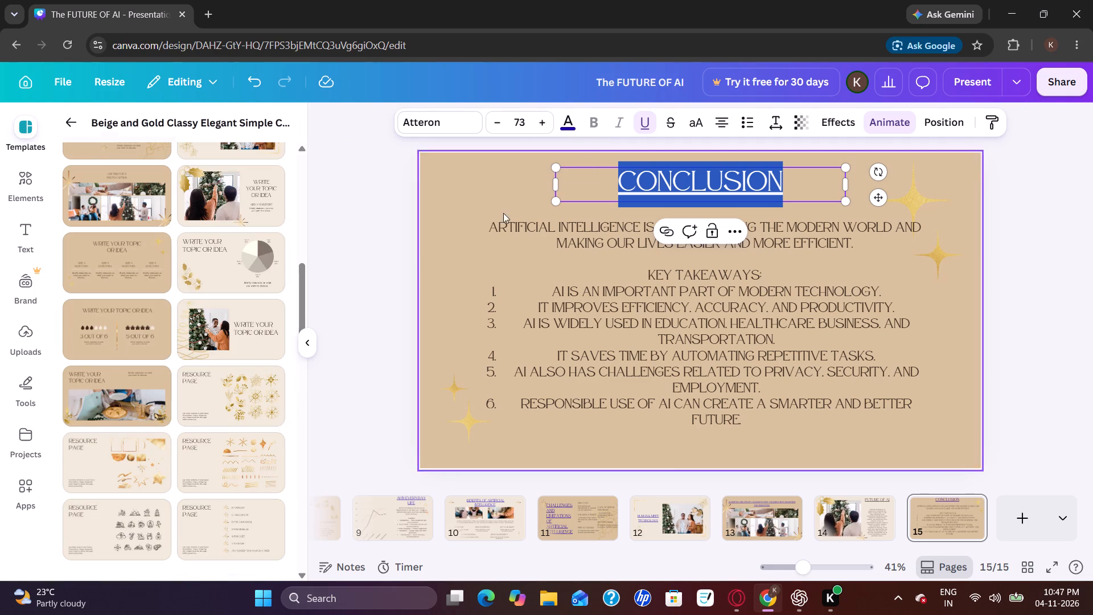
{"action": "left_click", "coordinate": [1039, 179]}
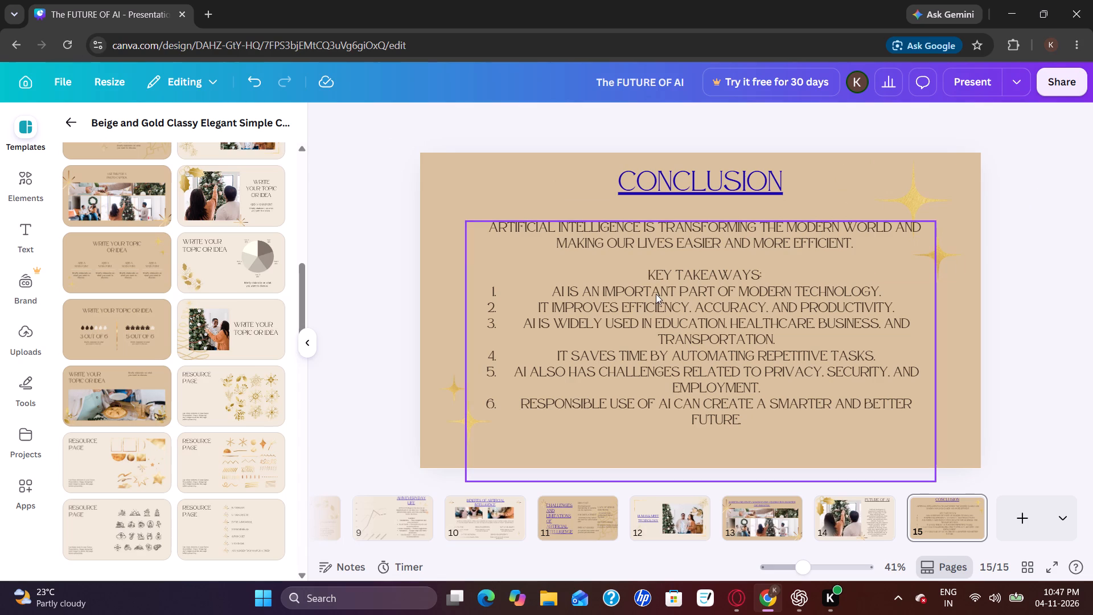
Recolour the opening summary sentence of the Conclusion body text grey, after trying an underline on it and removing it.
{"action": "double_click", "coordinate": [627, 233]}
{"action": "left_click", "coordinate": [627, 233]}
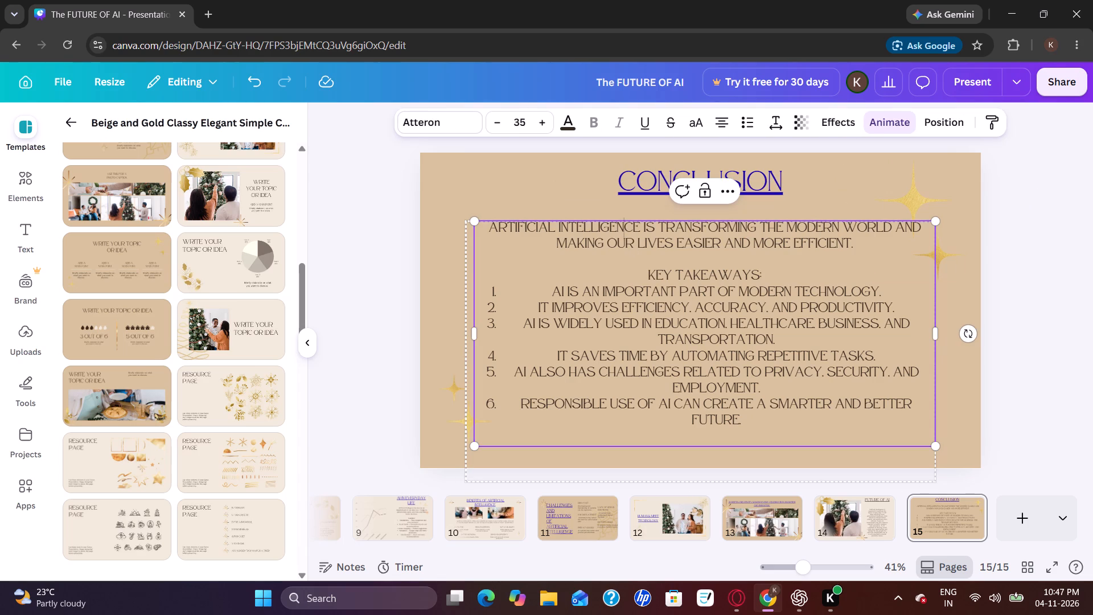
{"action": "left_click", "coordinate": [509, 229]}
{"action": "left_click_drag", "start_coordinate": [492, 229], "coordinate": [850, 255]}
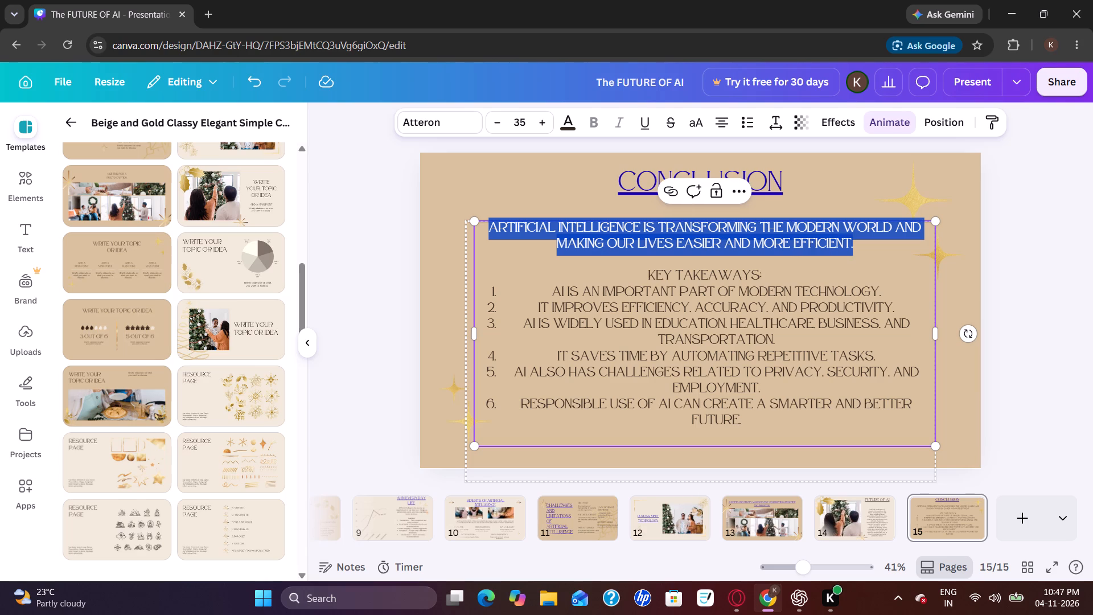
{"action": "left_click", "coordinate": [654, 126]}
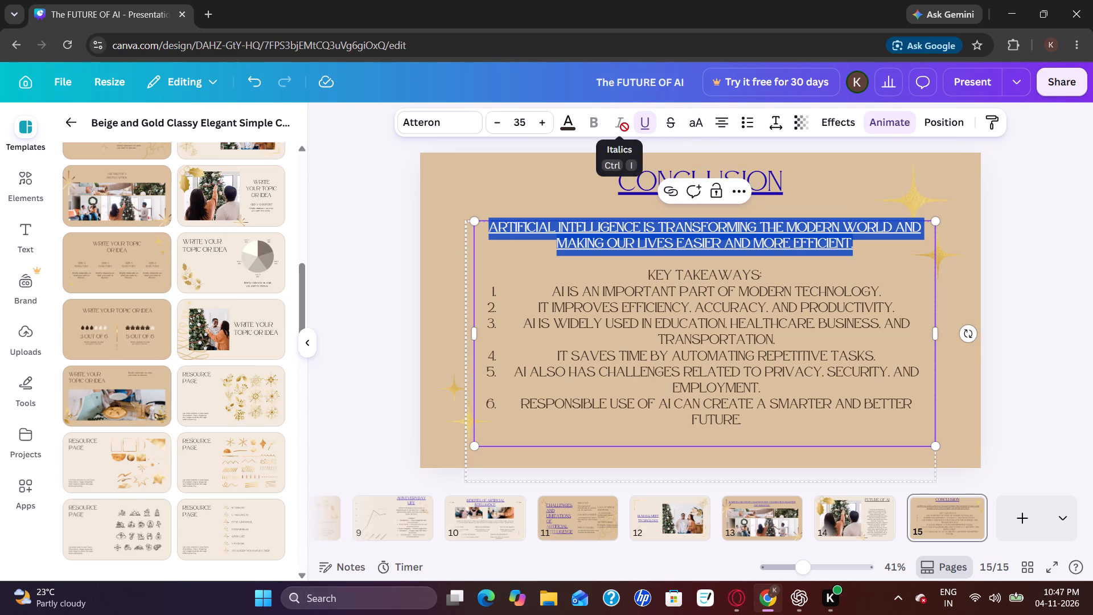
{"action": "left_click", "coordinate": [647, 127]}
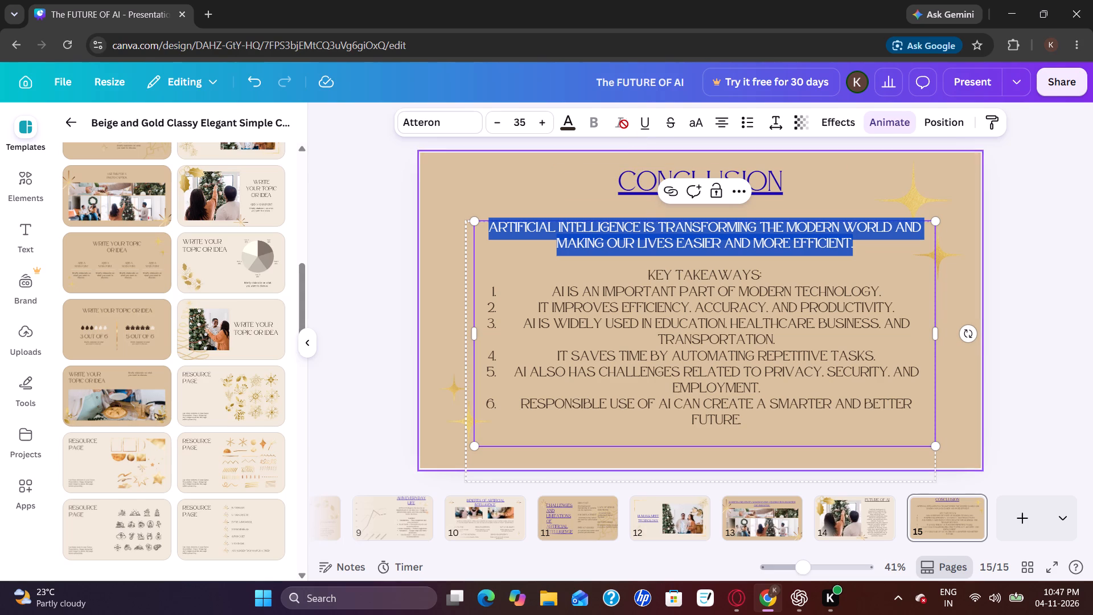
{"action": "left_click", "coordinate": [621, 123]}
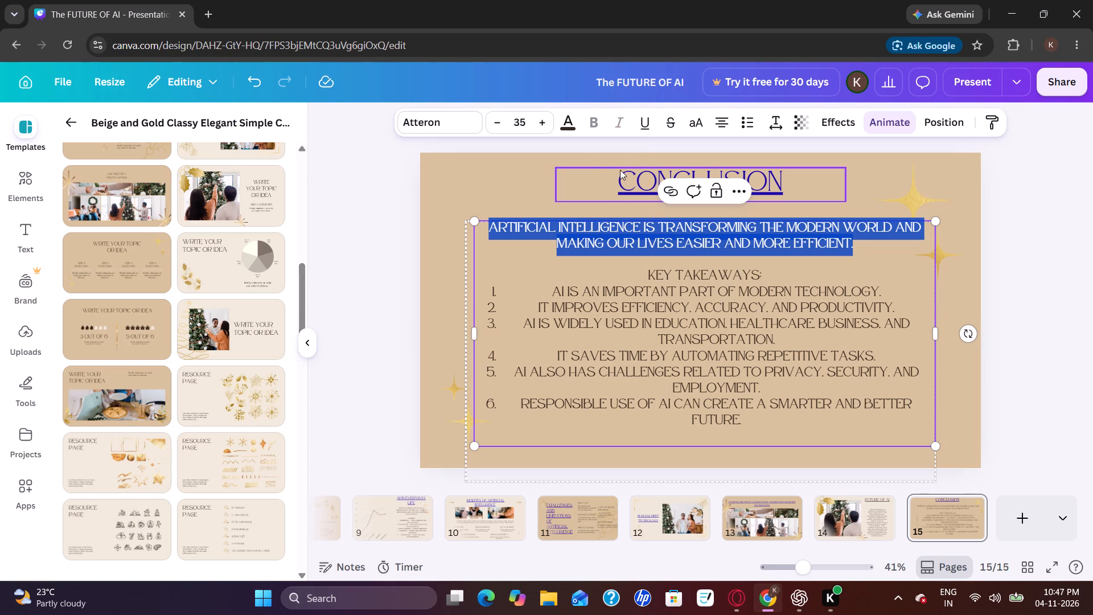
{"action": "left_click", "coordinate": [596, 127]}
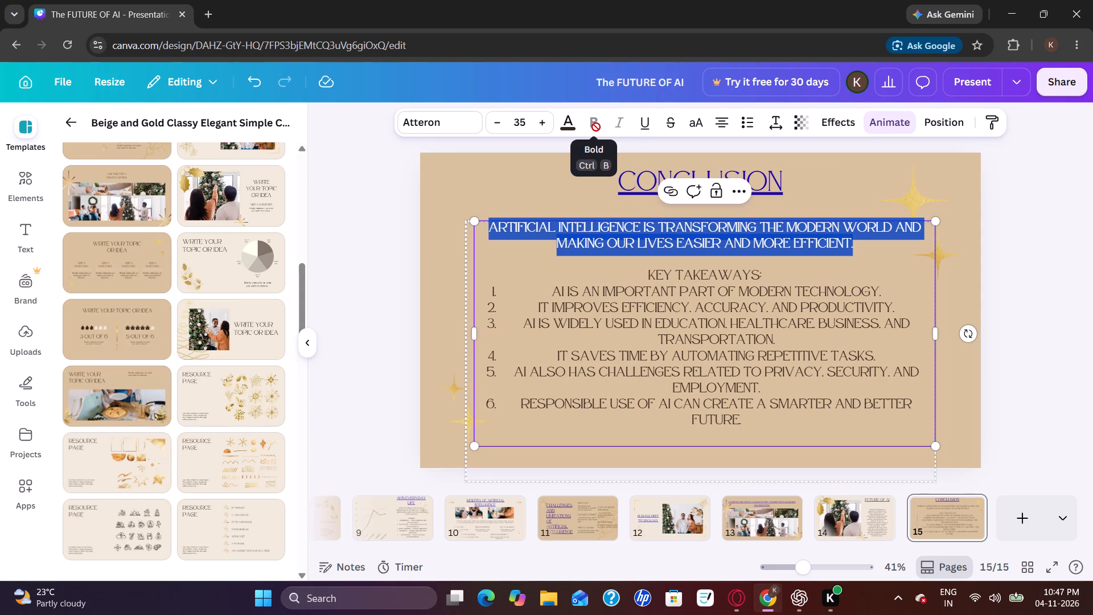
{"action": "left_click", "coordinate": [572, 125]}
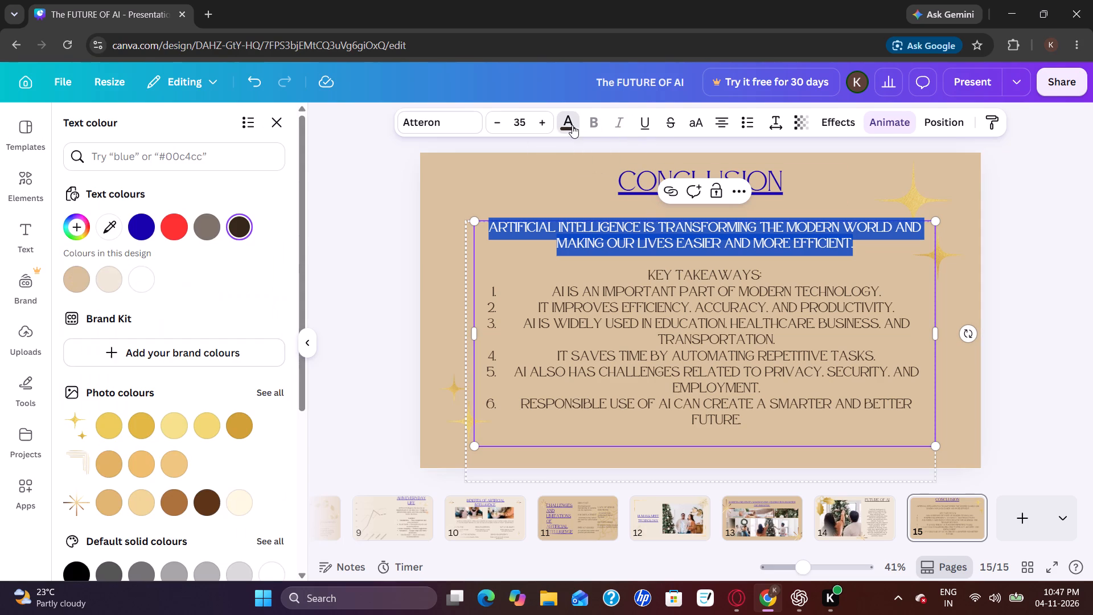
{"action": "left_click", "coordinate": [211, 234]}
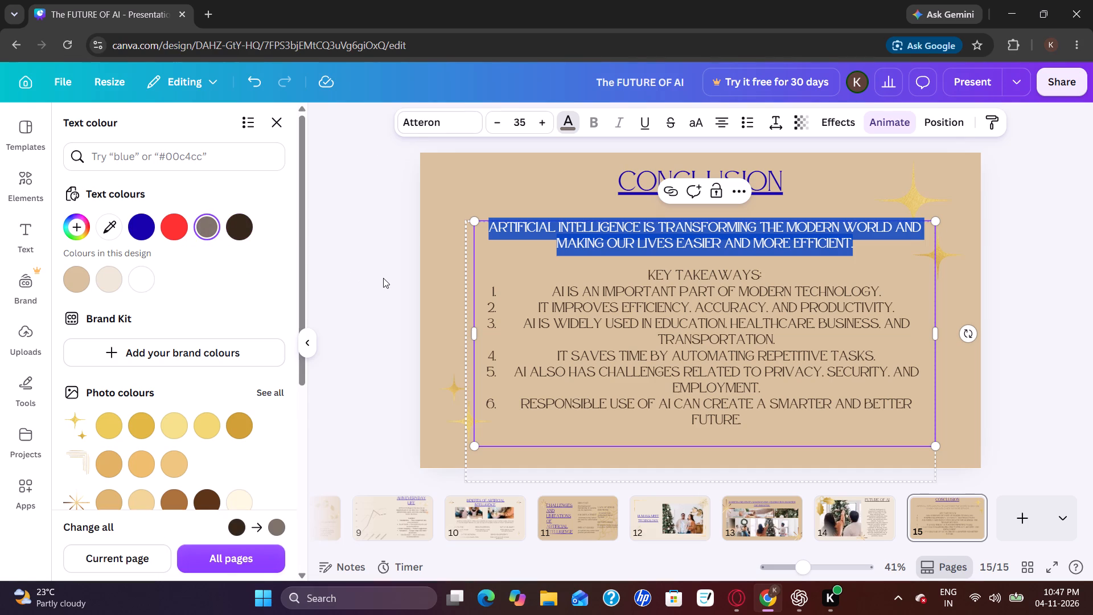
{"action": "left_click", "coordinate": [380, 278]}
{"action": "left_click", "coordinate": [380, 278]}
{"action": "left_click", "coordinate": [380, 278]}
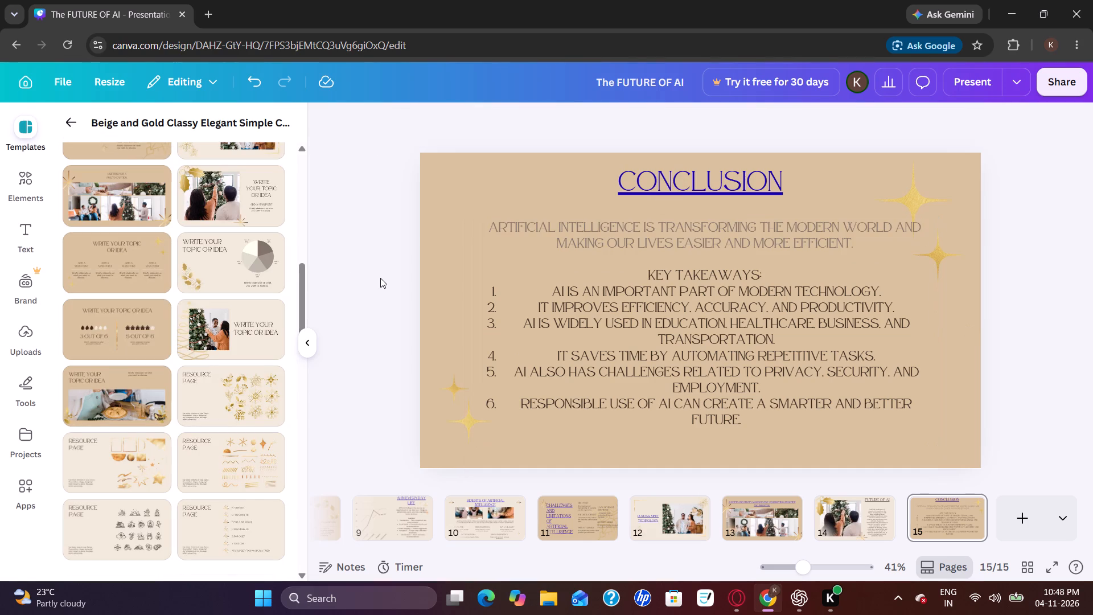
{"action": "left_click", "coordinate": [1016, 227]}
Reduce the font size of the Conclusion body text by one.
{"action": "left_click", "coordinate": [643, 368]}
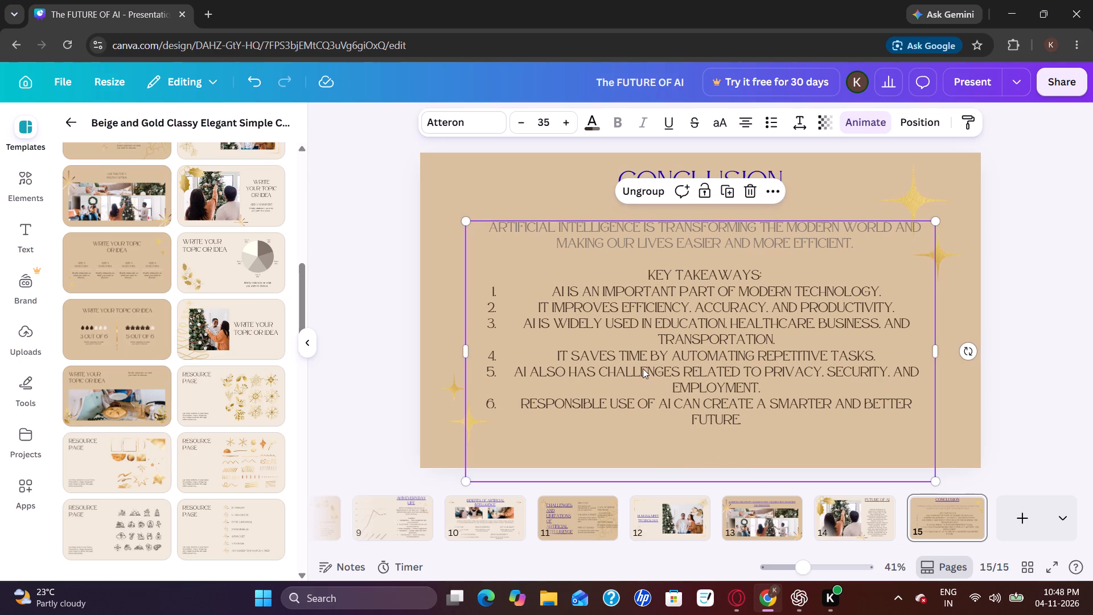
{"action": "left_click", "coordinate": [643, 368]}
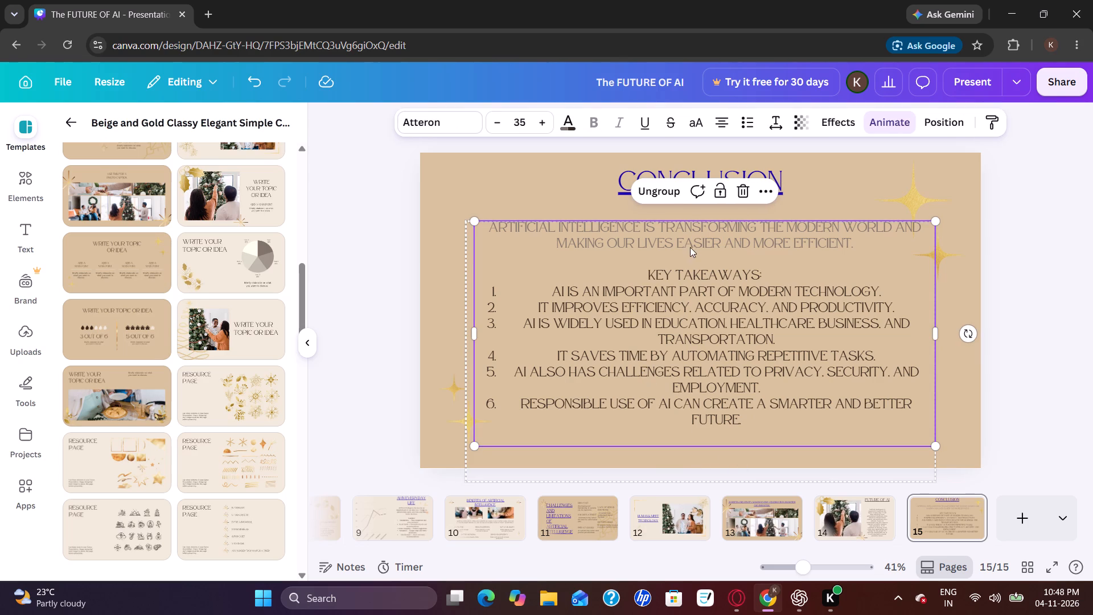
{"action": "left_click", "coordinate": [500, 126]}
{"action": "left_click", "coordinate": [400, 289]}
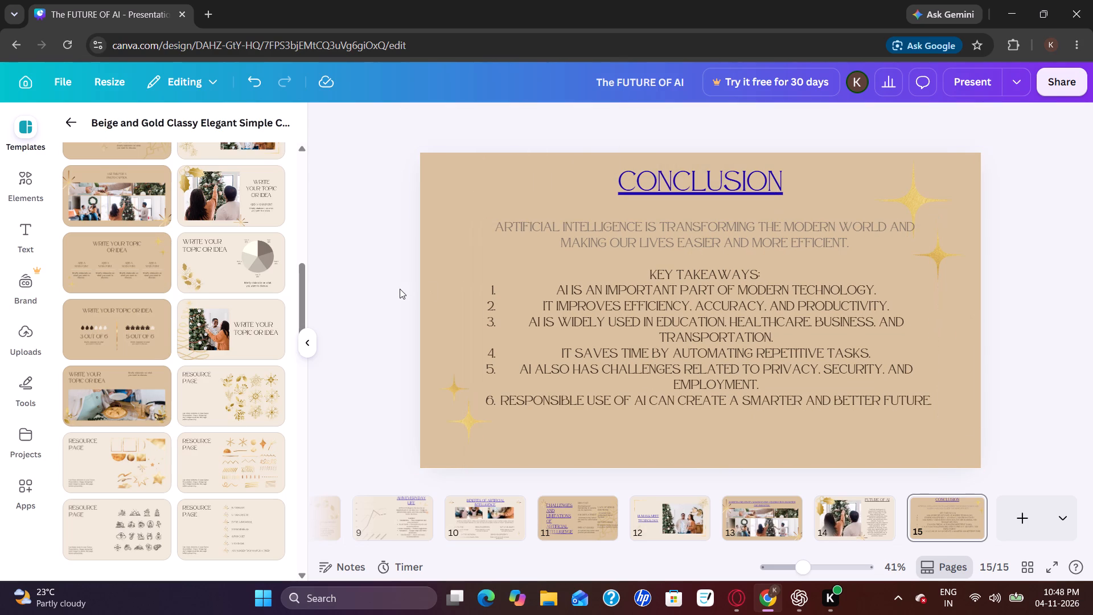
Return to the opening slides and underline the TOPICS COVERED heading on page 2.
{"action": "scroll", "coordinate": [449, 525], "scroll_direction": "right", "scroll_amount": 10}
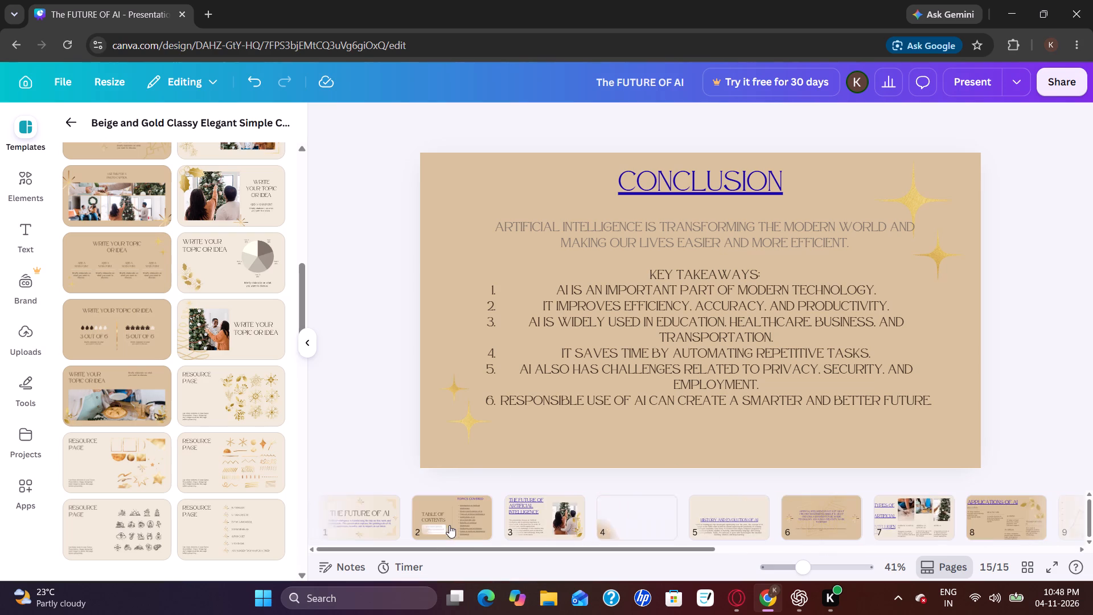
{"action": "left_click", "coordinate": [348, 523]}
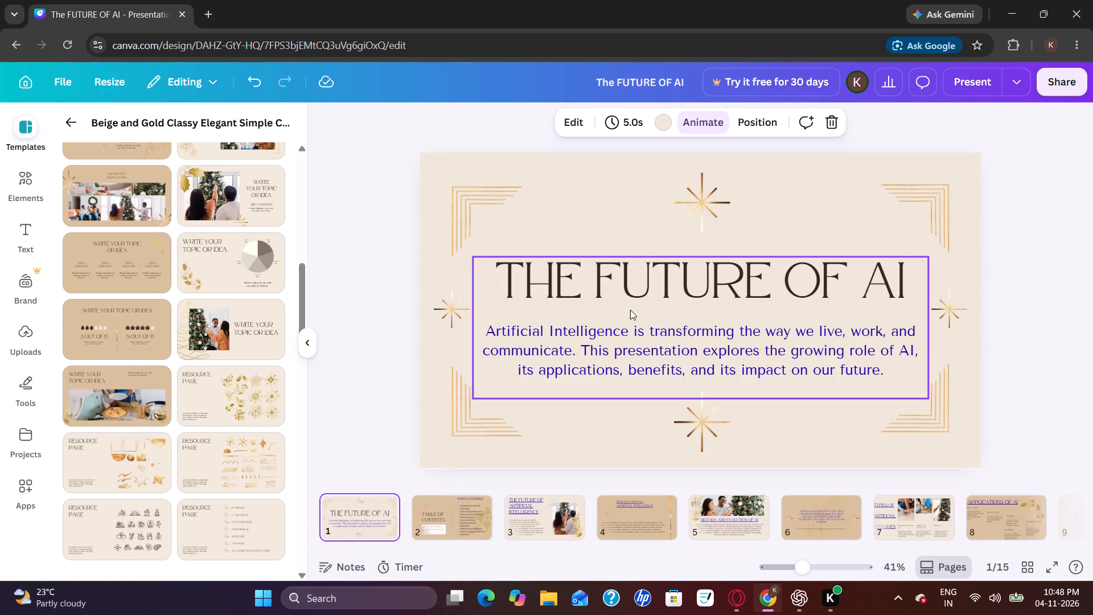
{"action": "left_click", "coordinate": [469, 515]}
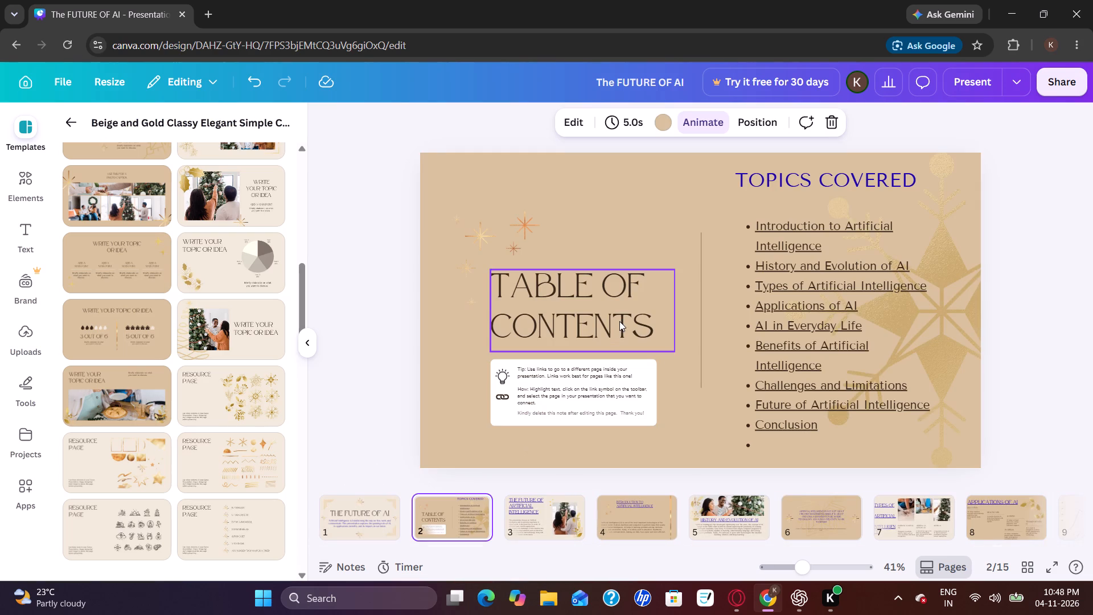
{"action": "left_click", "coordinate": [770, 169]}
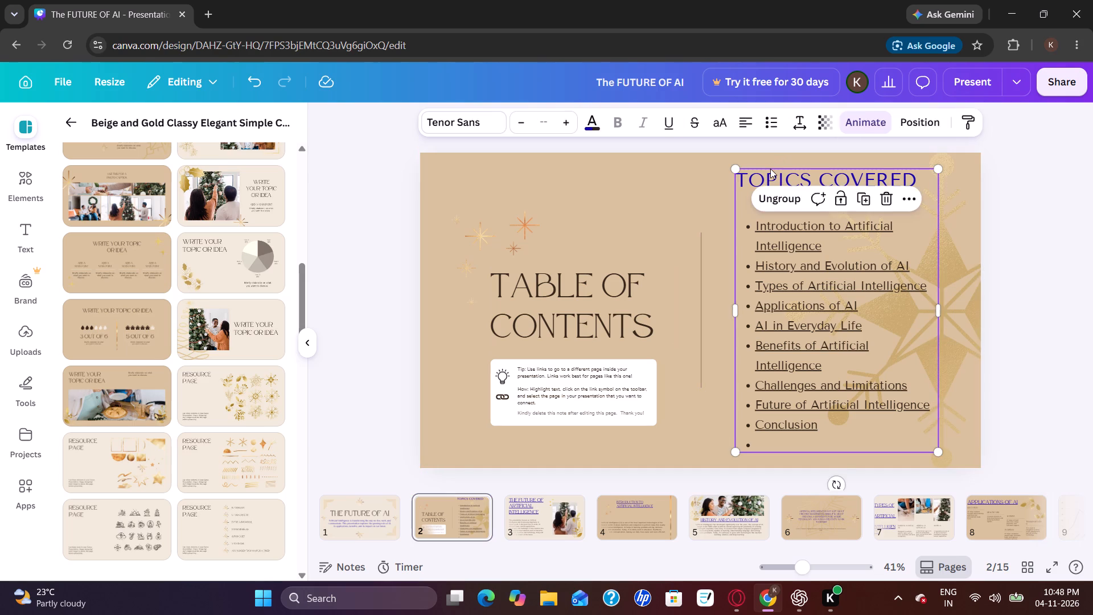
{"action": "left_click", "coordinate": [770, 169]}
{"action": "left_click", "coordinate": [761, 176]}
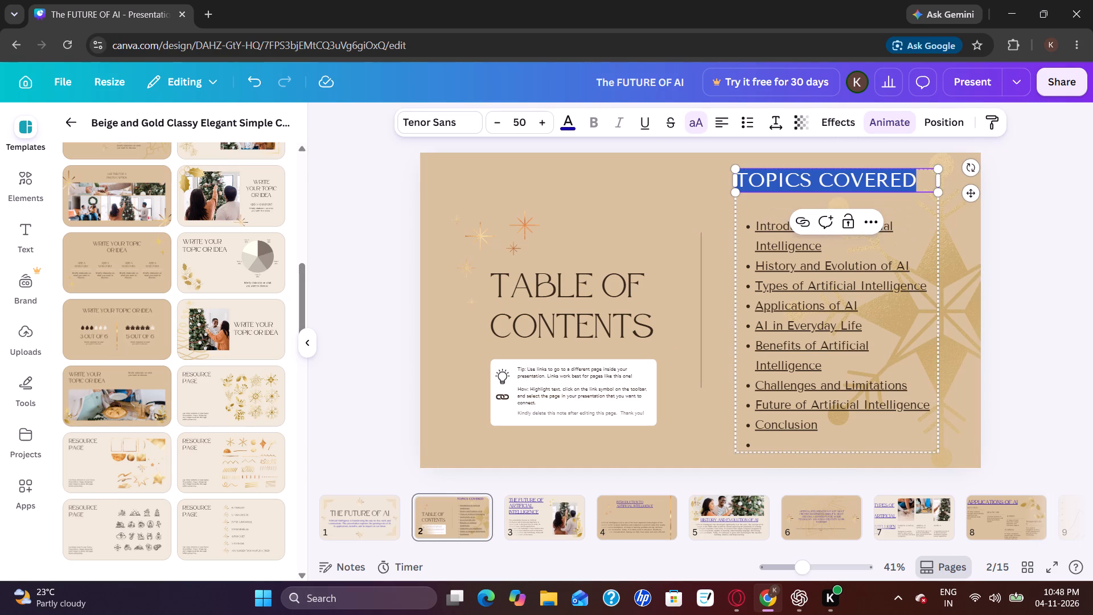
{"action": "left_click", "coordinate": [641, 126]}
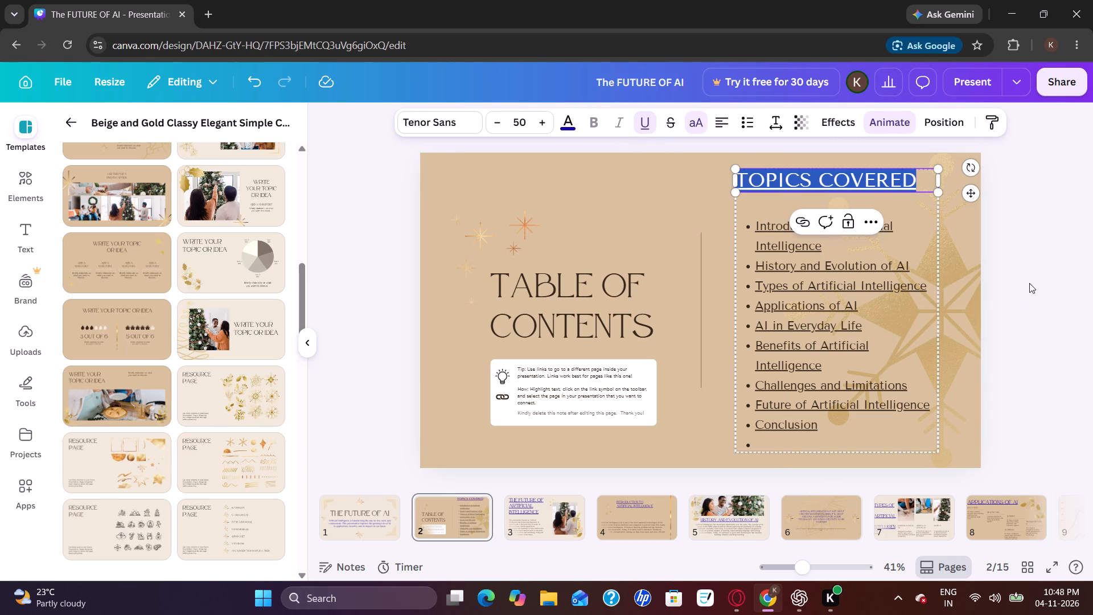
{"action": "double_click", "coordinate": [1029, 283]}
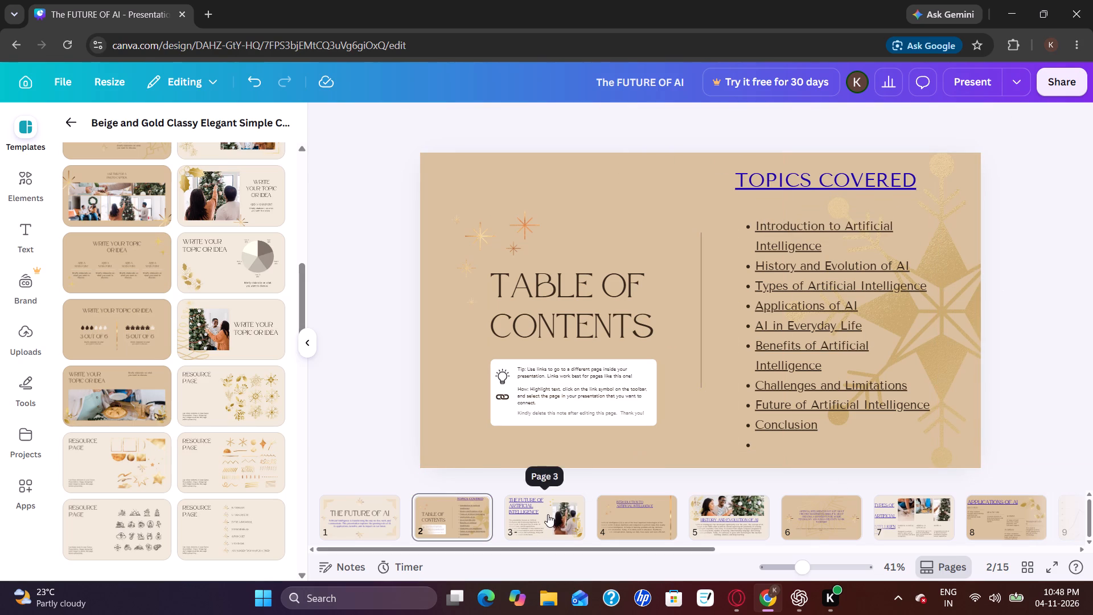
On page 4, move the body paragraph up and the INTRODUCTION TO ARTIFICIAL INTELLIGENCE heading down to sit closer together.
{"action": "left_click", "coordinate": [548, 514]}
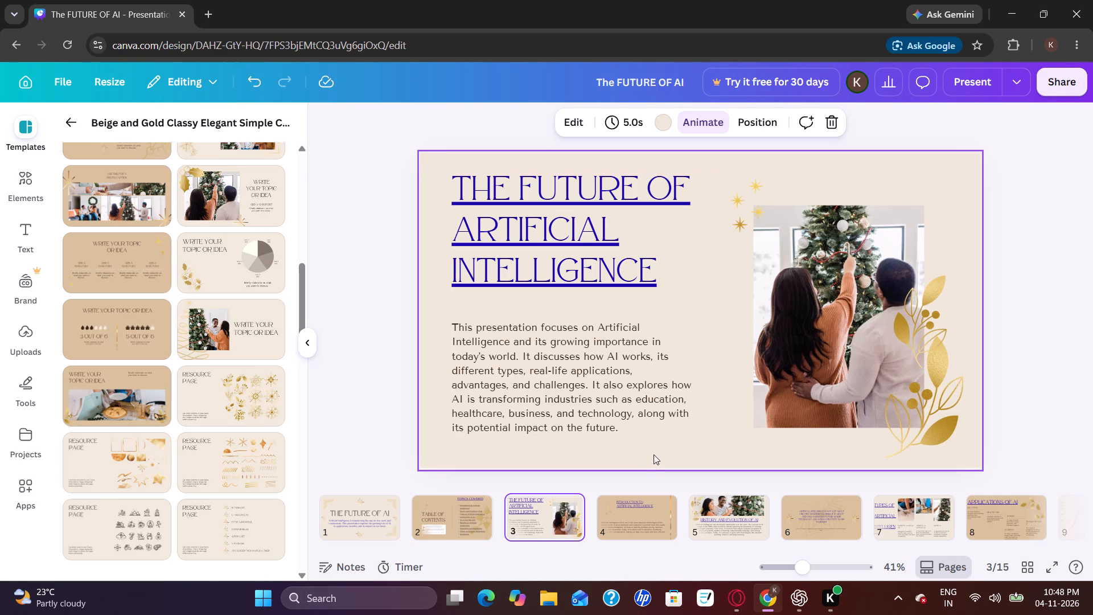
{"action": "left_click", "coordinate": [643, 519]}
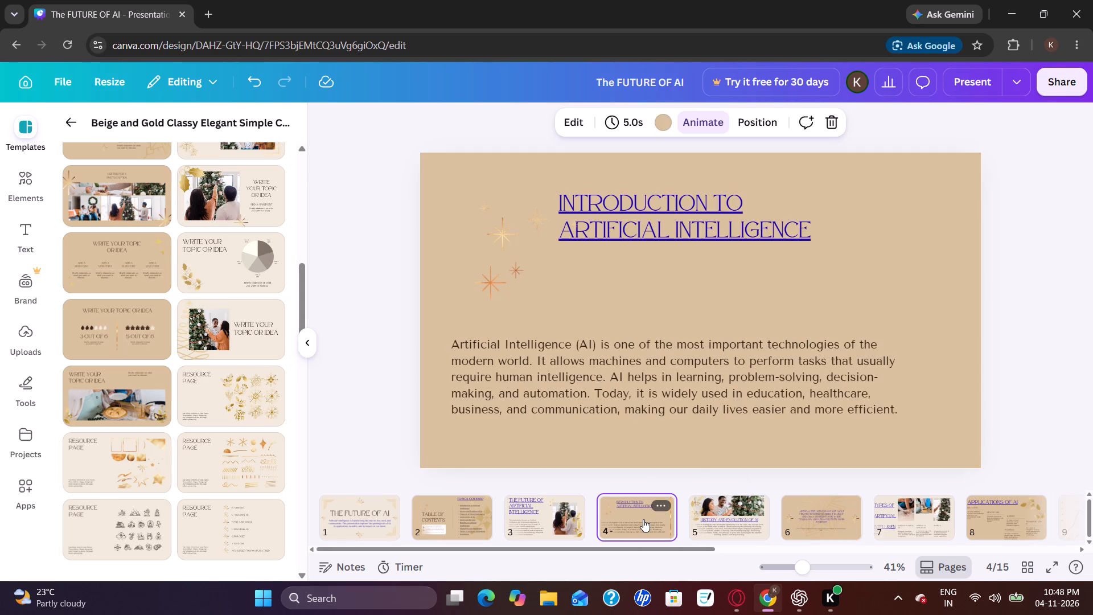
{"action": "left_click", "coordinate": [671, 382]}
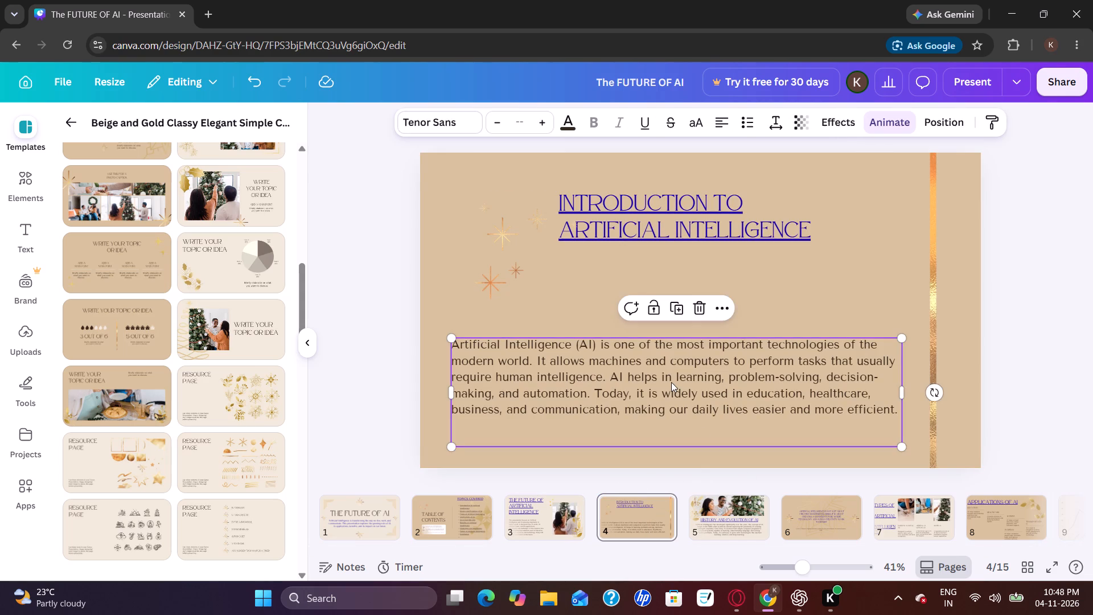
{"action": "left_click_drag", "start_coordinate": [671, 382], "coordinate": [694, 358]}
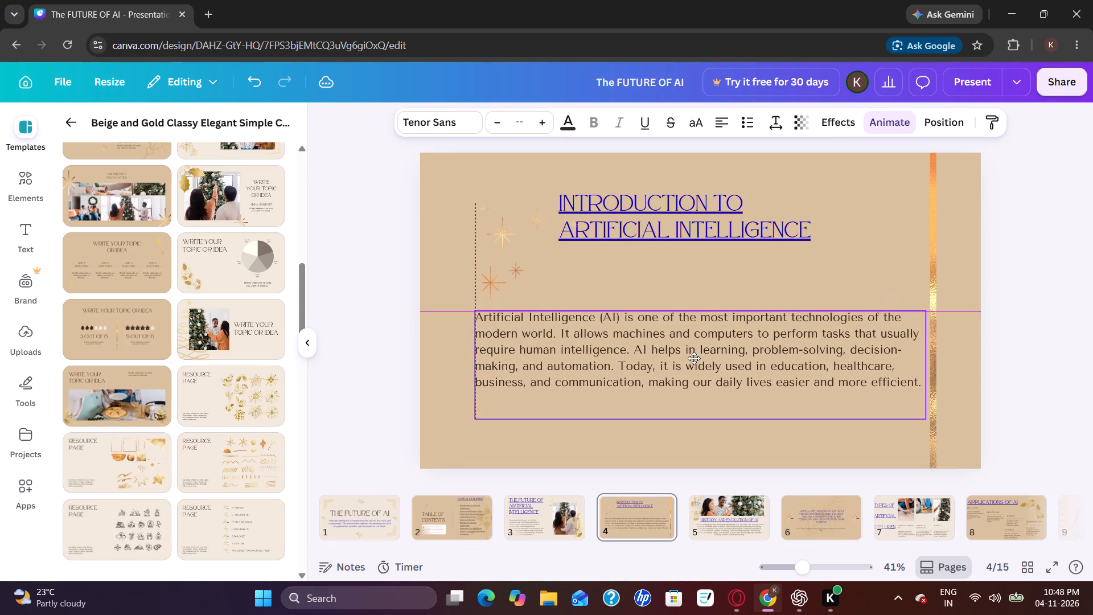
{"action": "left_click_drag", "start_coordinate": [694, 358], "coordinate": [686, 351]}
{"action": "left_click", "coordinate": [659, 223]}
{"action": "left_click_drag", "start_coordinate": [659, 223], "coordinate": [663, 251]}
On page 5, shift the HISTORY AND EVOLUTION OF AI heading slightly down and the paragraph beneath it down too.
{"action": "left_click", "coordinate": [722, 514]}
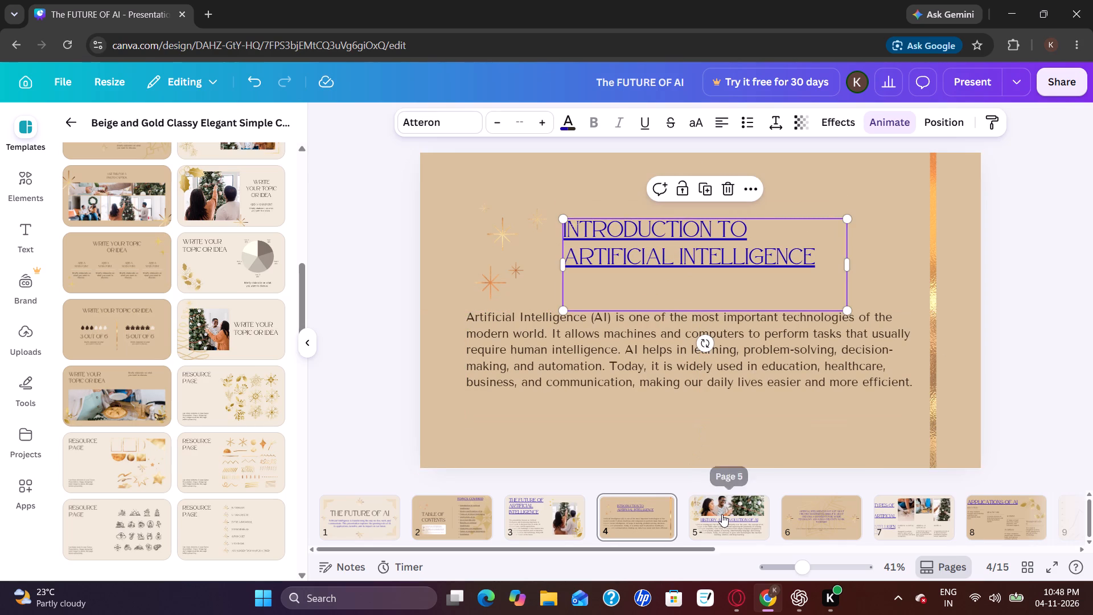
{"action": "left_click", "coordinate": [658, 330]}
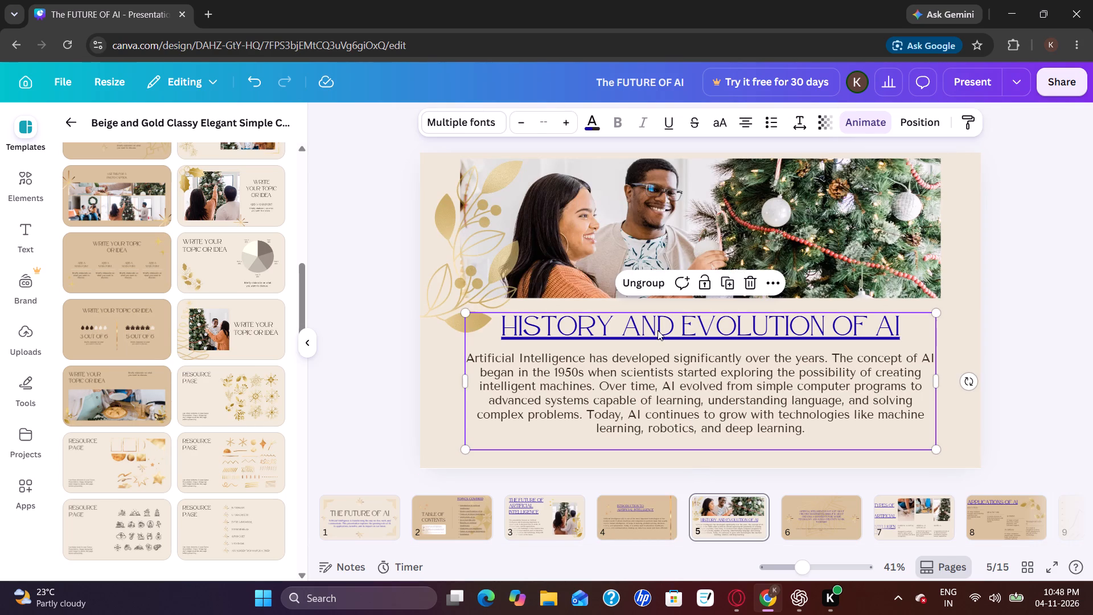
{"action": "left_click", "coordinate": [658, 330]}
{"action": "left_click_drag", "start_coordinate": [658, 330], "coordinate": [661, 328]}
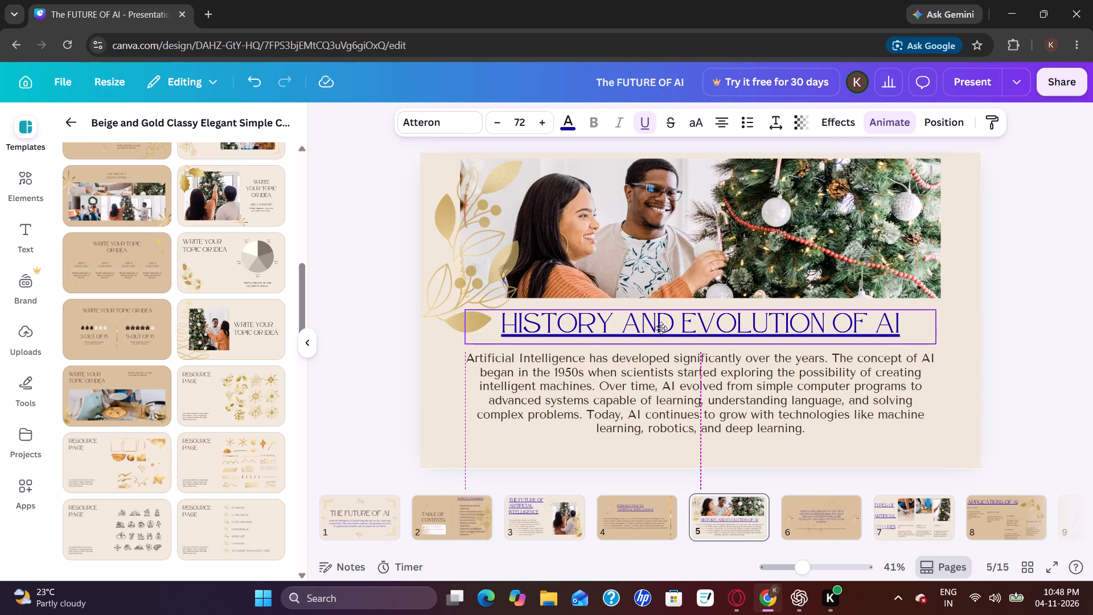
{"action": "left_click_drag", "start_coordinate": [661, 328], "coordinate": [667, 332]}
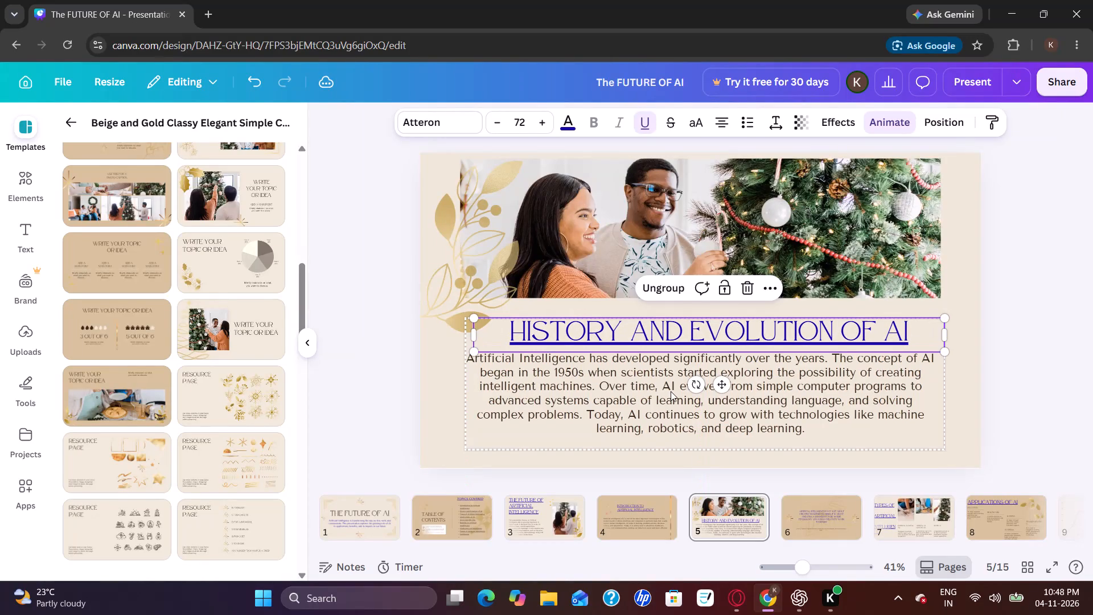
{"action": "left_click", "coordinate": [671, 391]}
{"action": "left_click_drag", "start_coordinate": [671, 391], "coordinate": [671, 406]}
On page 6, increase the font size of the grouped quote and its credit line by a few increments.
{"action": "left_click", "coordinate": [797, 533]}
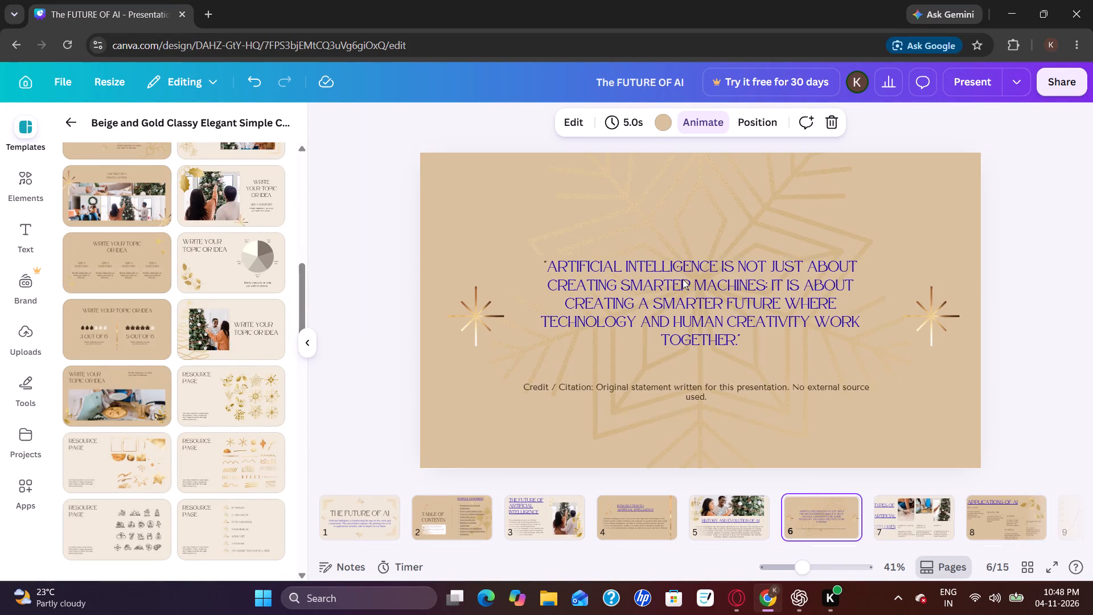
{"action": "left_click", "coordinate": [655, 285]}
{"action": "left_click", "coordinate": [655, 285]}
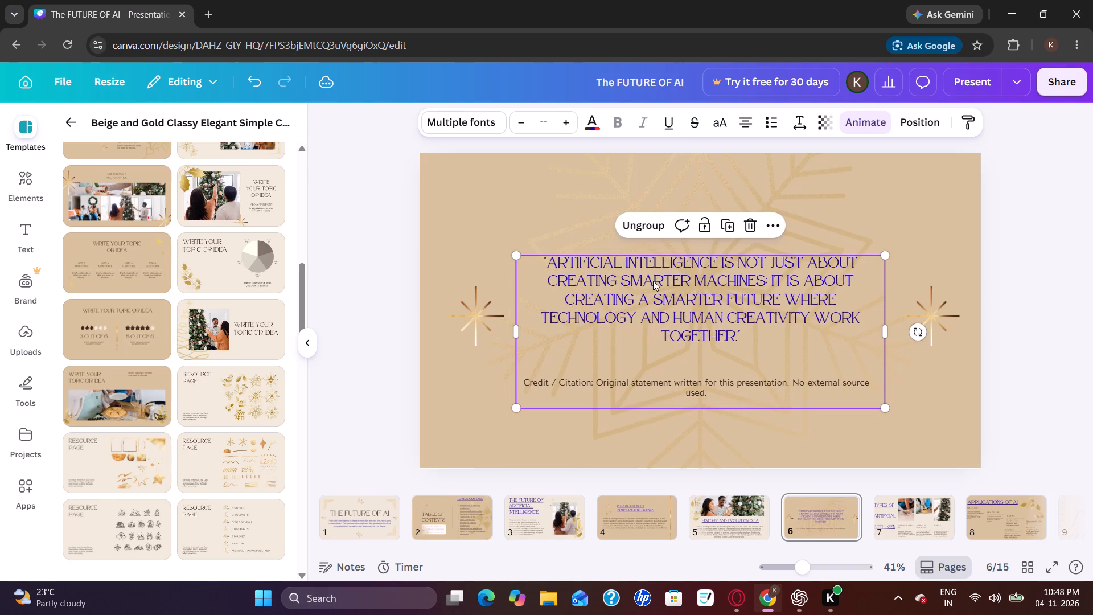
{"action": "triple_click", "coordinate": [569, 121]}
{"action": "double_click", "coordinate": [569, 121]}
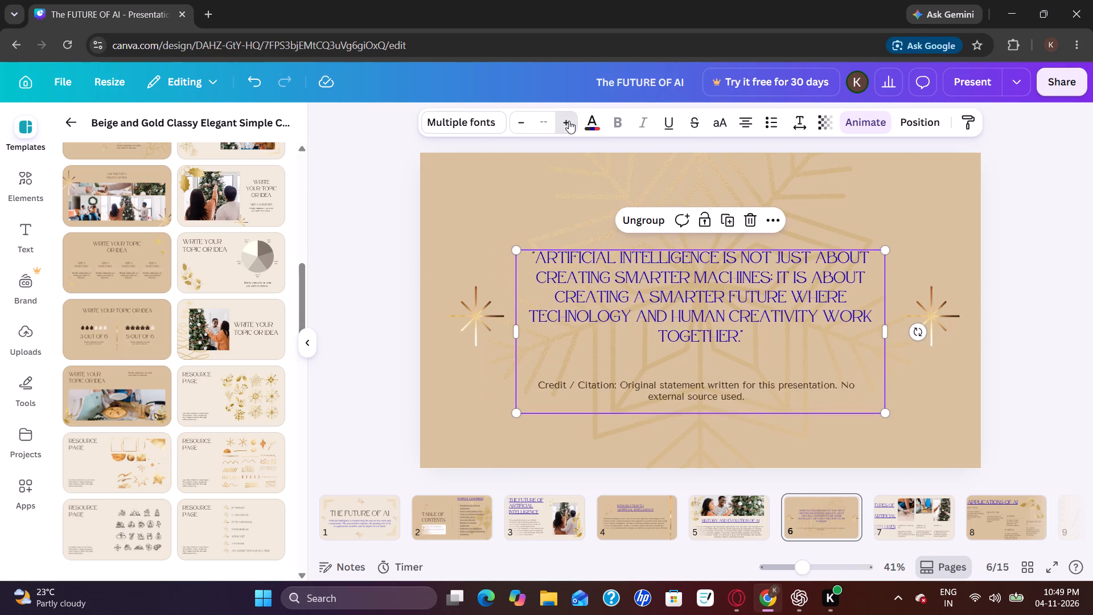
{"action": "left_click", "coordinate": [569, 121]}
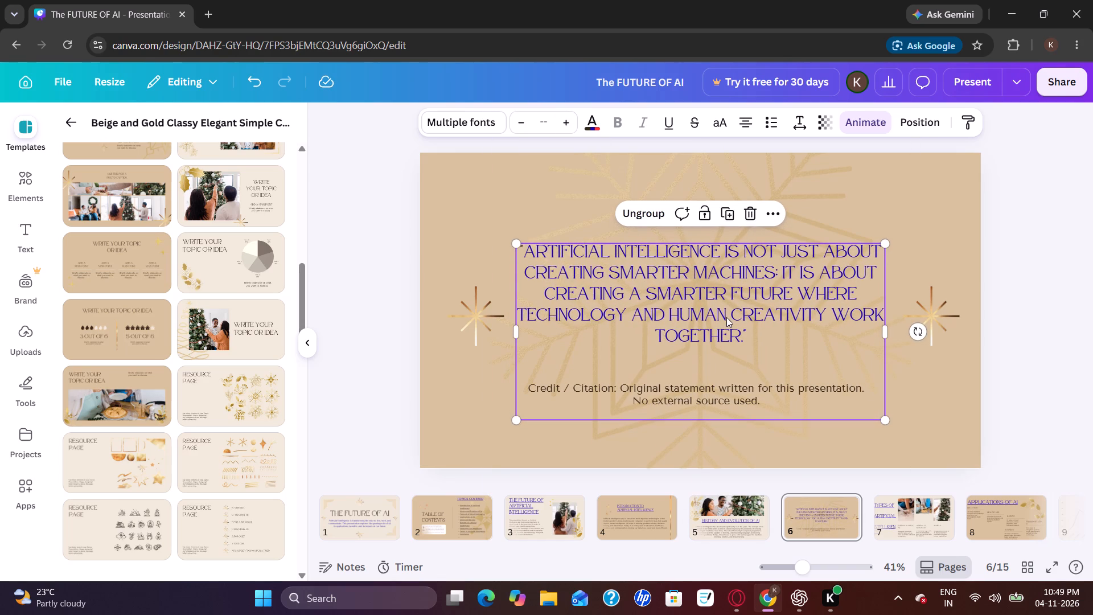
On page 7, underline the NARROW AI (WEAK AI) subheading.
{"action": "left_click", "coordinate": [909, 514]}
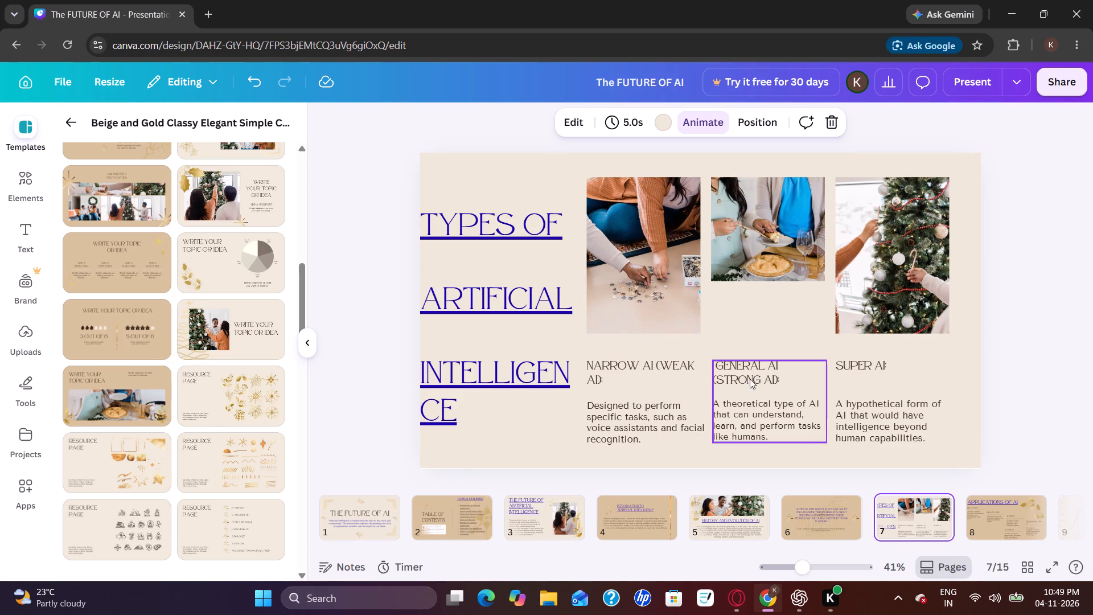
{"action": "double_click", "coordinate": [640, 368]}
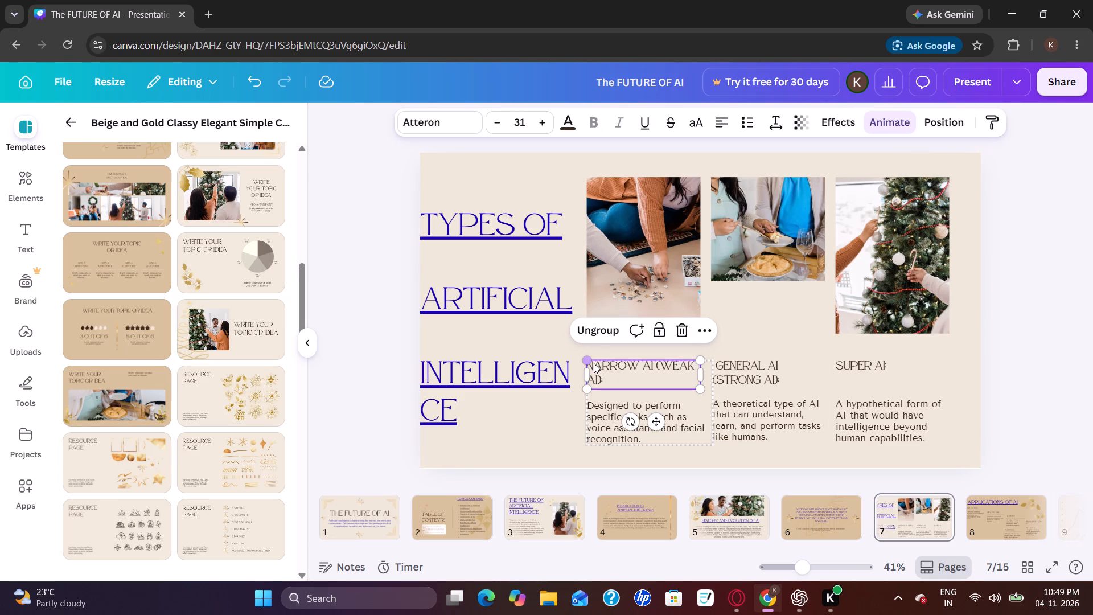
{"action": "left_click", "coordinate": [592, 365]}
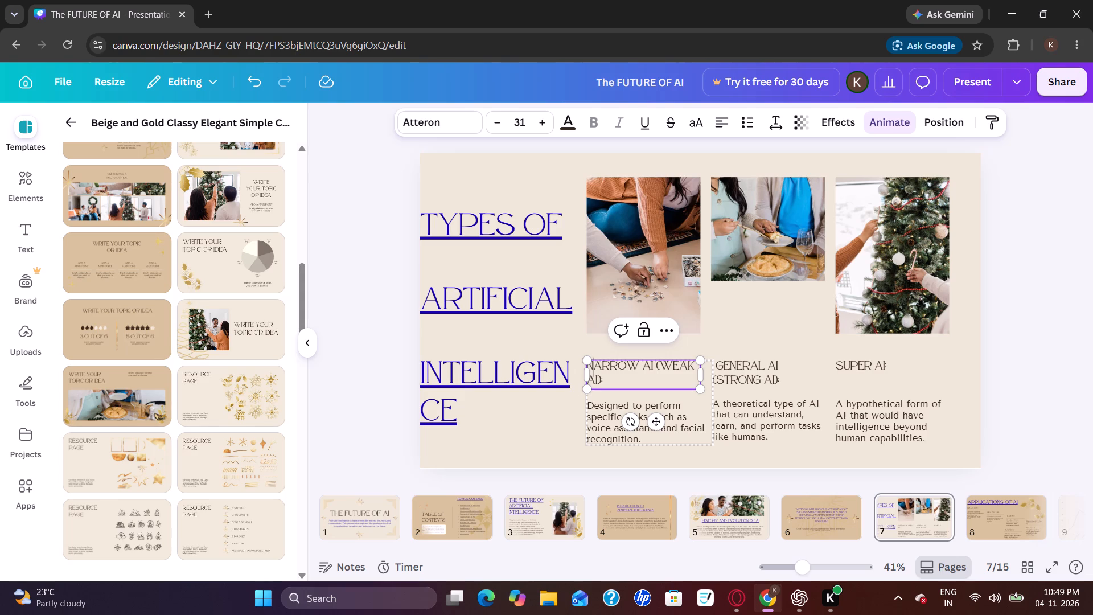
{"action": "left_click_drag", "start_coordinate": [589, 368], "coordinate": [617, 387]}
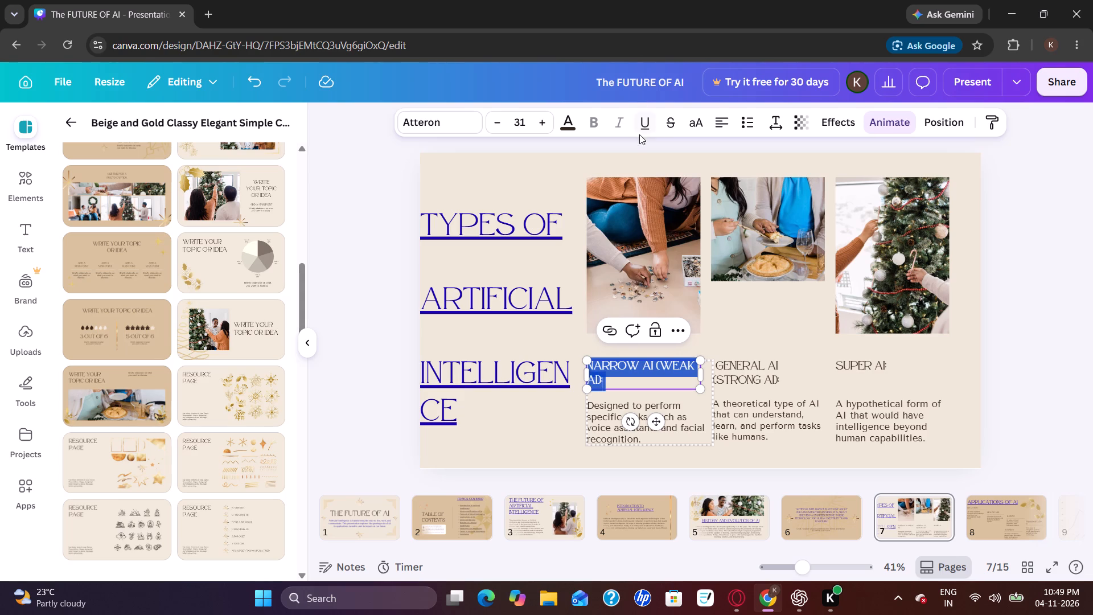
{"action": "left_click", "coordinate": [647, 124]}
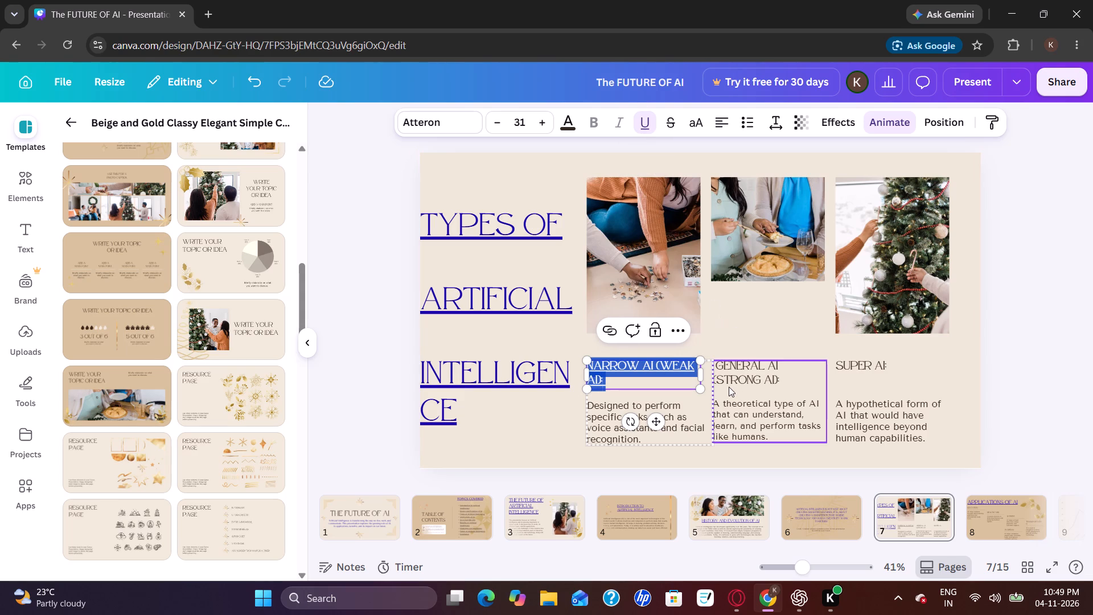
Underline the GENERAL AI (STRONG AI) subheading and nudge it slightly up.
{"action": "double_click", "coordinate": [732, 380]}
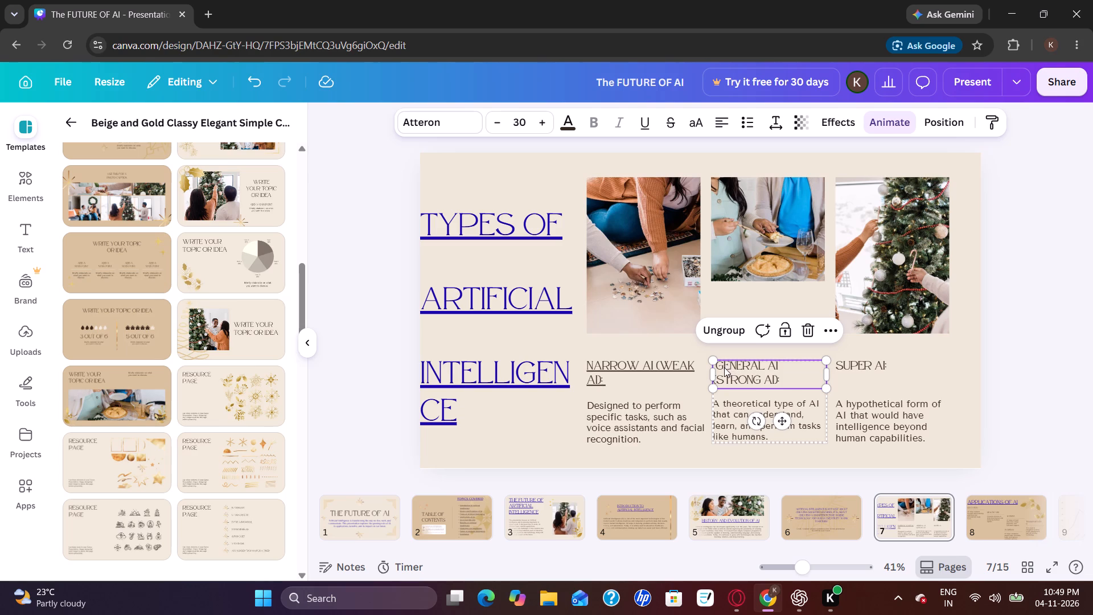
{"action": "left_click", "coordinate": [718, 364]}
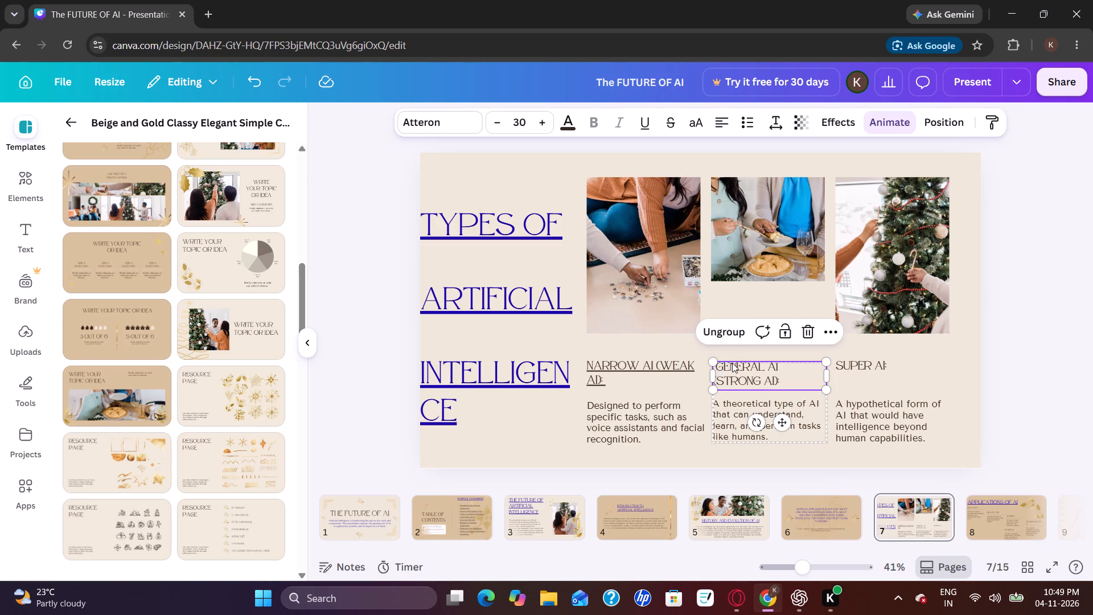
{"action": "left_click", "coordinate": [721, 364]}
{"action": "left_click_drag", "start_coordinate": [717, 364], "coordinate": [788, 380]}
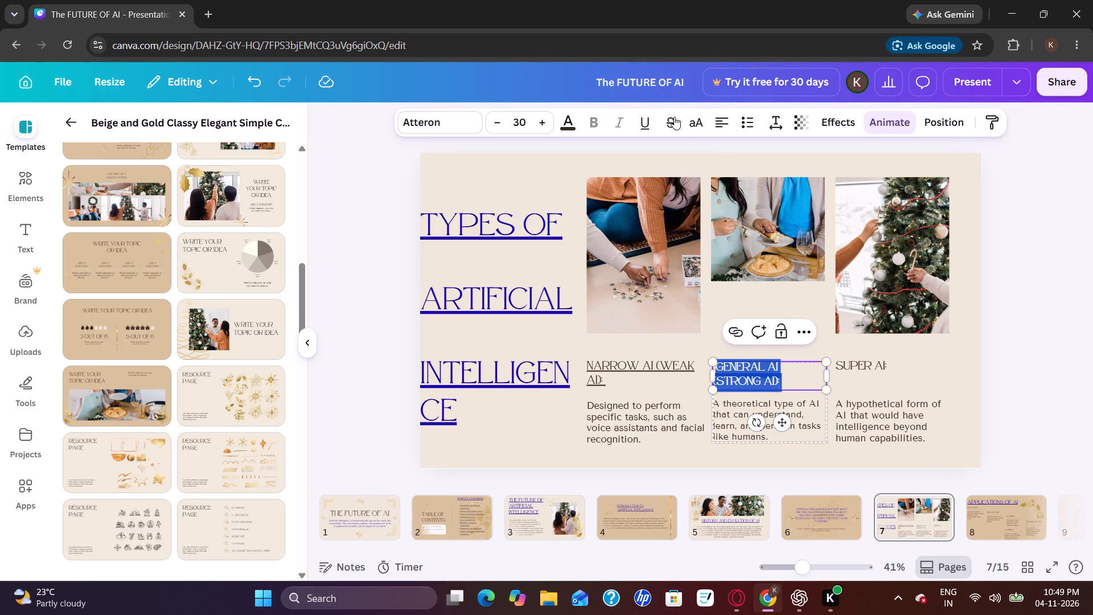
{"action": "left_click", "coordinate": [654, 125]}
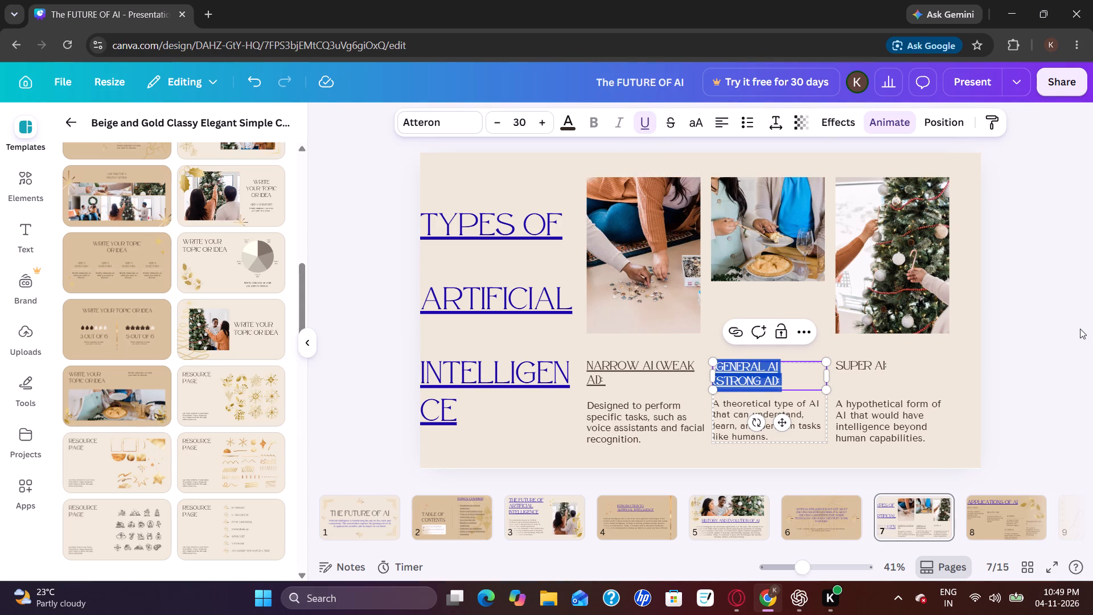
{"action": "left_click", "coordinate": [1066, 327]}
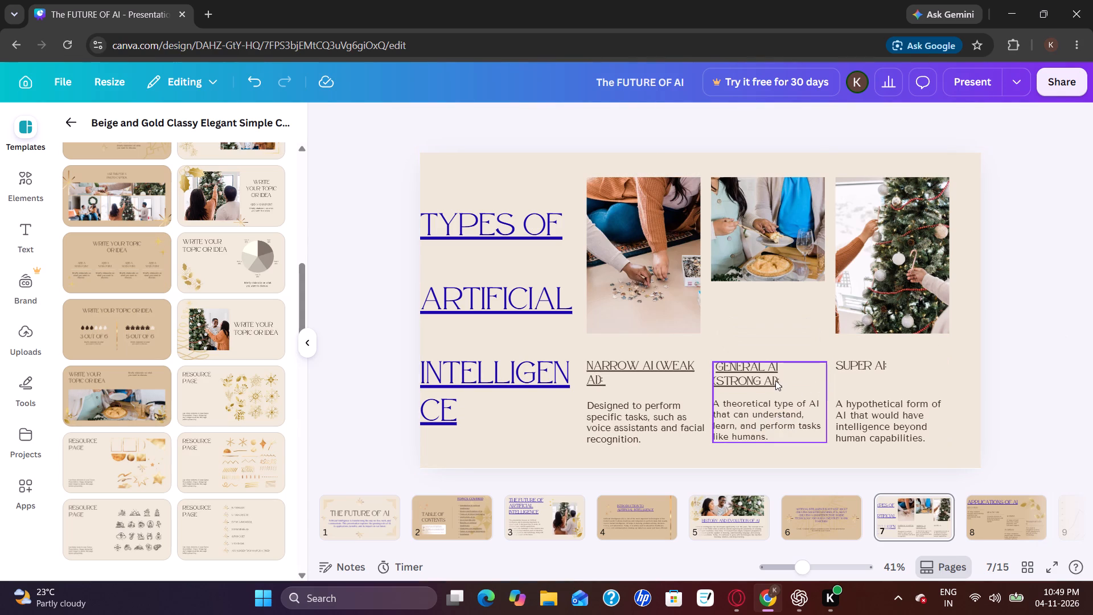
{"action": "left_click", "coordinate": [775, 380]}
{"action": "left_click", "coordinate": [775, 380]}
{"action": "left_click", "coordinate": [775, 373]}
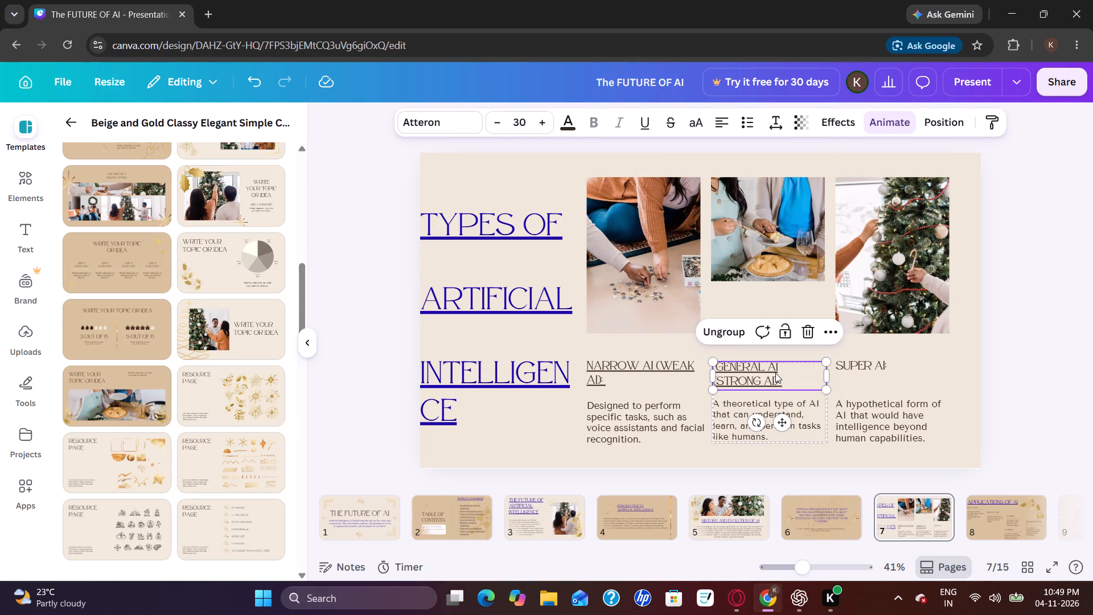
Underline the whole SUPER AI subheading, including its first letter.
{"action": "double_click", "coordinate": [854, 366]}
{"action": "left_click", "coordinate": [854, 366]}
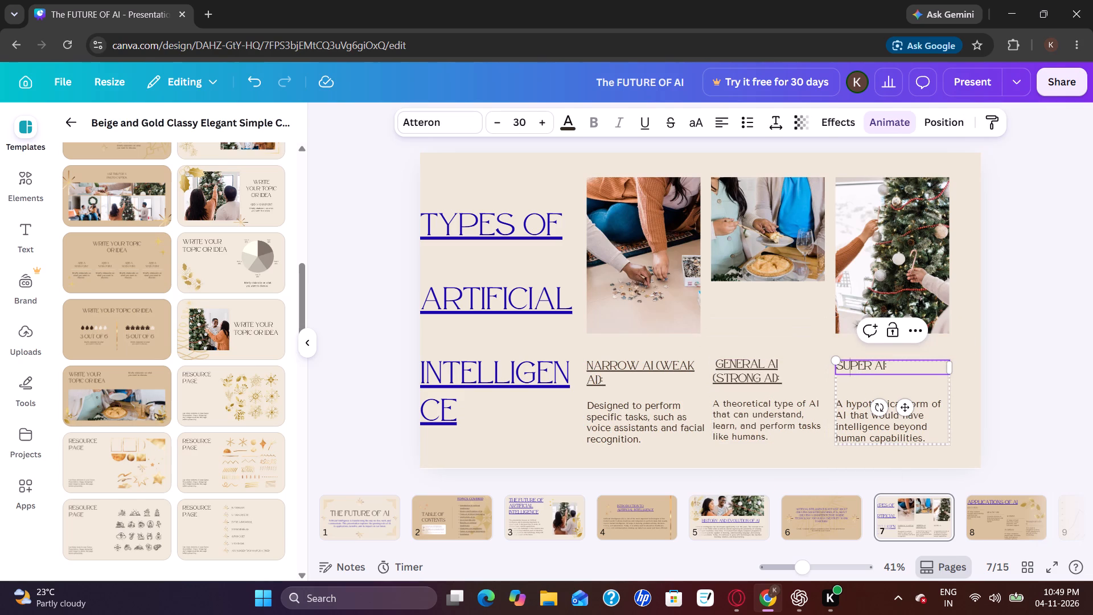
{"action": "left_click_drag", "start_coordinate": [840, 364], "coordinate": [883, 358]}
{"action": "left_click_drag", "start_coordinate": [883, 358], "coordinate": [899, 358]}
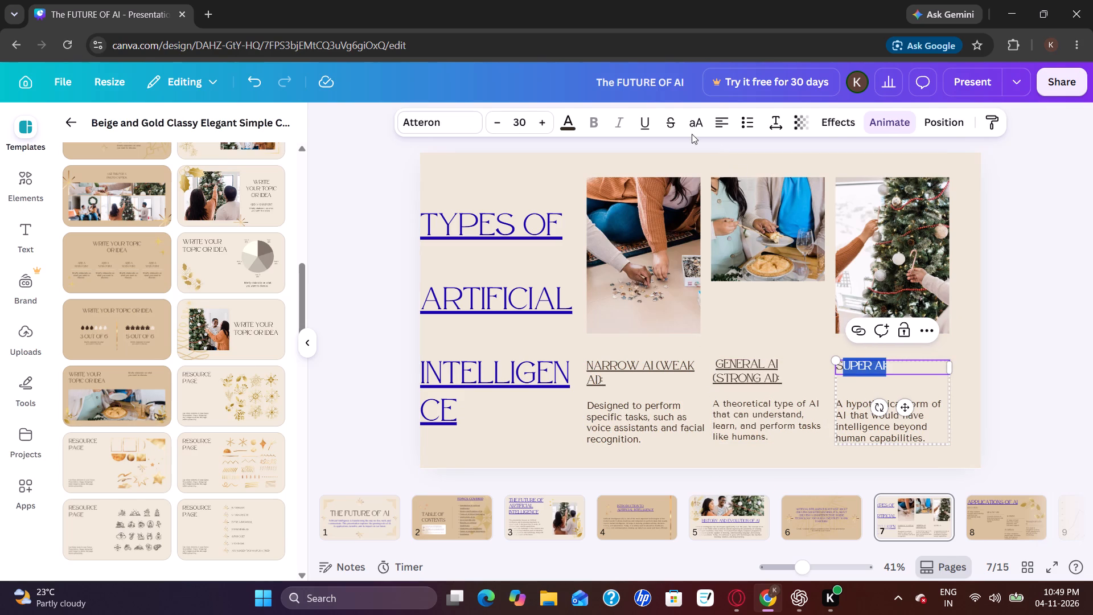
{"action": "left_click", "coordinate": [651, 126]}
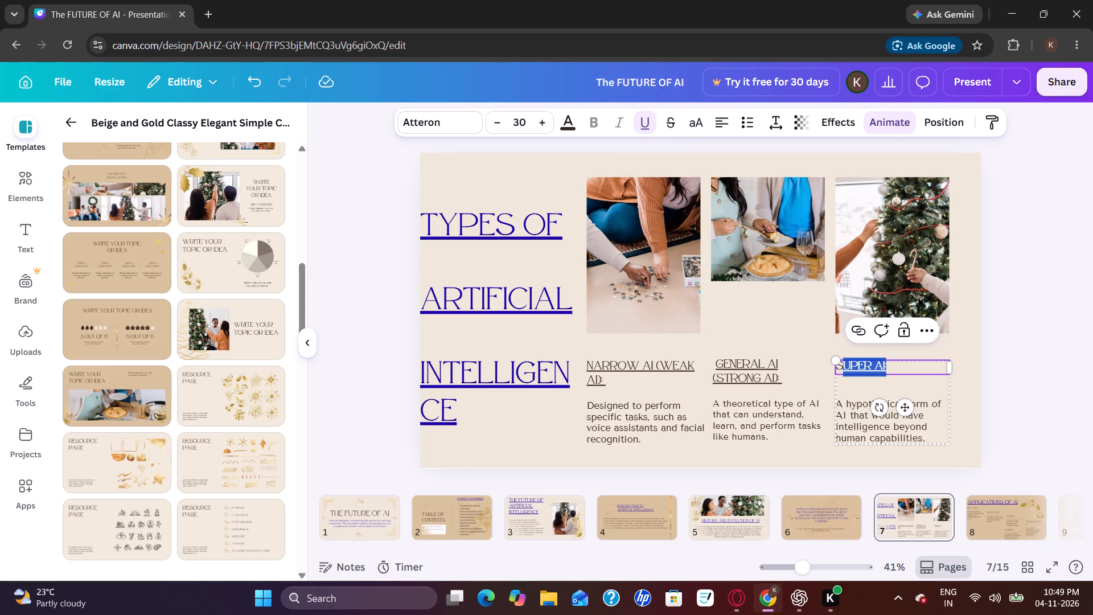
{"action": "left_click", "coordinate": [839, 367]}
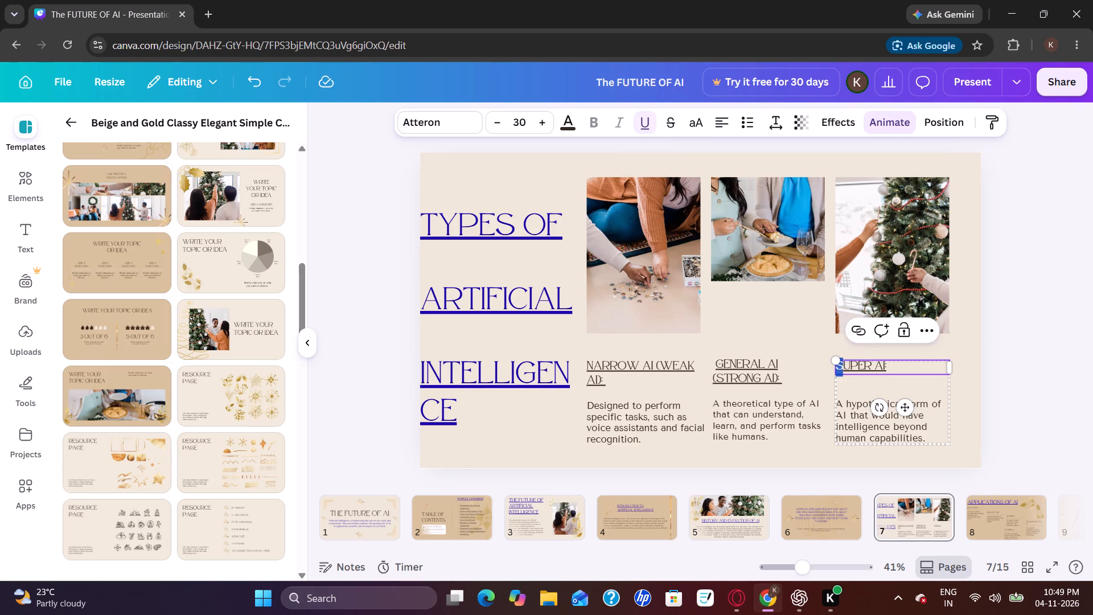
{"action": "left_click", "coordinate": [653, 130]}
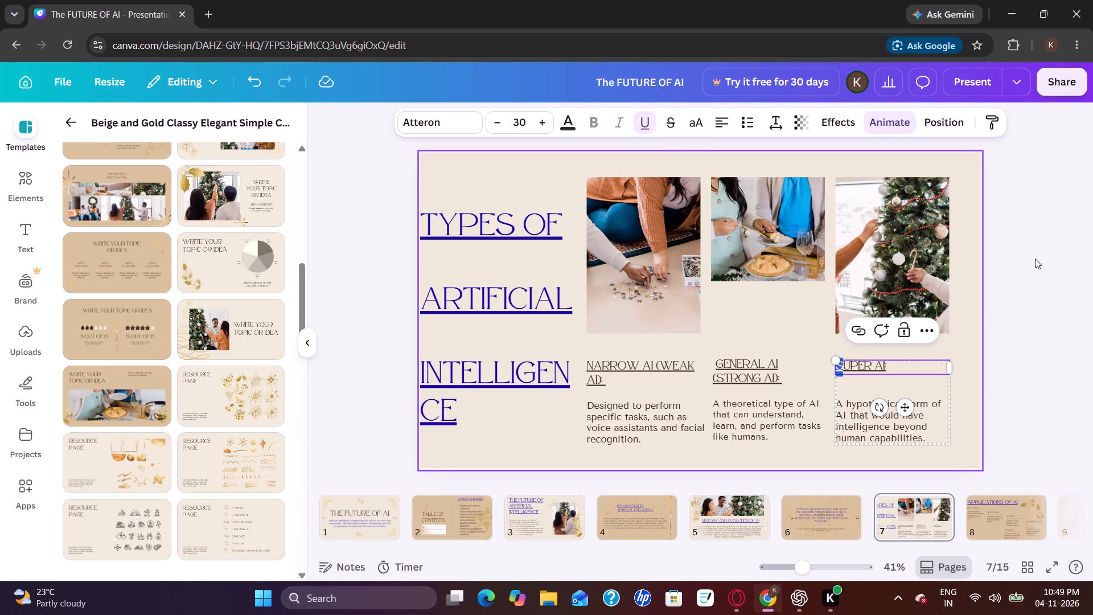
{"action": "left_click", "coordinate": [1042, 267]}
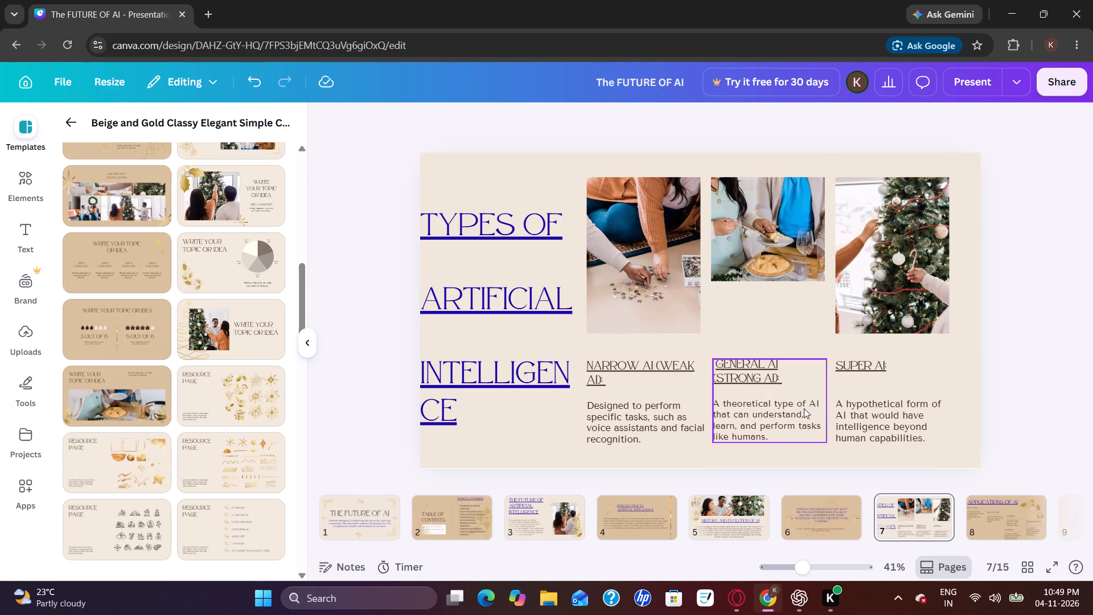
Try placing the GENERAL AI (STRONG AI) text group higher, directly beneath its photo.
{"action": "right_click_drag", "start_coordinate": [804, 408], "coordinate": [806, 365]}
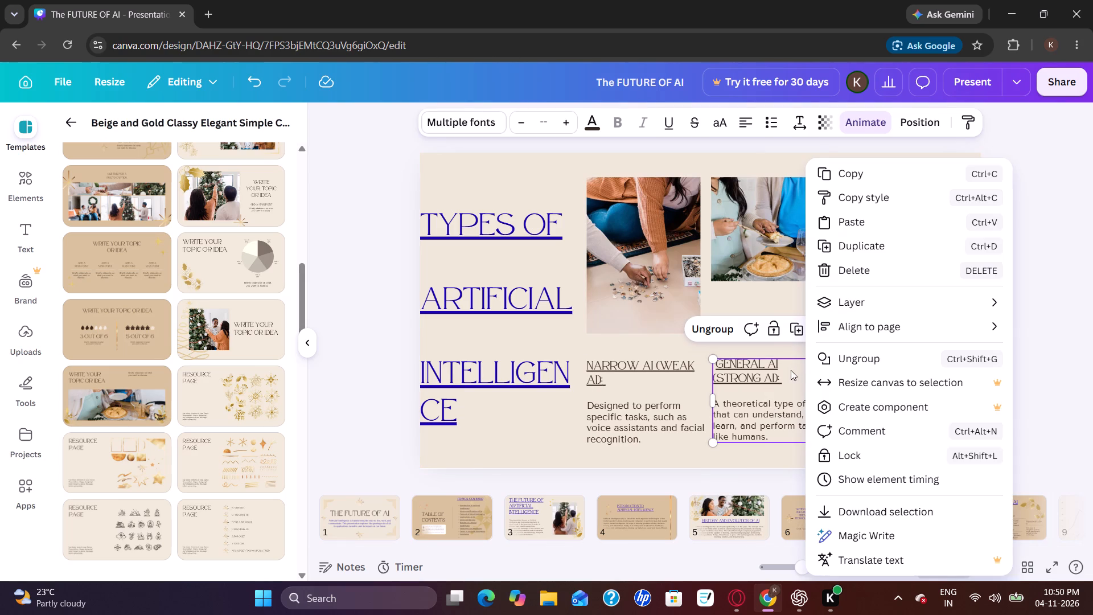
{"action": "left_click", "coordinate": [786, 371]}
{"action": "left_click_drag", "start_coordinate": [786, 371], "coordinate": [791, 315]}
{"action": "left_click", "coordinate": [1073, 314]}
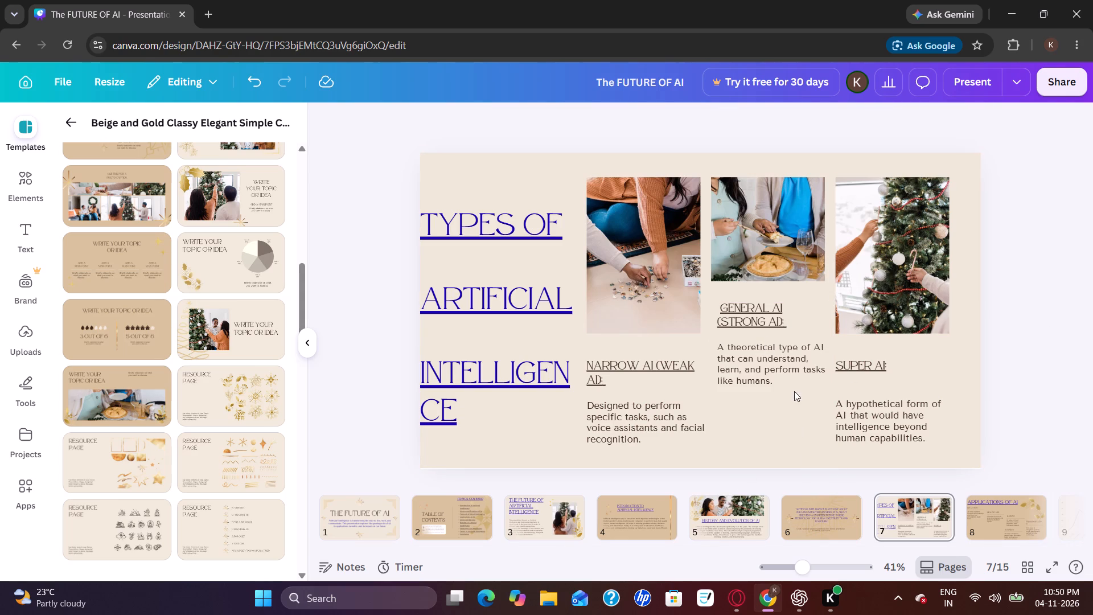
Move the GENERAL AI (STRONG AI) text group back down, level with the NARROW AI and SUPER AI columns and slightly further right.
{"action": "left_click", "coordinate": [787, 356]}
{"action": "left_click_drag", "start_coordinate": [787, 356], "coordinate": [787, 415]}
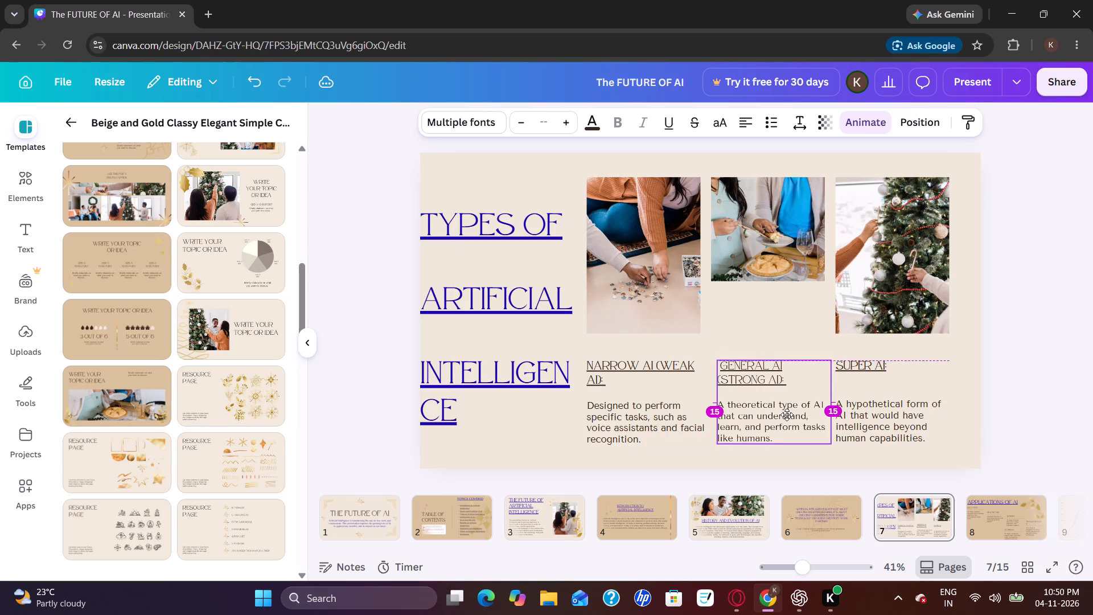
{"action": "left_click_drag", "start_coordinate": [787, 415], "coordinate": [786, 411]}
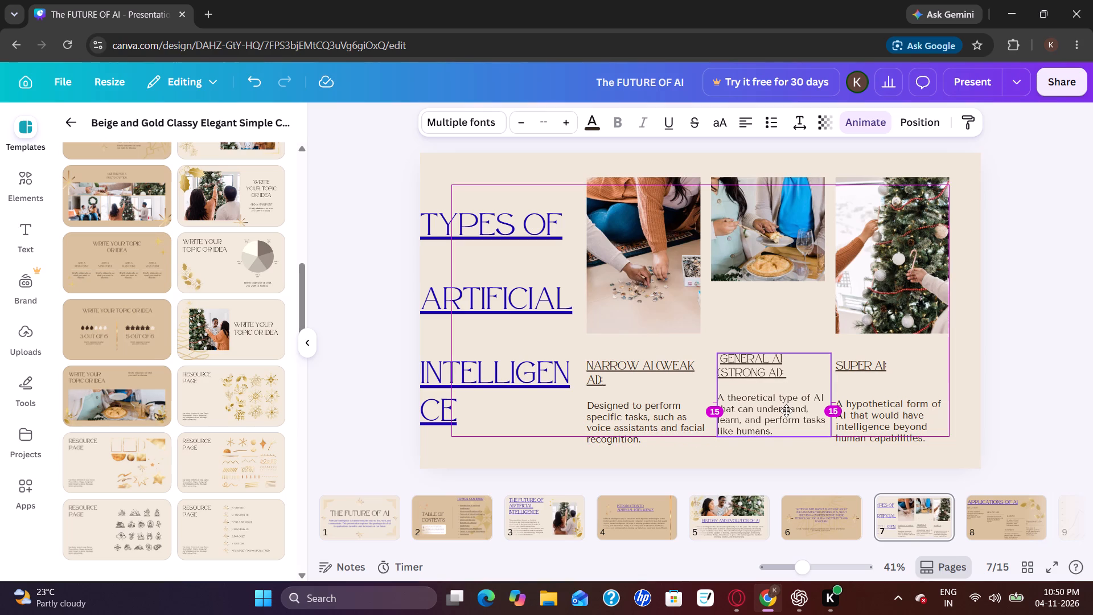
{"action": "left_click_drag", "start_coordinate": [786, 411], "coordinate": [784, 416]}
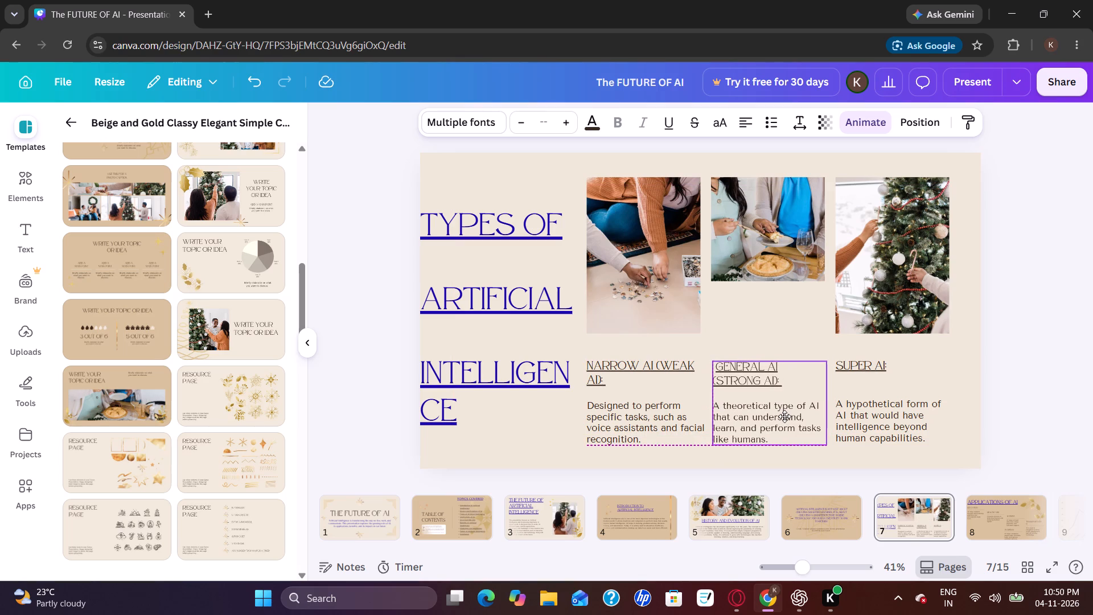
{"action": "left_click_drag", "start_coordinate": [784, 416], "coordinate": [786, 417]}
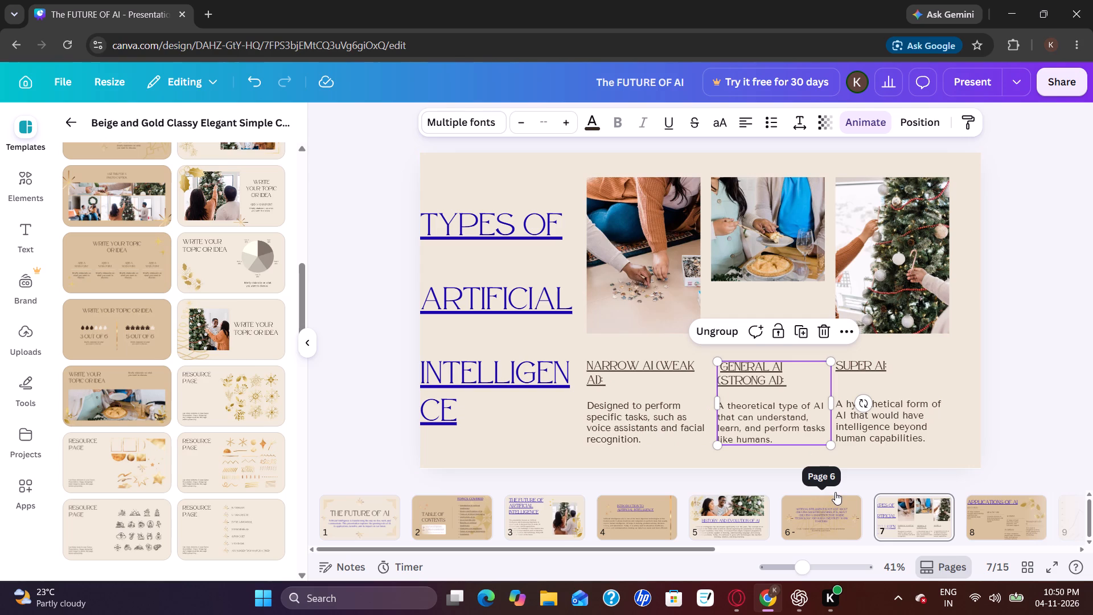
On page 8, shift the BUSINESS text group slightly down, away from the BANKING text above it.
{"action": "scroll", "coordinate": [901, 512], "scroll_direction": "left", "scroll_amount": 2}
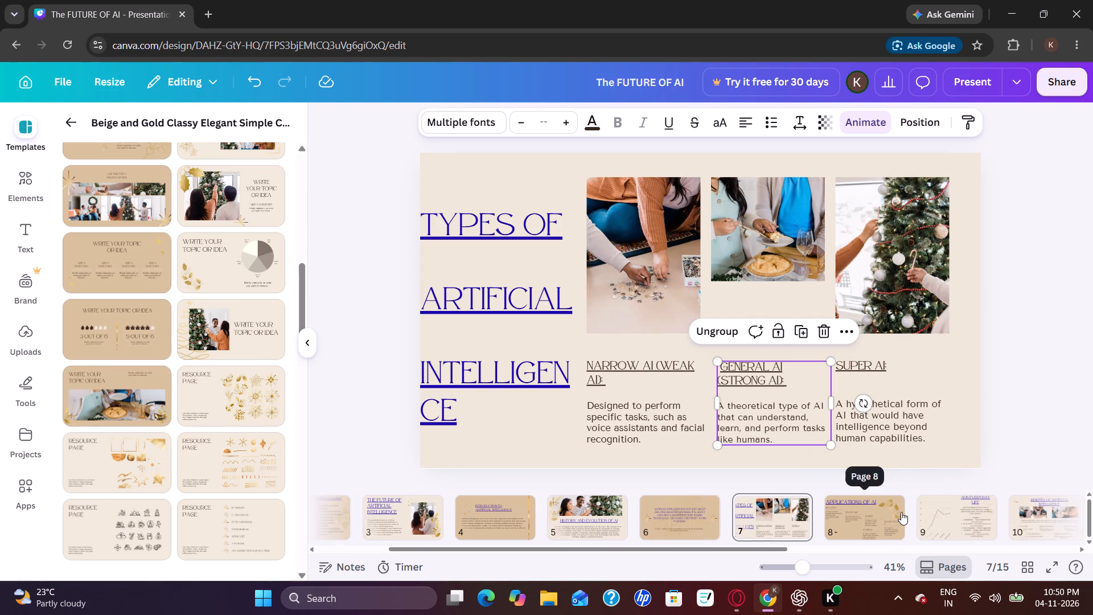
{"action": "left_click", "coordinate": [697, 533]}
{"action": "left_click", "coordinate": [757, 526]}
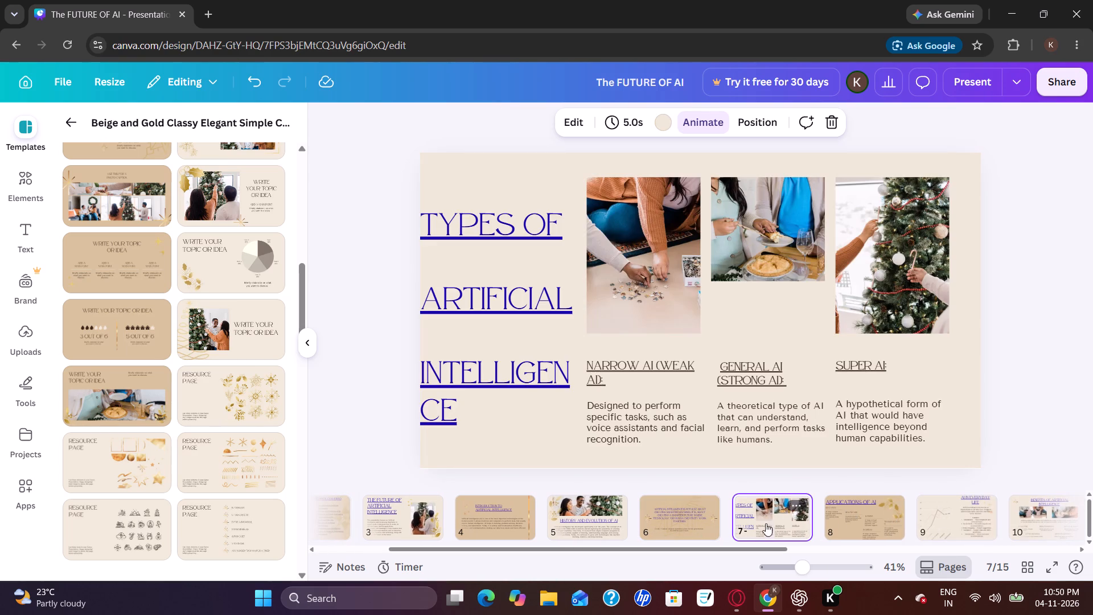
{"action": "left_click", "coordinate": [843, 518]}
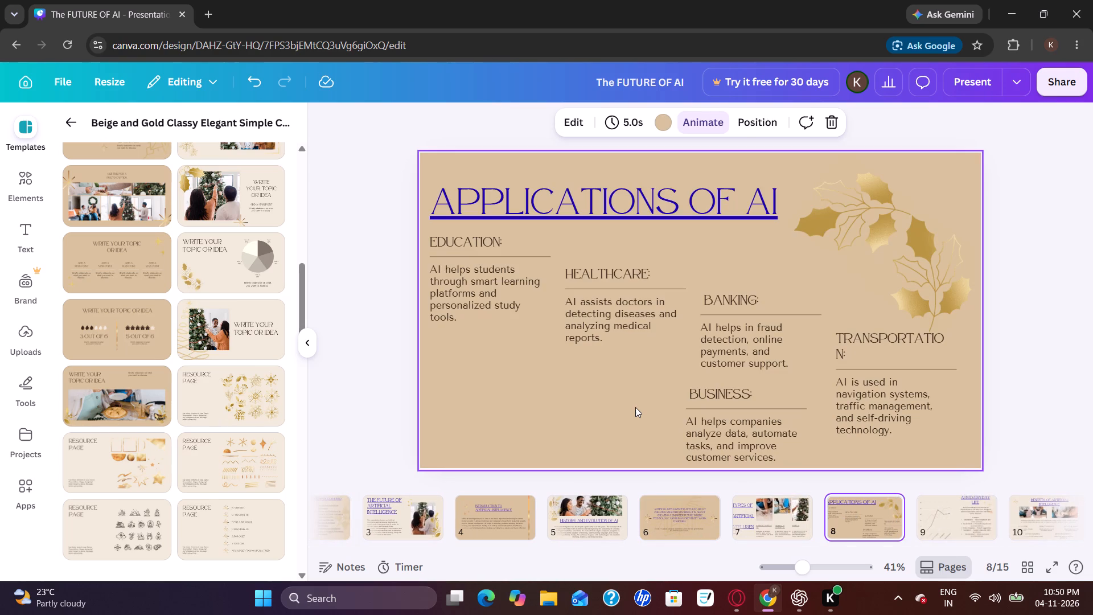
{"action": "left_click", "coordinate": [720, 425]}
{"action": "left_click", "coordinate": [720, 425]}
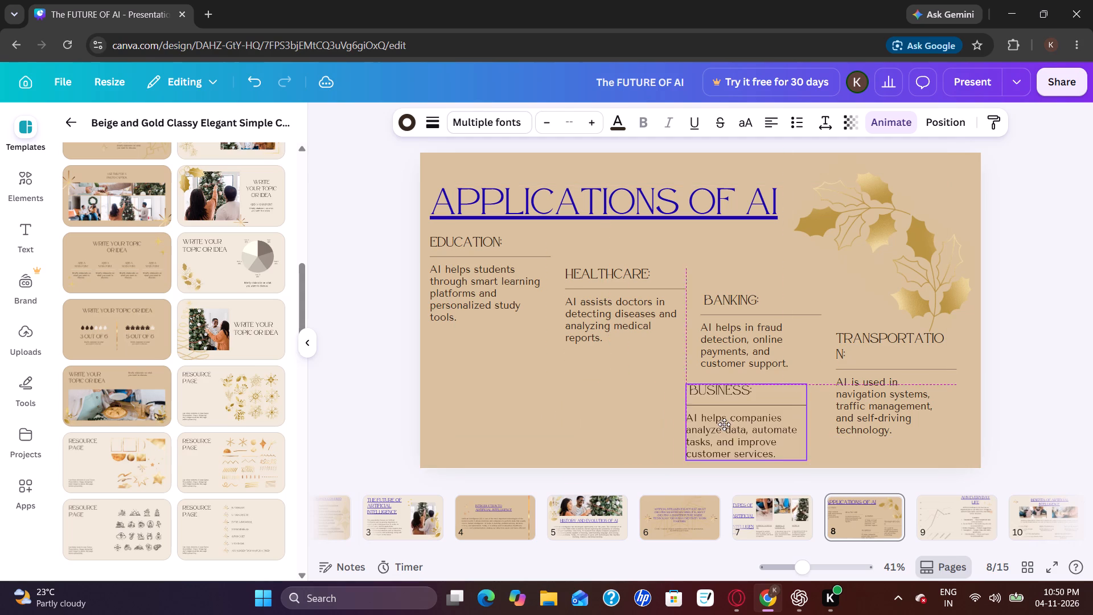
On page 9, widen the gaps around IN in the AI IN EVERYDAY LIFE heading with an extra space on each side.
{"action": "left_click", "coordinate": [940, 510]}
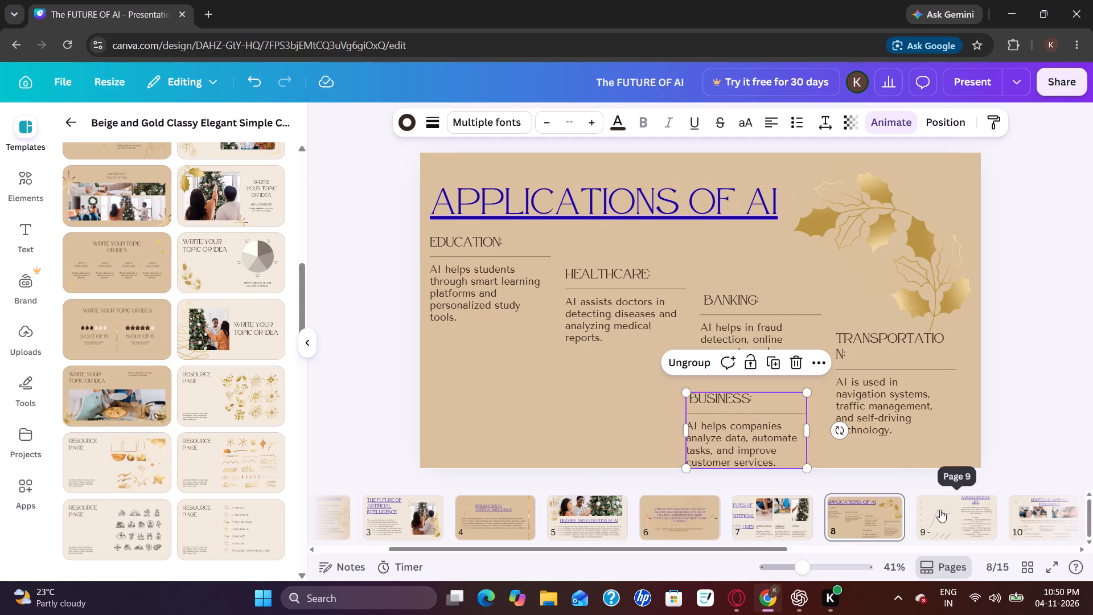
{"action": "scroll", "coordinate": [875, 514], "scroll_direction": "left", "scroll_amount": 3}
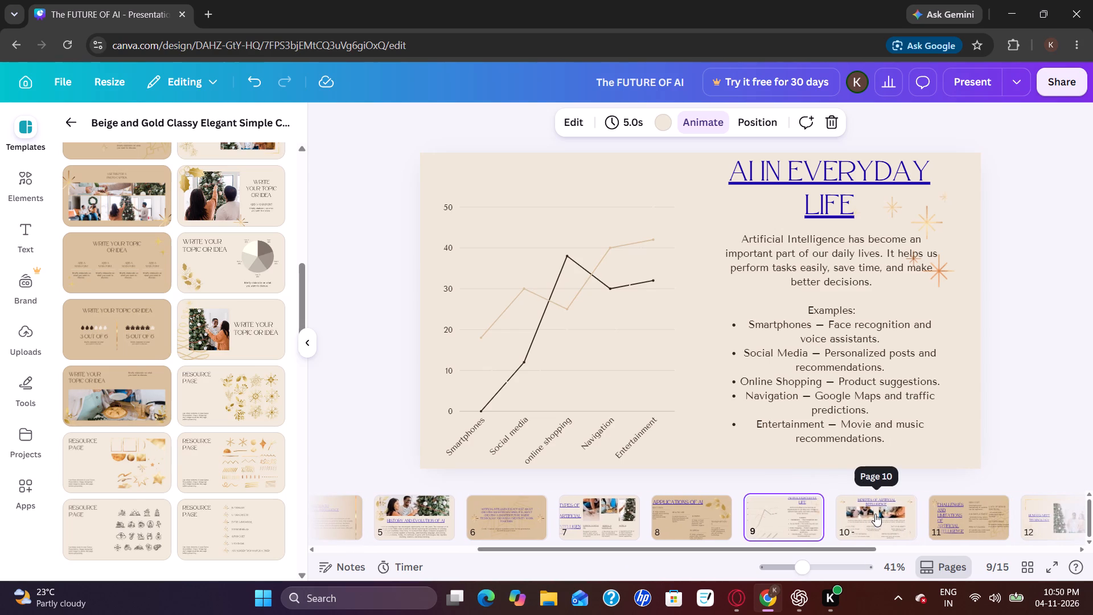
{"action": "double_click", "coordinate": [756, 171]}
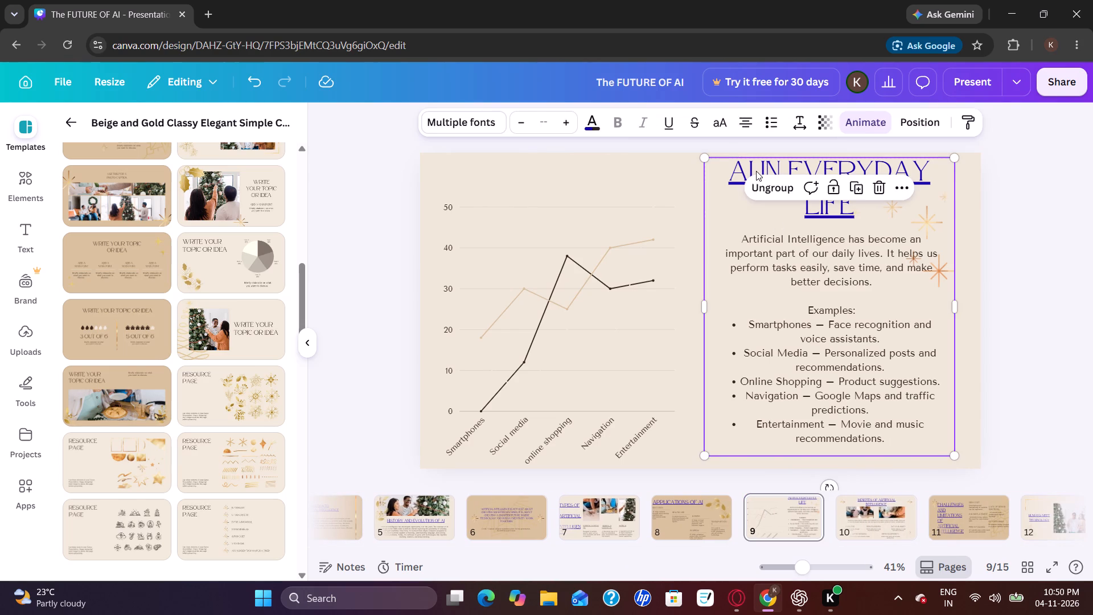
{"action": "left_click", "coordinate": [756, 171]}
{"action": "key", "text": "space"}
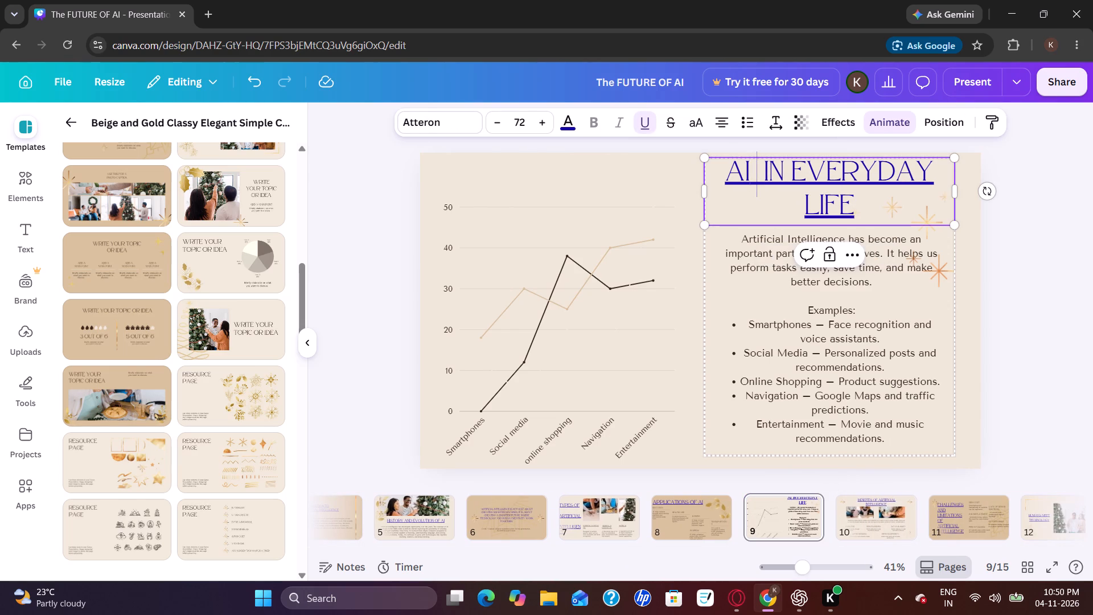
{"action": "left_click", "coordinate": [792, 174]}
{"action": "key", "text": "space"}
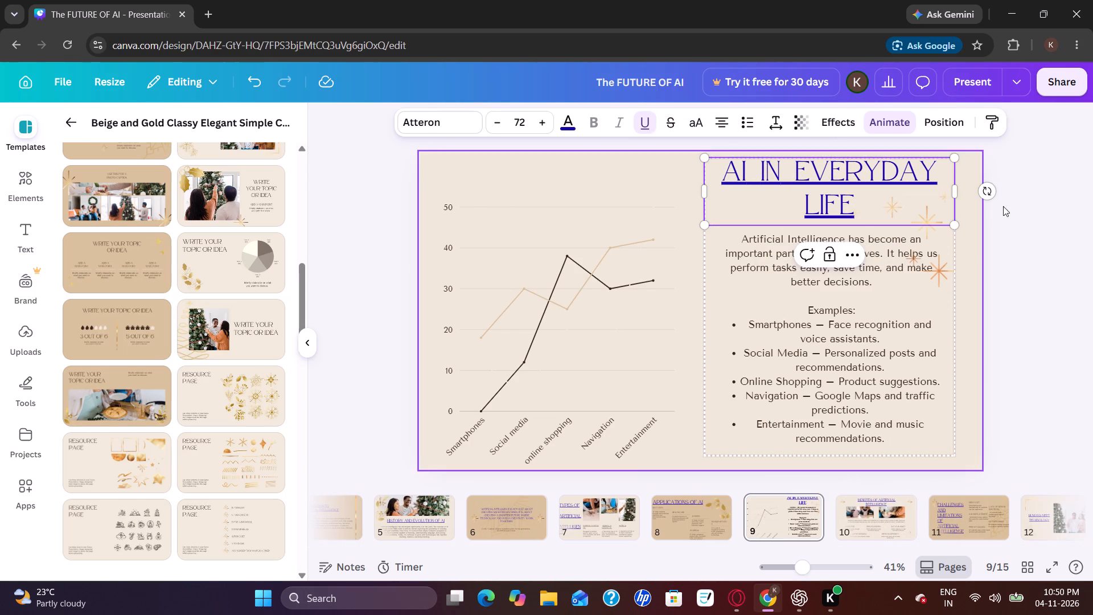
{"action": "left_click", "coordinate": [1025, 218]}
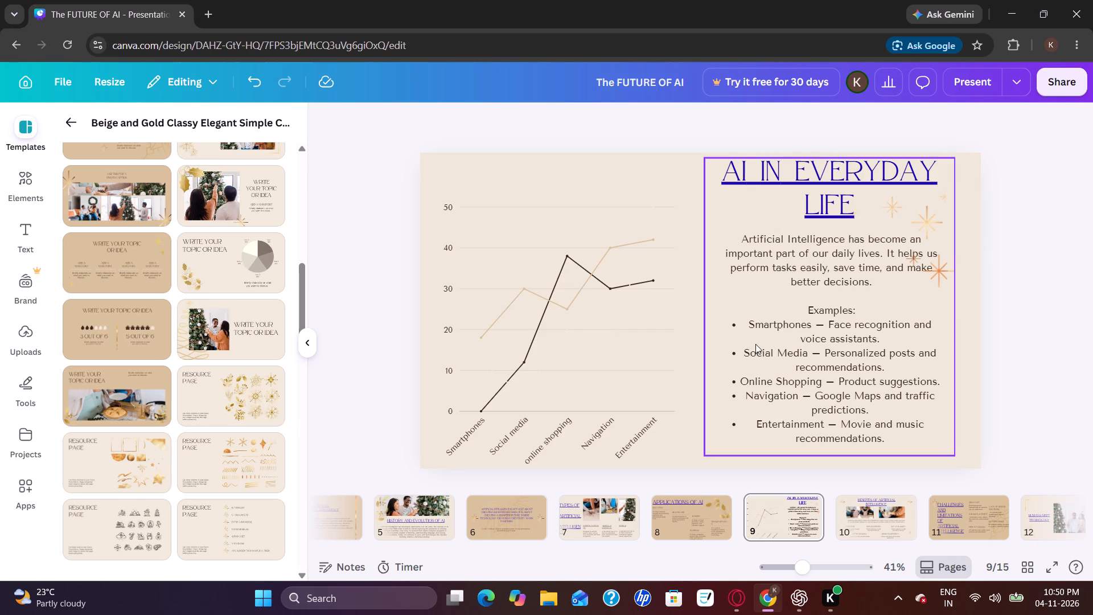
Underline the words Smartphones and Social Media in the Examples list on page 9.
{"action": "left_click", "coordinate": [762, 321]}
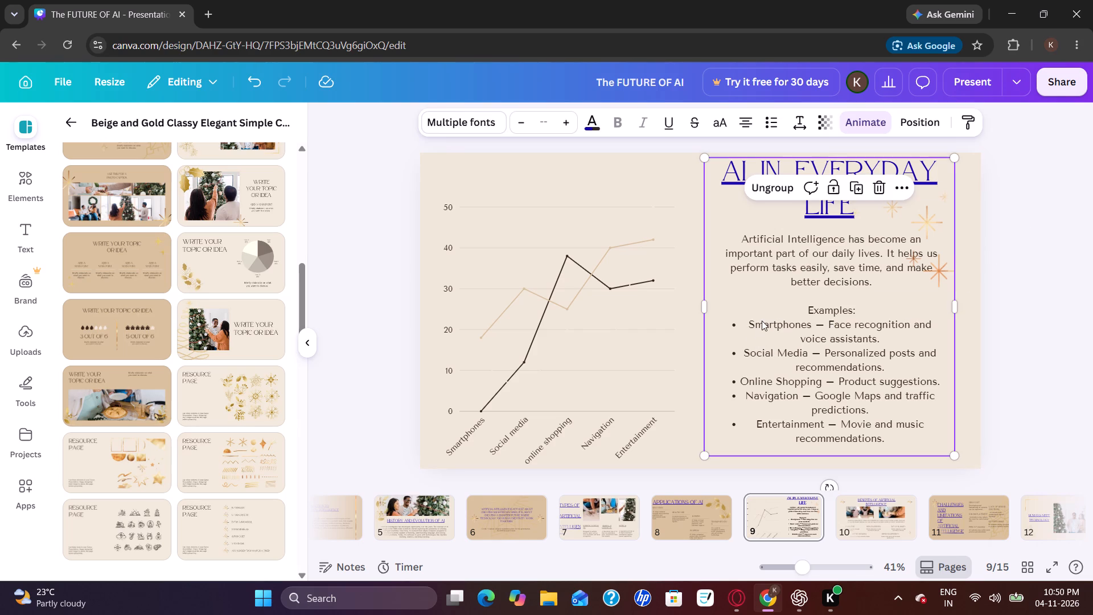
{"action": "left_click", "coordinate": [762, 321]}
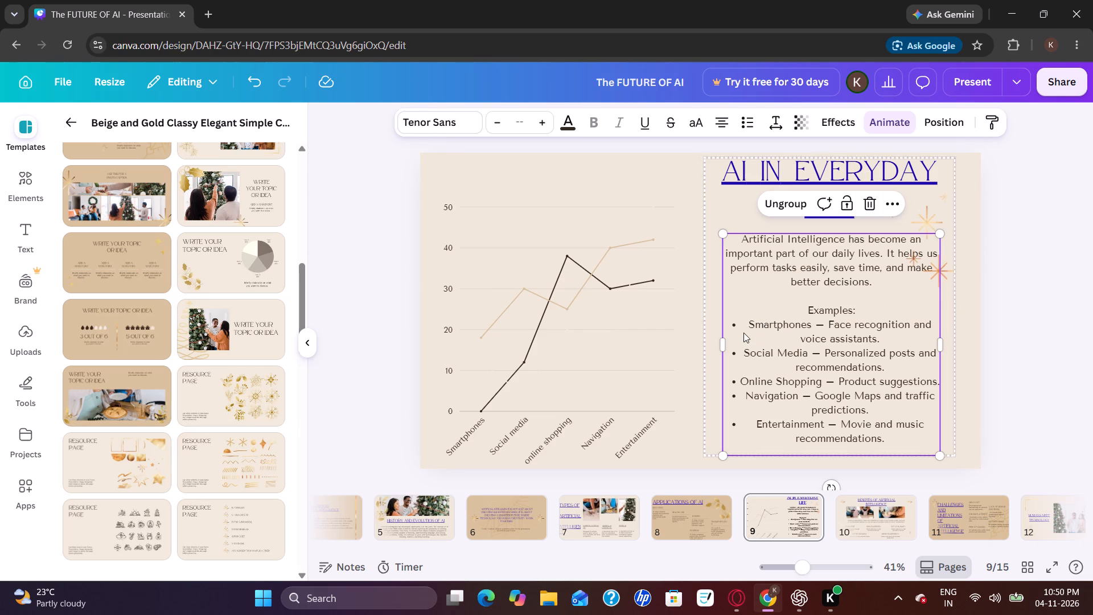
{"action": "left_click", "coordinate": [743, 333]}
{"action": "left_click_drag", "start_coordinate": [749, 326], "coordinate": [814, 329]}
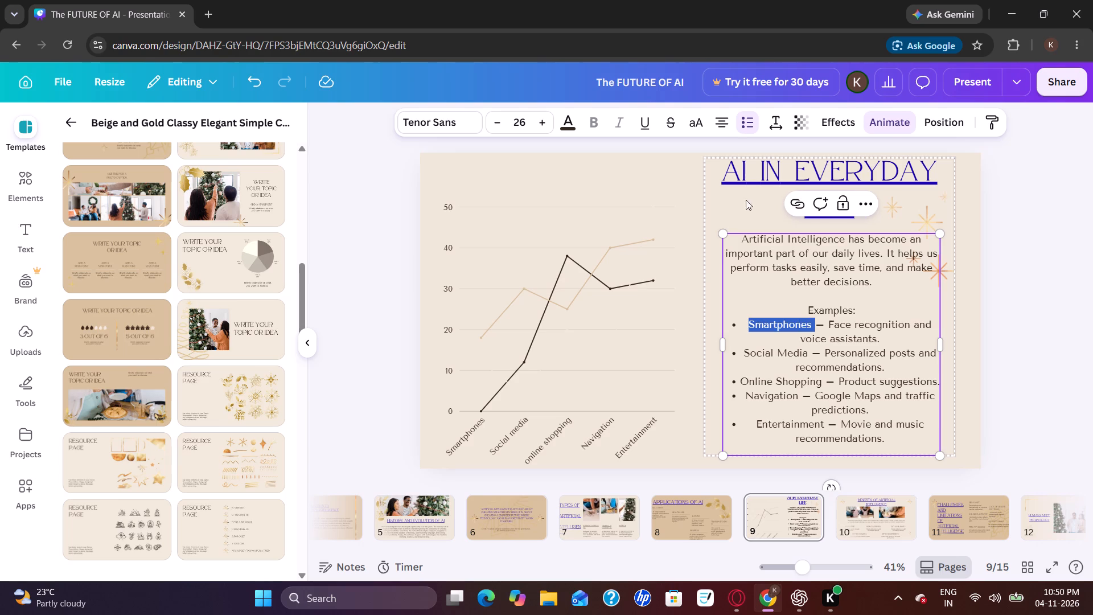
{"action": "left_click", "coordinate": [647, 124]}
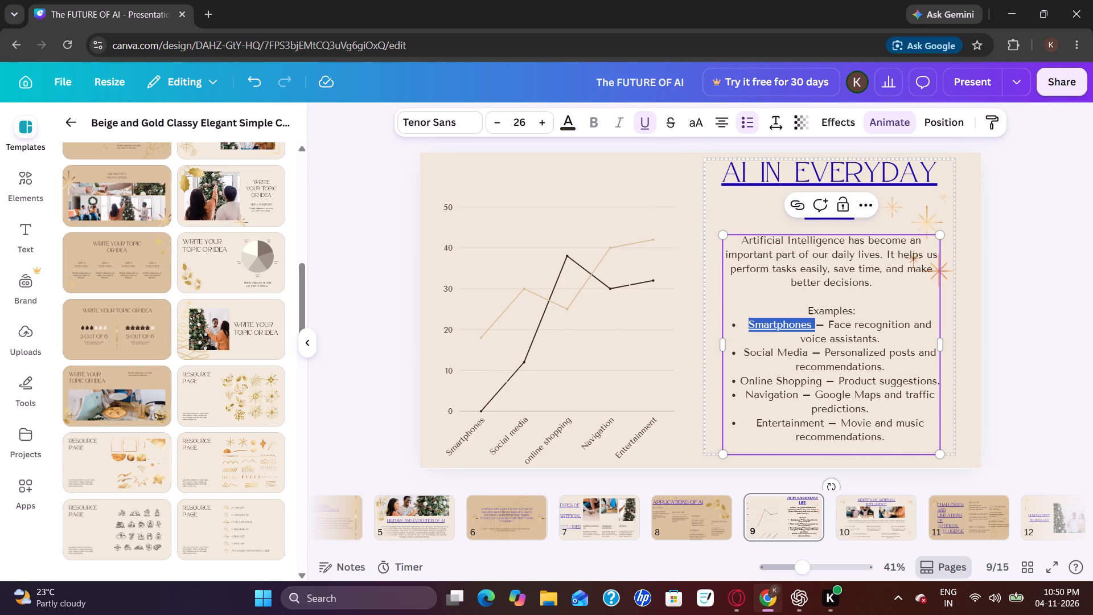
{"action": "left_click_drag", "start_coordinate": [742, 352], "coordinate": [826, 350]}
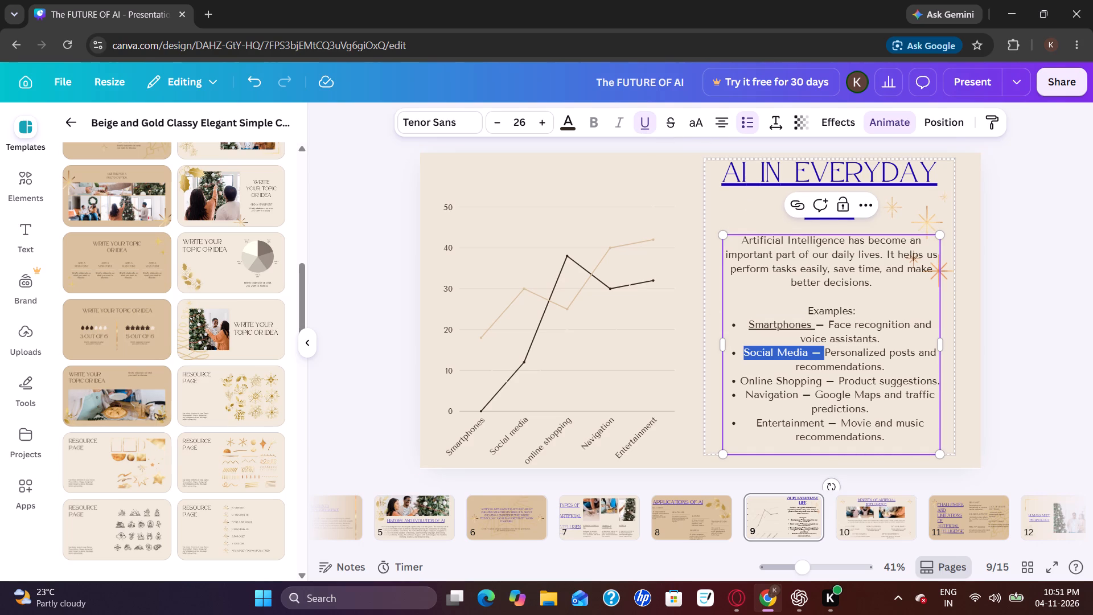
{"action": "left_click_drag", "start_coordinate": [826, 350], "coordinate": [814, 359]}
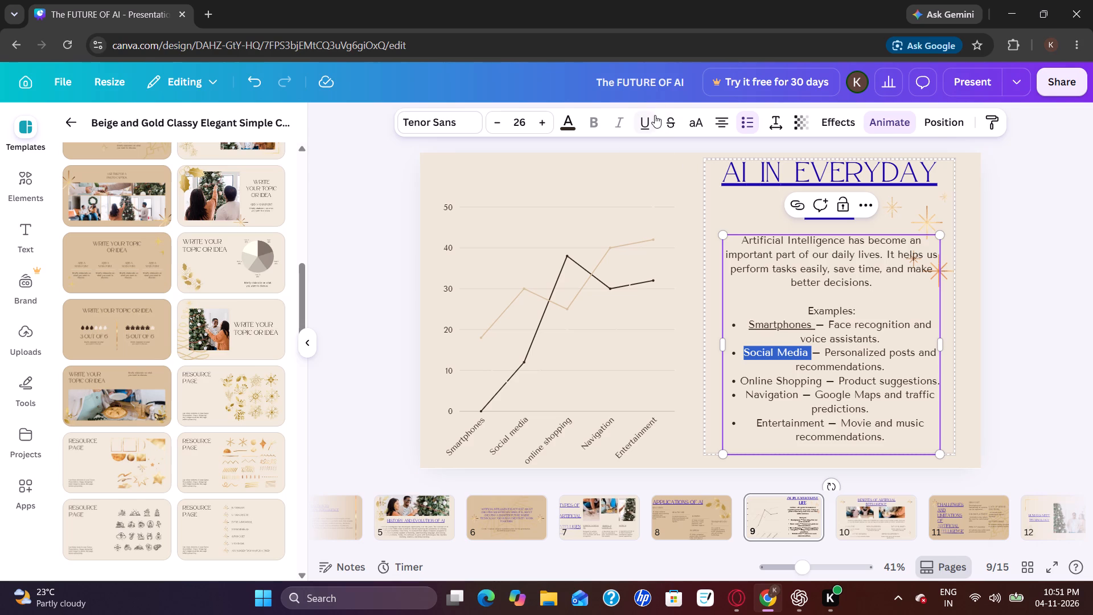
{"action": "left_click", "coordinate": [655, 115]}
Underline the words Online Shopping and Navigation in the Examples list.
{"action": "left_click_drag", "start_coordinate": [738, 379], "coordinate": [820, 380]}
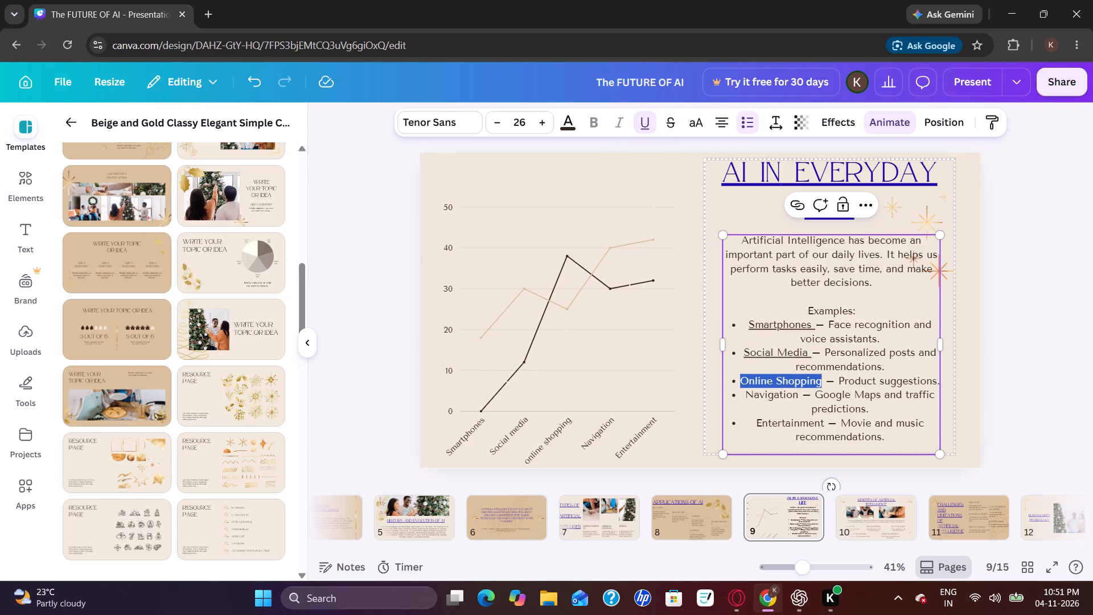
{"action": "left_click_drag", "start_coordinate": [820, 380], "coordinate": [820, 380]}
{"action": "left_click", "coordinate": [651, 123]}
{"action": "left_click_drag", "start_coordinate": [744, 396], "coordinate": [802, 397]}
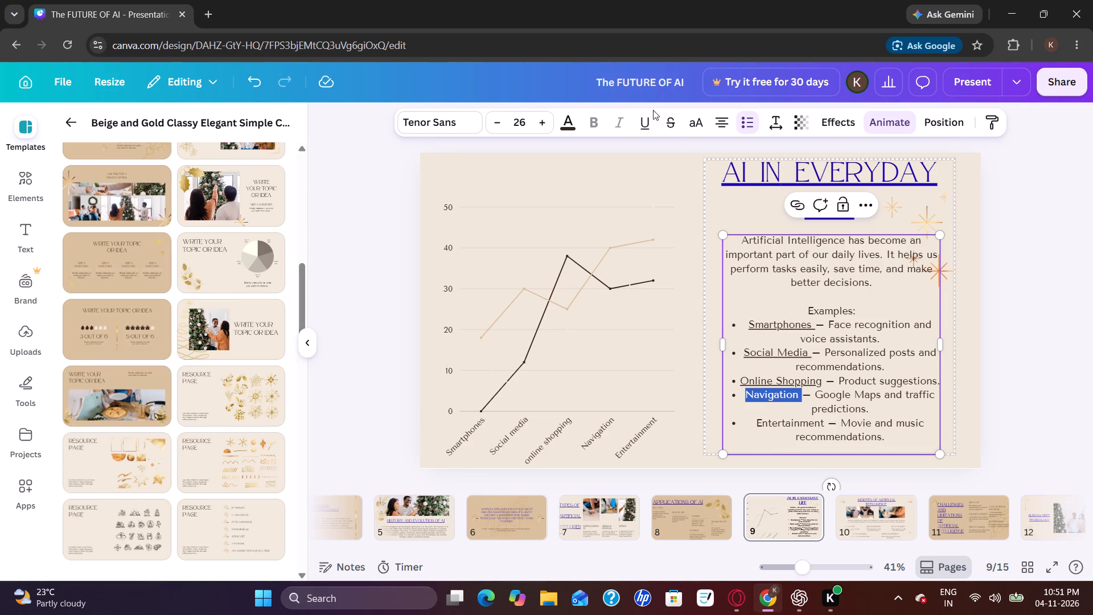
{"action": "left_click", "coordinate": [650, 128]}
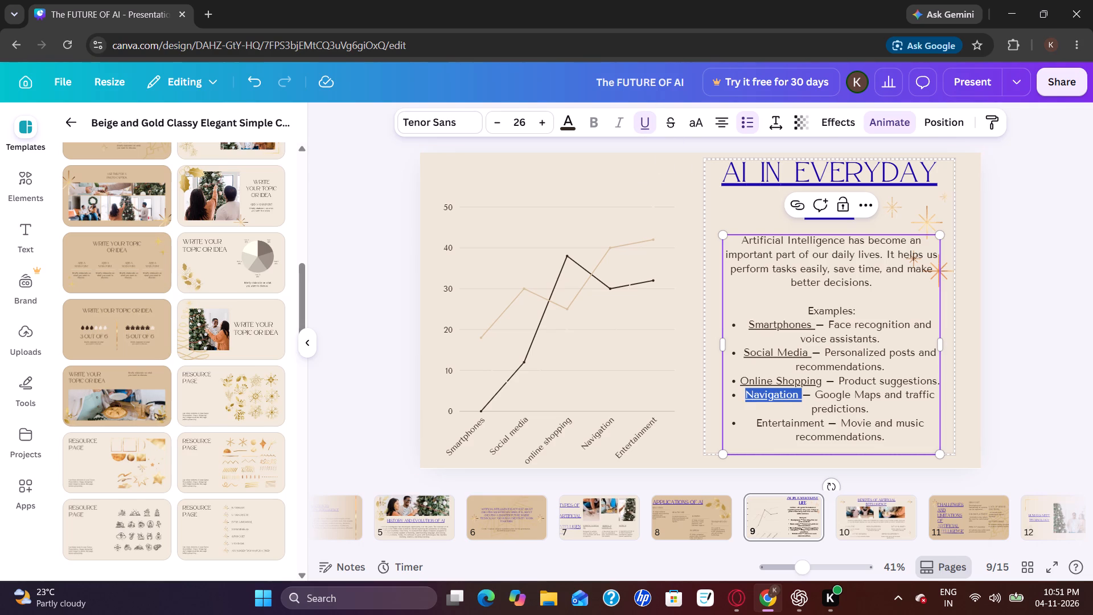
Underline the word Entertainment in the last bullet of the Examples list, keeping its bullet point.
{"action": "left_click", "coordinate": [754, 427]}
{"action": "key", "text": "BackSpace"}
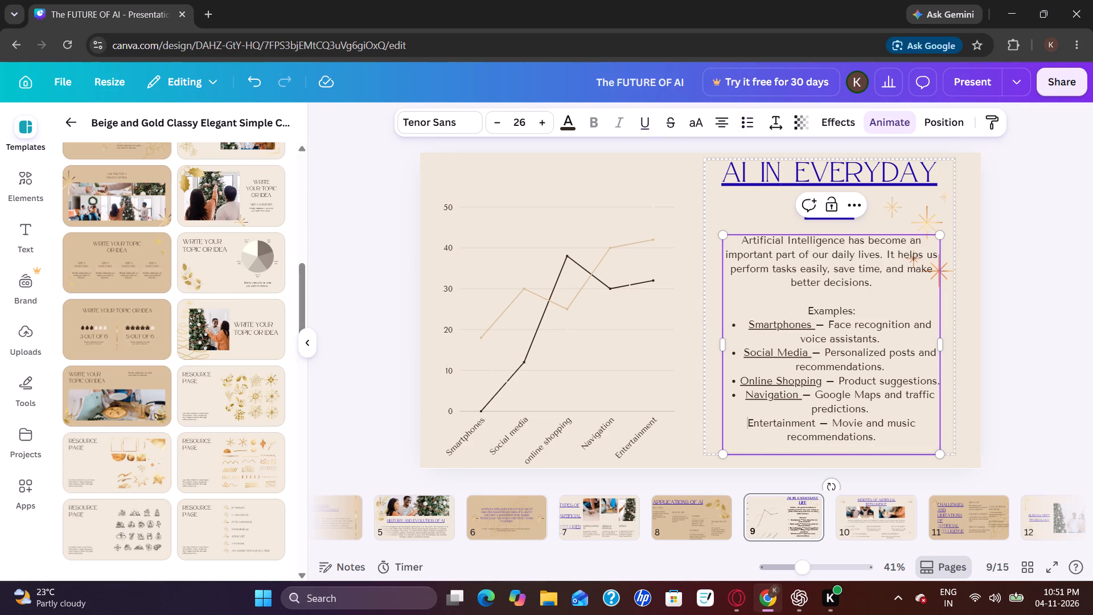
{"action": "key", "text": "ctrl+z"}
{"action": "left_click_drag", "start_coordinate": [754, 427], "coordinate": [813, 423]}
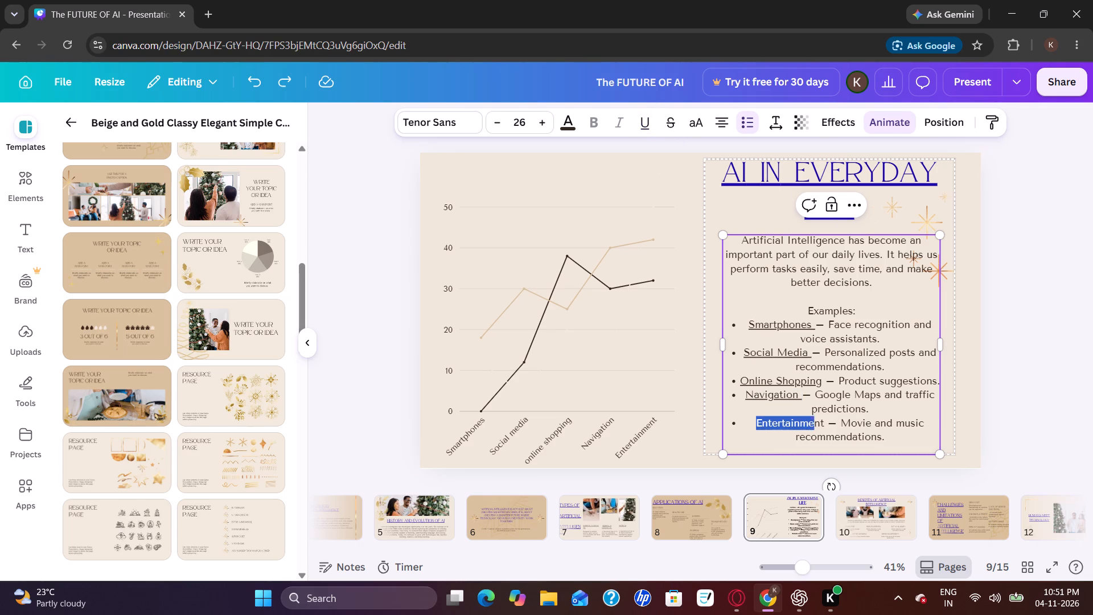
{"action": "left_click_drag", "start_coordinate": [813, 423], "coordinate": [829, 423]}
{"action": "left_click", "coordinate": [646, 125]}
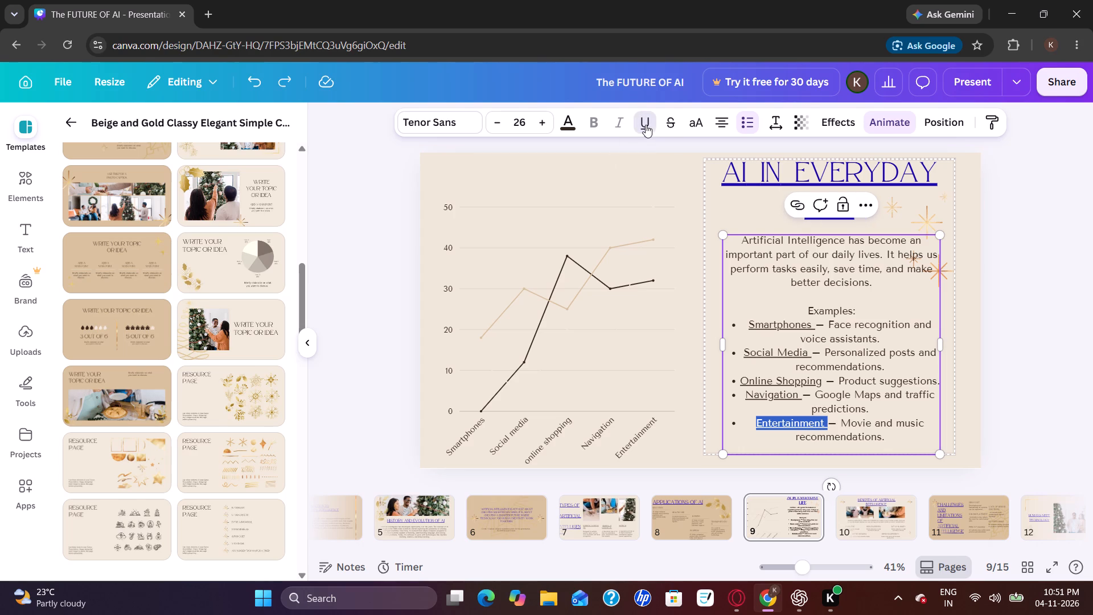
{"action": "left_click", "coordinate": [999, 309]}
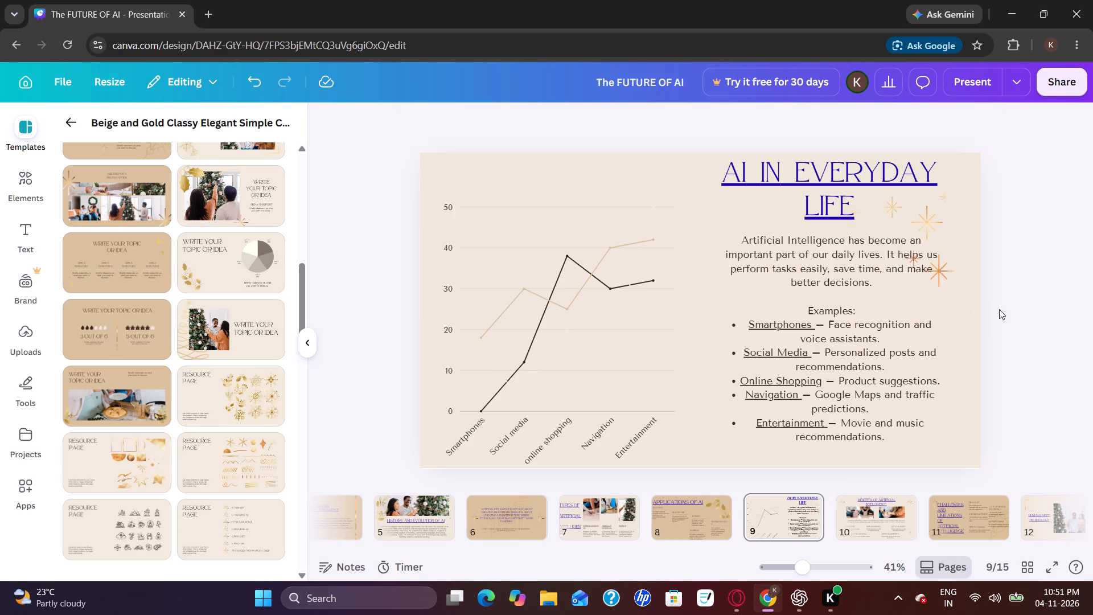
On page 10, underline the whole SAVES TIME: subheading.
{"action": "left_click", "coordinate": [878, 526]}
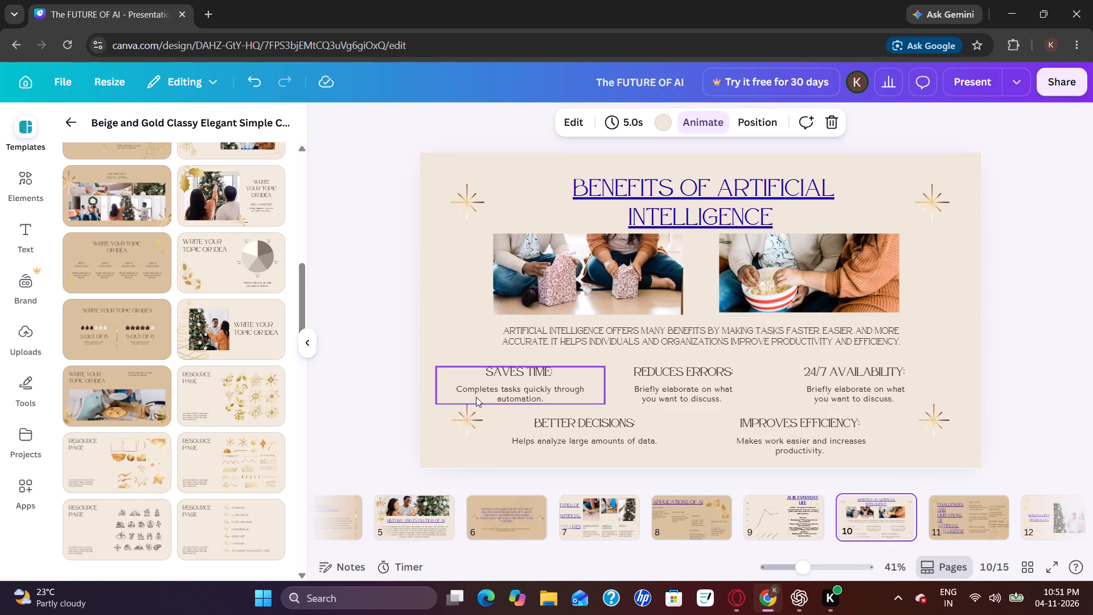
{"action": "left_click", "coordinate": [487, 383]}
{"action": "left_click", "coordinate": [490, 377]}
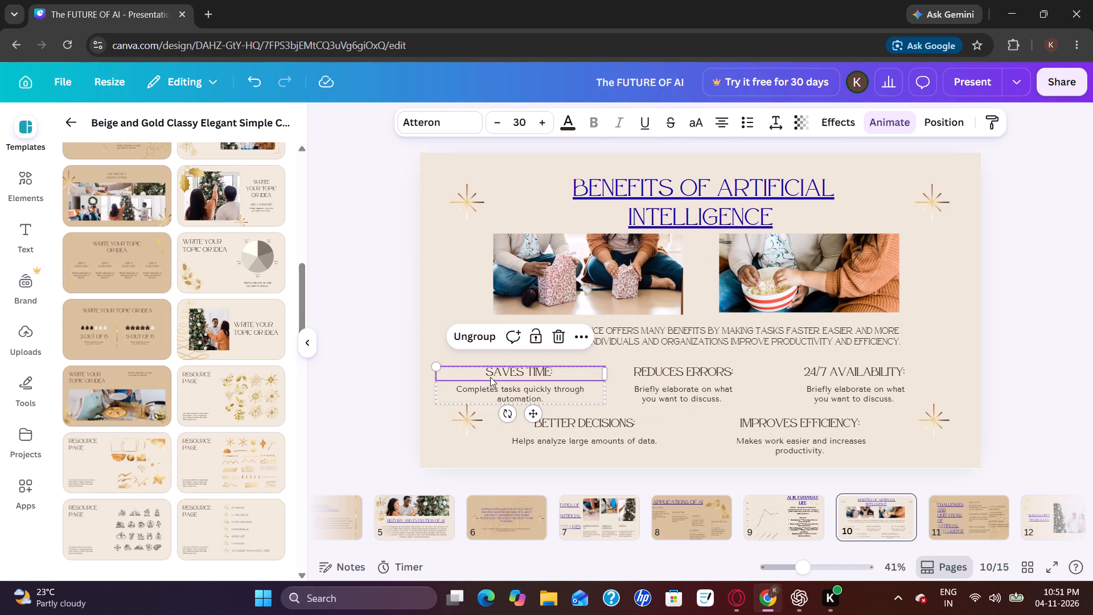
{"action": "left_click", "coordinate": [486, 370]}
{"action": "left_click_drag", "start_coordinate": [486, 370], "coordinate": [515, 368]}
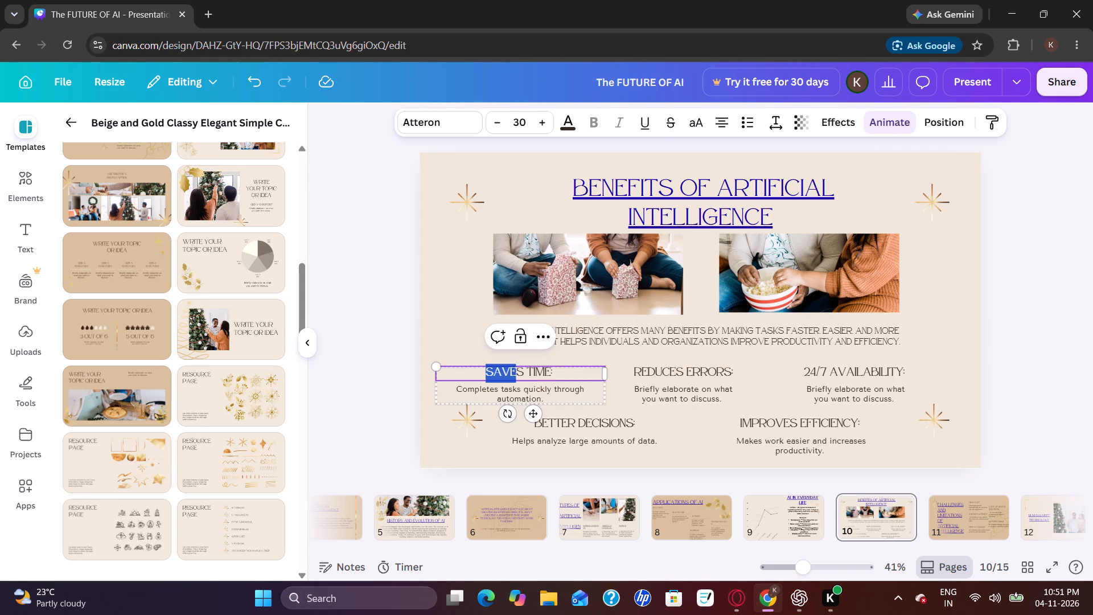
{"action": "left_click_drag", "start_coordinate": [515, 368], "coordinate": [566, 371]}
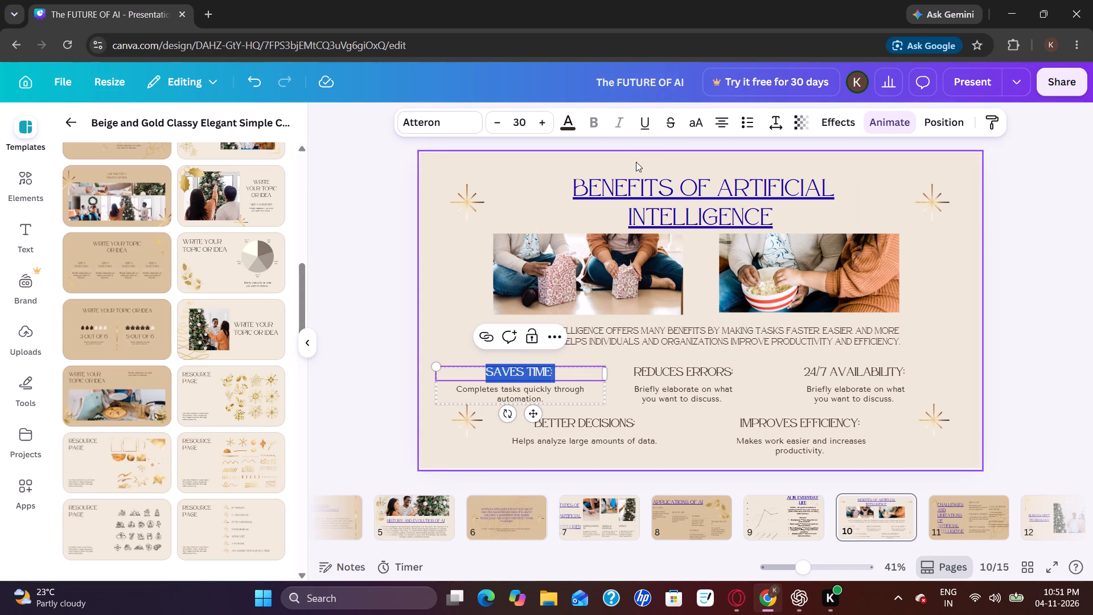
{"action": "left_click", "coordinate": [651, 116]}
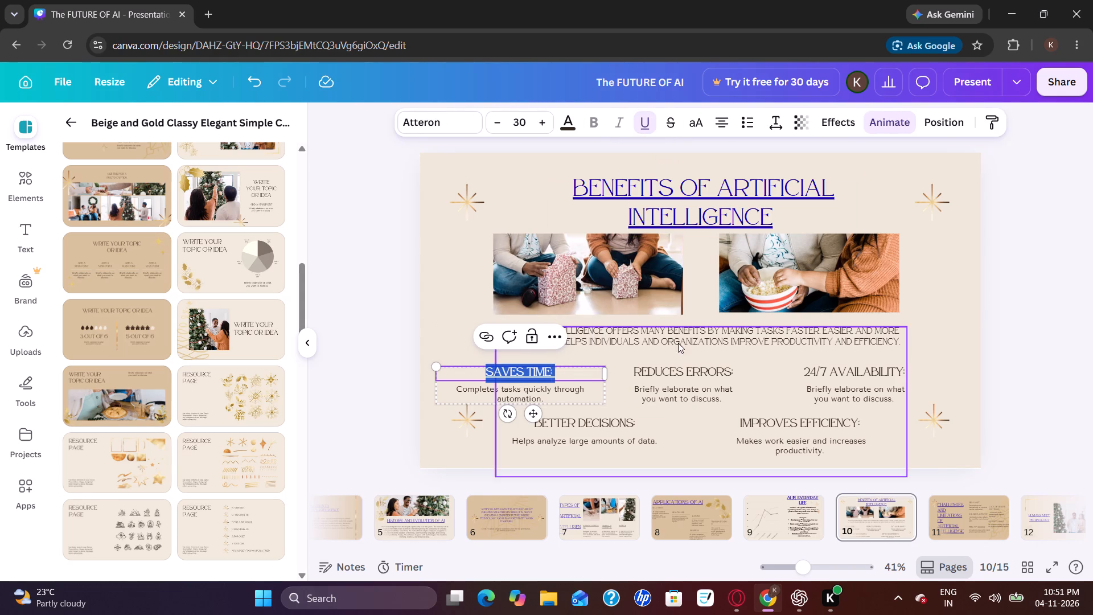
Underline the whole REDUCES ERRORS: subheading on page 10.
{"action": "left_click", "coordinate": [648, 368]}
{"action": "left_click", "coordinate": [648, 368]}
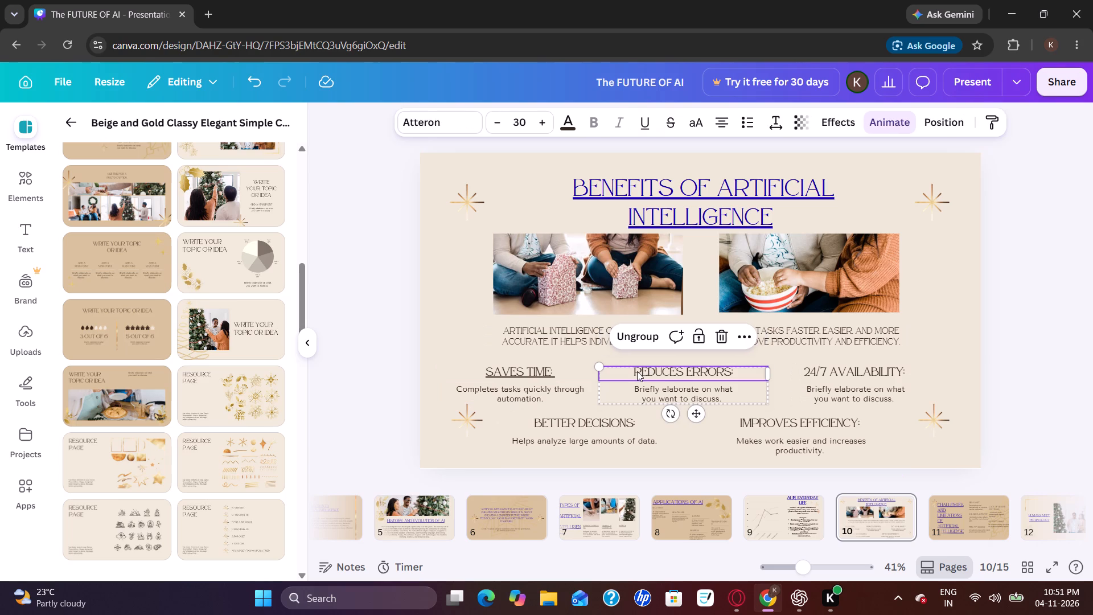
{"action": "left_click", "coordinate": [637, 371]}
{"action": "left_click_drag", "start_coordinate": [637, 371], "coordinate": [739, 370]}
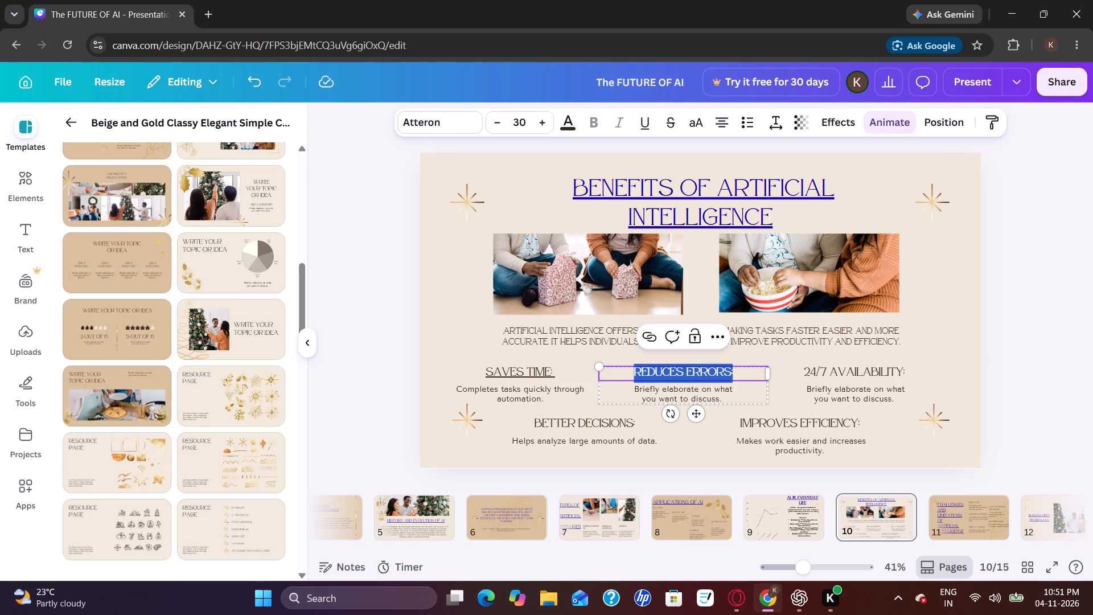
{"action": "left_click", "coordinate": [646, 130]}
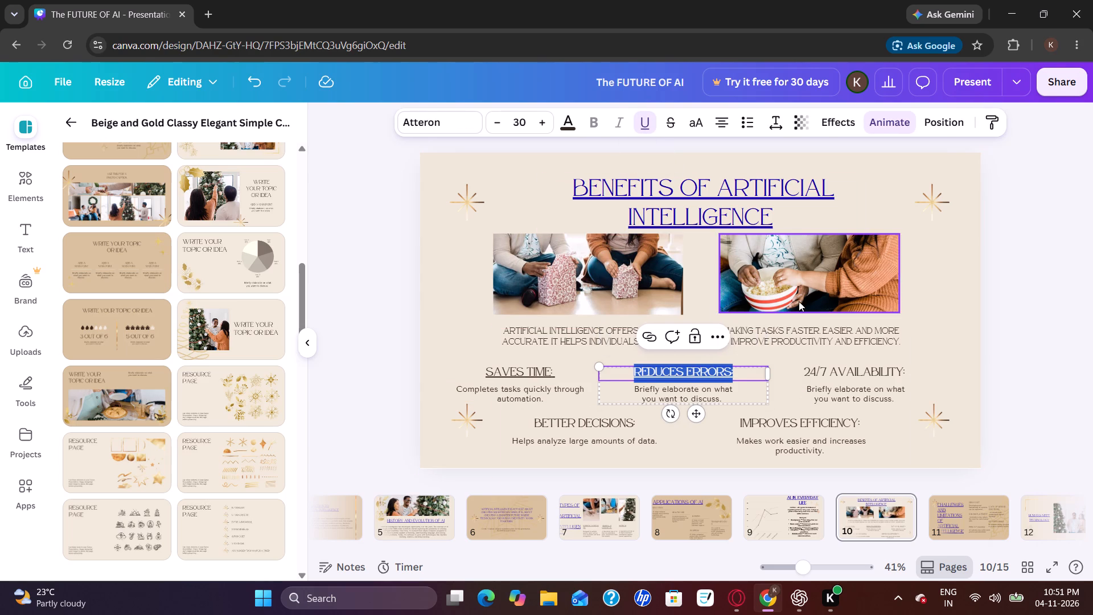
Set the font size of the introductory paragraph beneath the photos on page 10 to 25.2.
{"action": "double_click", "coordinate": [757, 330]}
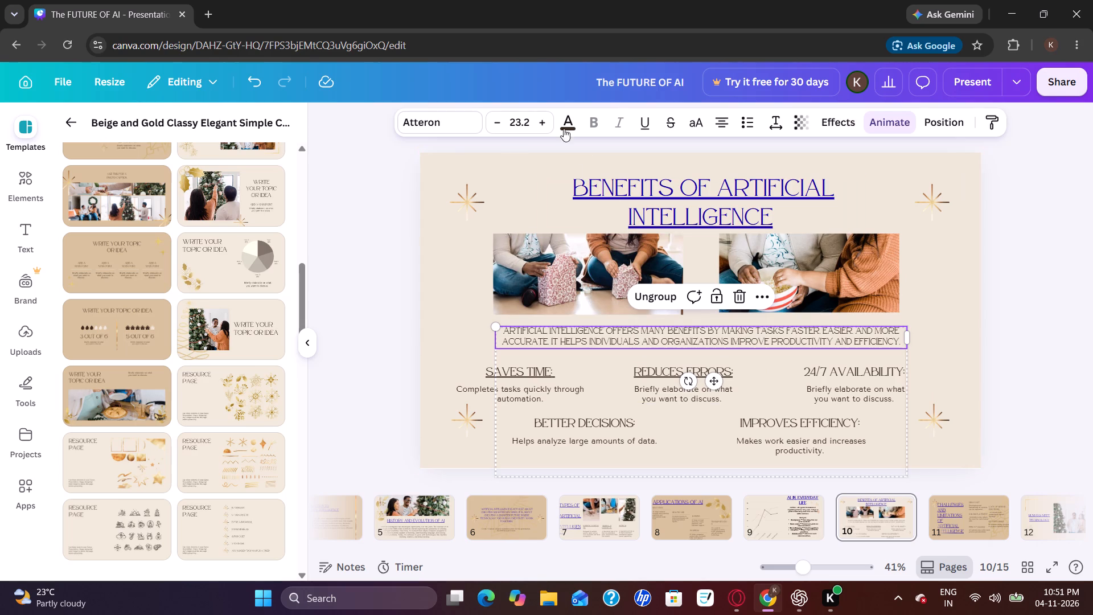
{"action": "triple_click", "coordinate": [548, 121]}
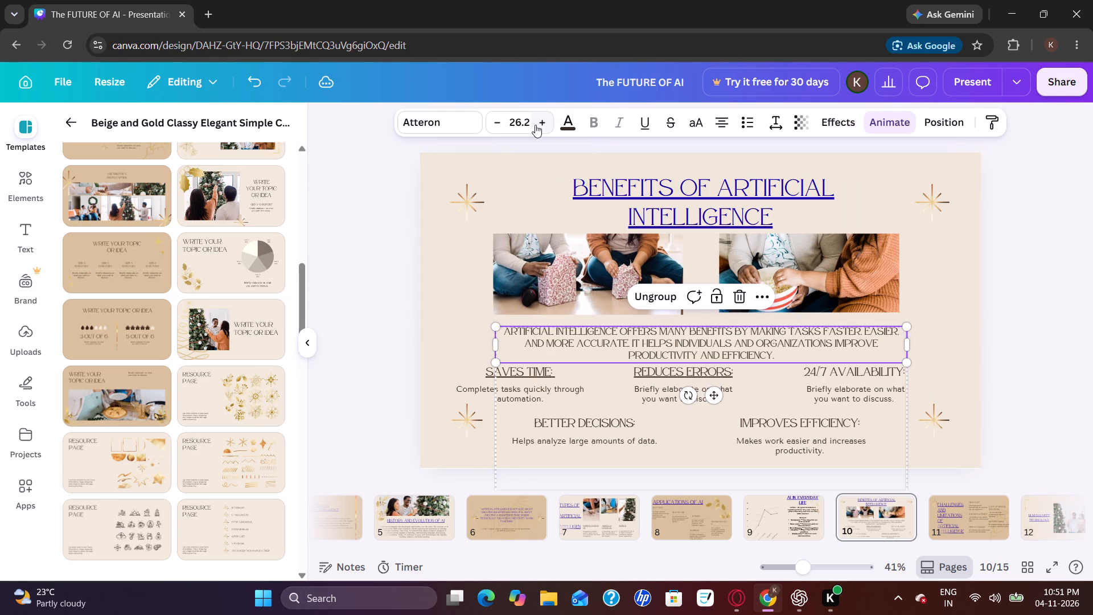
{"action": "left_click", "coordinate": [502, 123]}
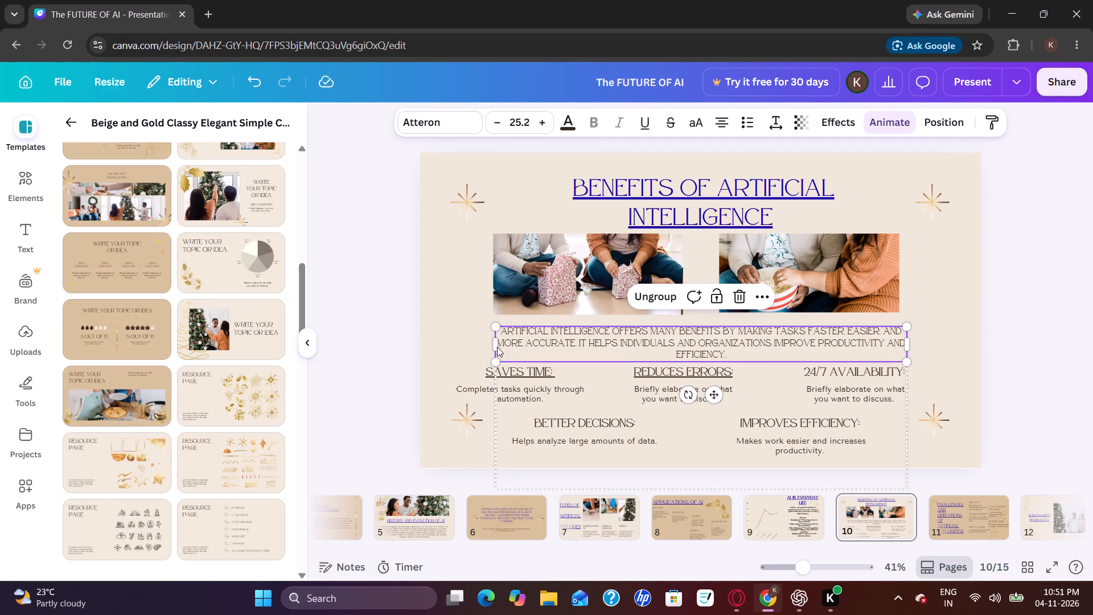
Widen the introductory paragraph's text box on both sides so its text fits on two lines above the subheadings.
{"action": "left_click_drag", "start_coordinate": [492, 345], "coordinate": [460, 346]}
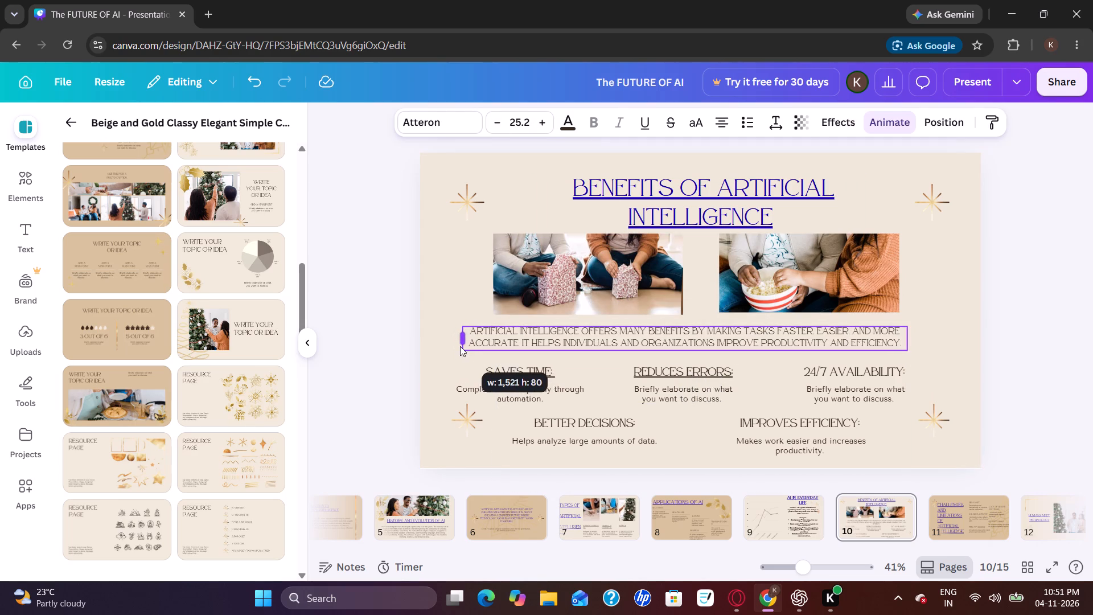
{"action": "left_click_drag", "start_coordinate": [460, 346], "coordinate": [464, 346]}
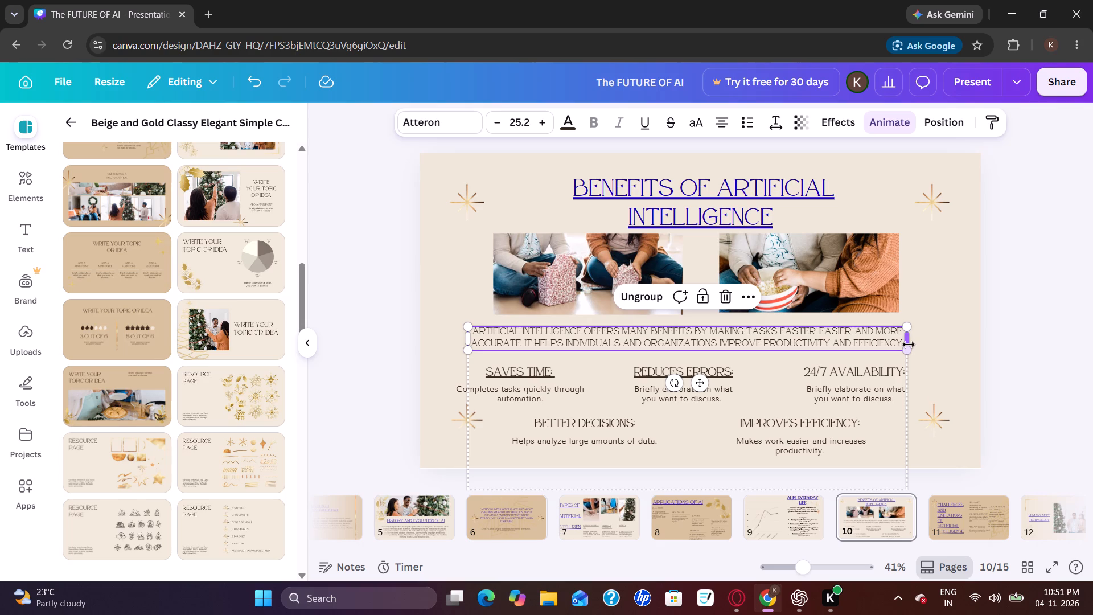
{"action": "left_click_drag", "start_coordinate": [909, 344], "coordinate": [934, 352]}
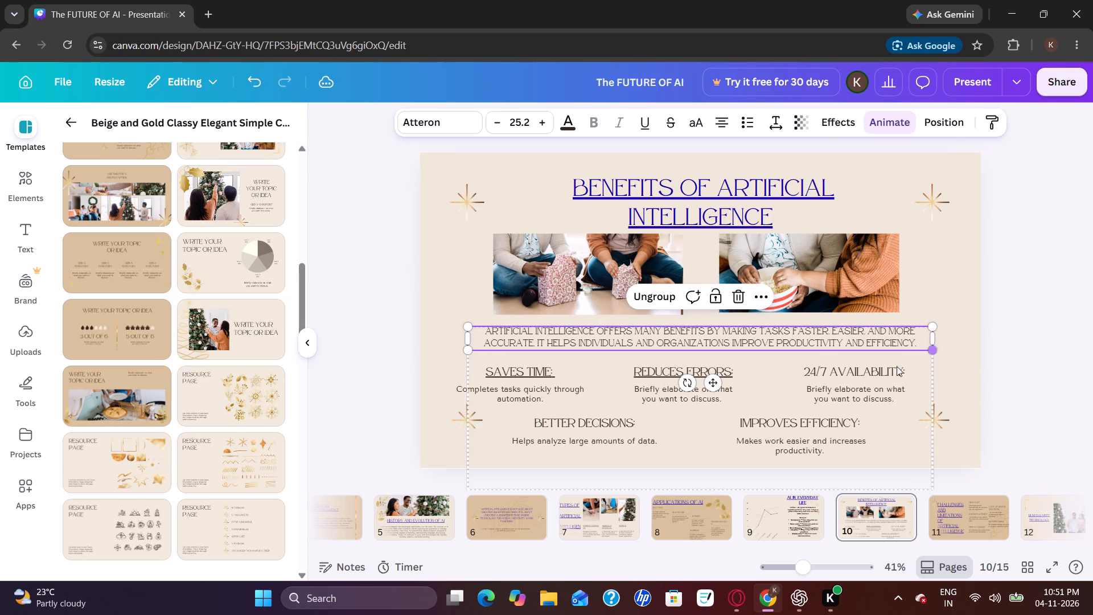
Underline the whole 24/7 AVAILABILITY: subheading on page 10.
{"action": "left_click", "coordinate": [867, 376]}
{"action": "left_click", "coordinate": [866, 374]}
{"action": "left_click", "coordinate": [866, 374]}
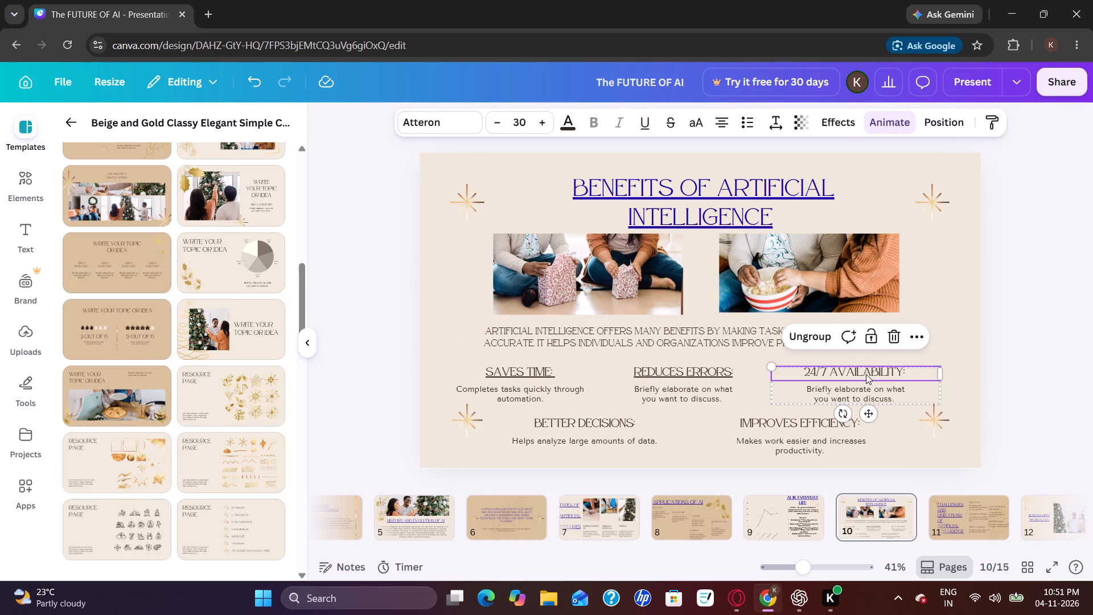
{"action": "left_click_drag", "start_coordinate": [805, 370], "coordinate": [906, 366]}
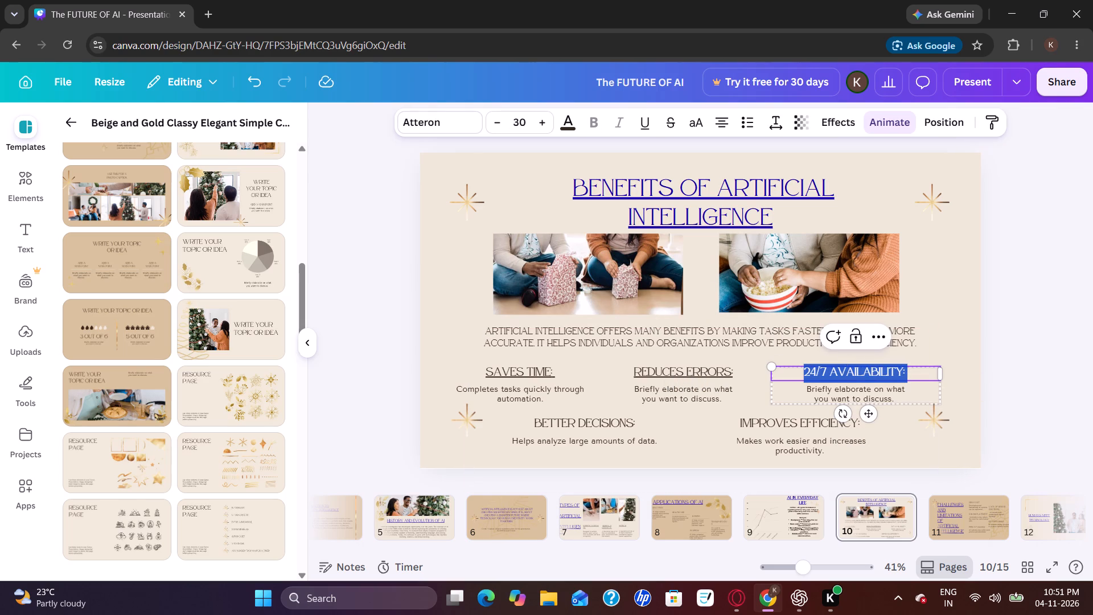
{"action": "left_click_drag", "start_coordinate": [906, 366], "coordinate": [924, 366]}
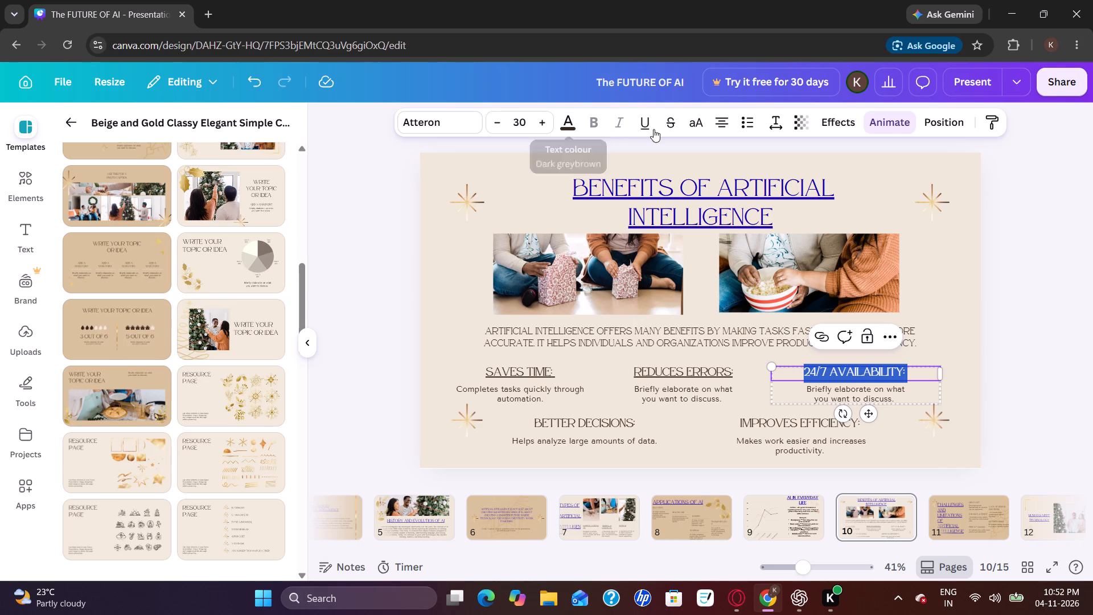
{"action": "left_click", "coordinate": [646, 130]}
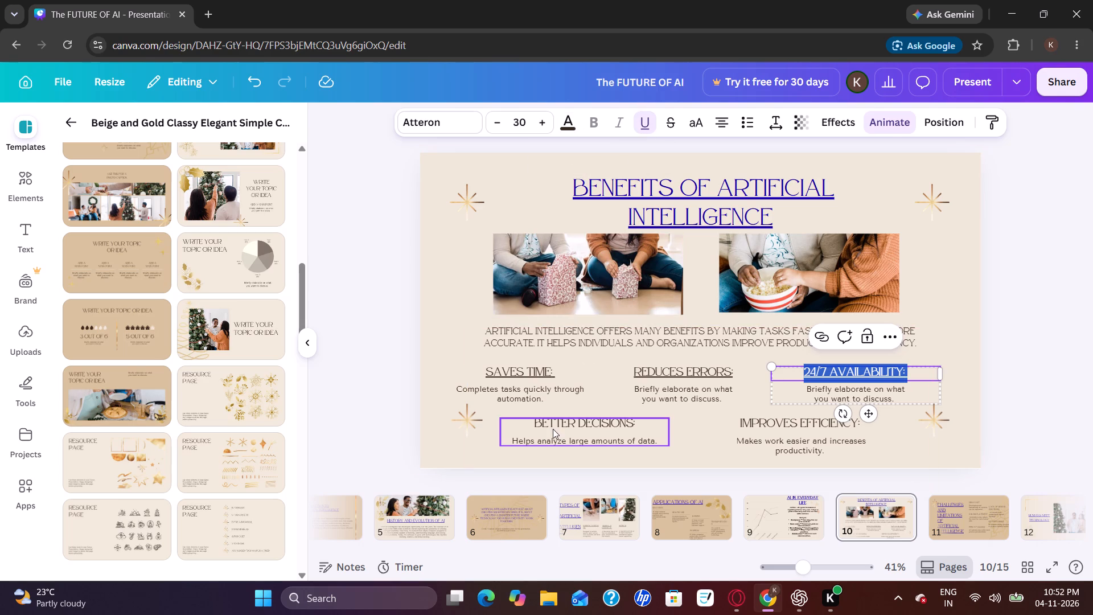
Nudge the BETTER DECISIONS: subheading on page 10 slightly upward and underline all of it.
{"action": "left_click", "coordinate": [553, 424]}
{"action": "left_click", "coordinate": [553, 424]}
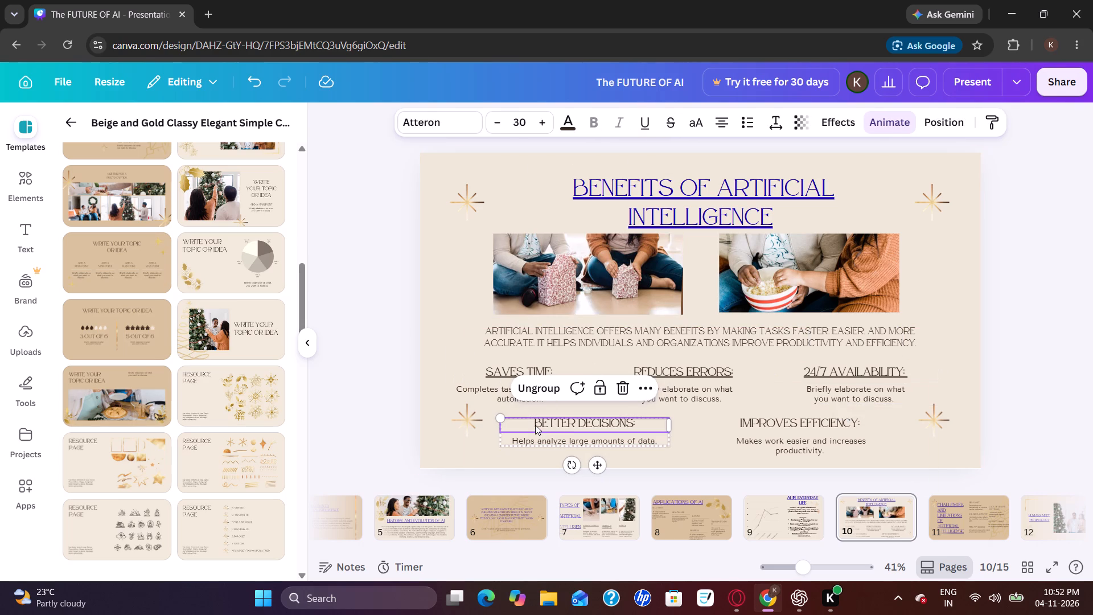
{"action": "left_click", "coordinate": [535, 424]}
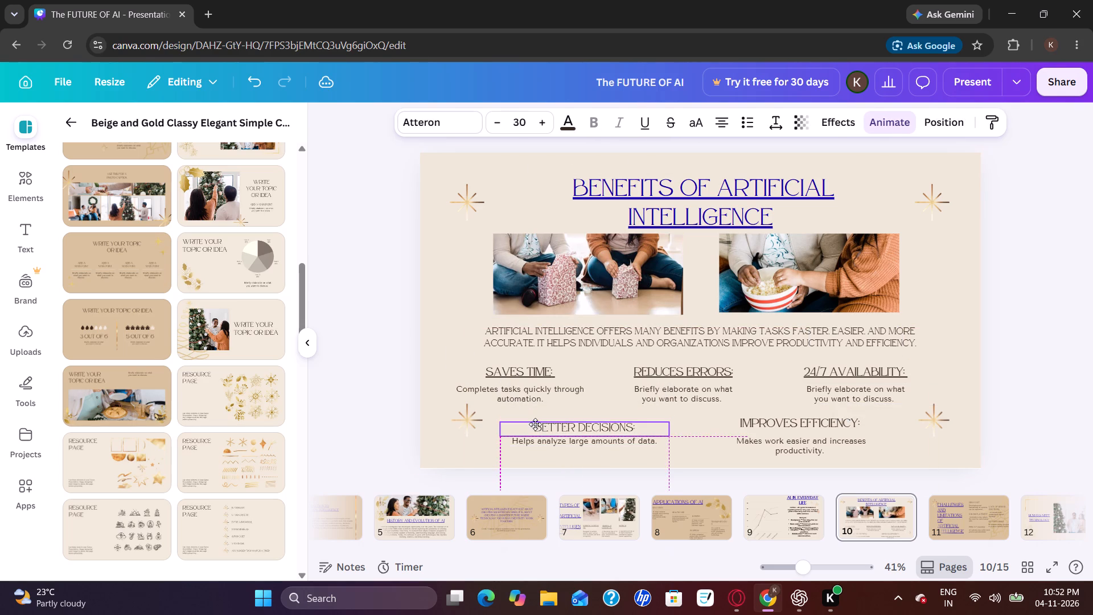
{"action": "left_click", "coordinate": [537, 420]}
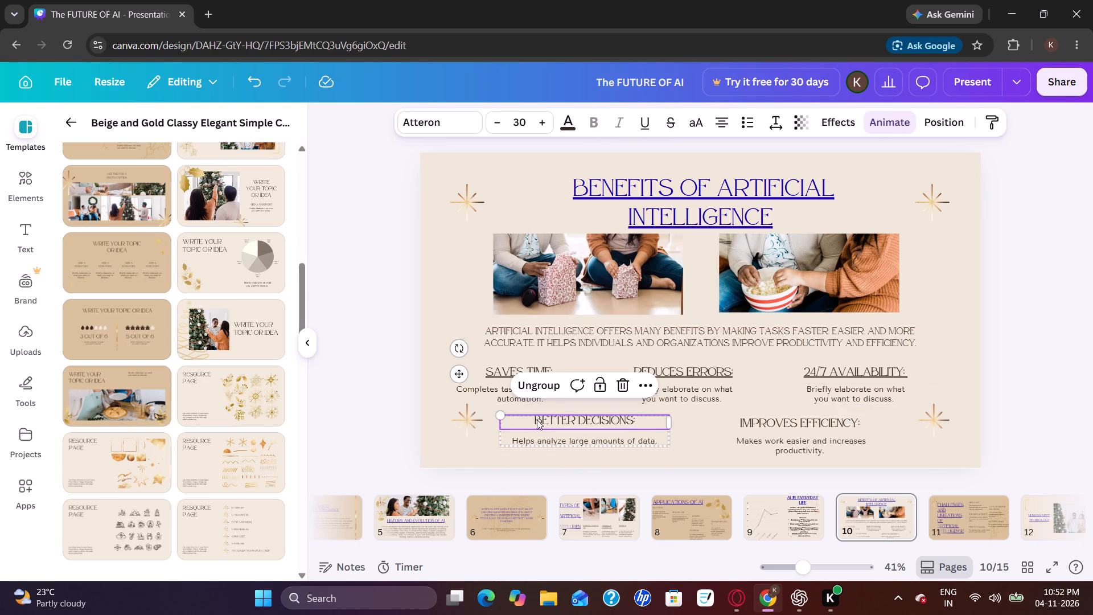
{"action": "left_click_drag", "start_coordinate": [537, 420], "coordinate": [643, 417]}
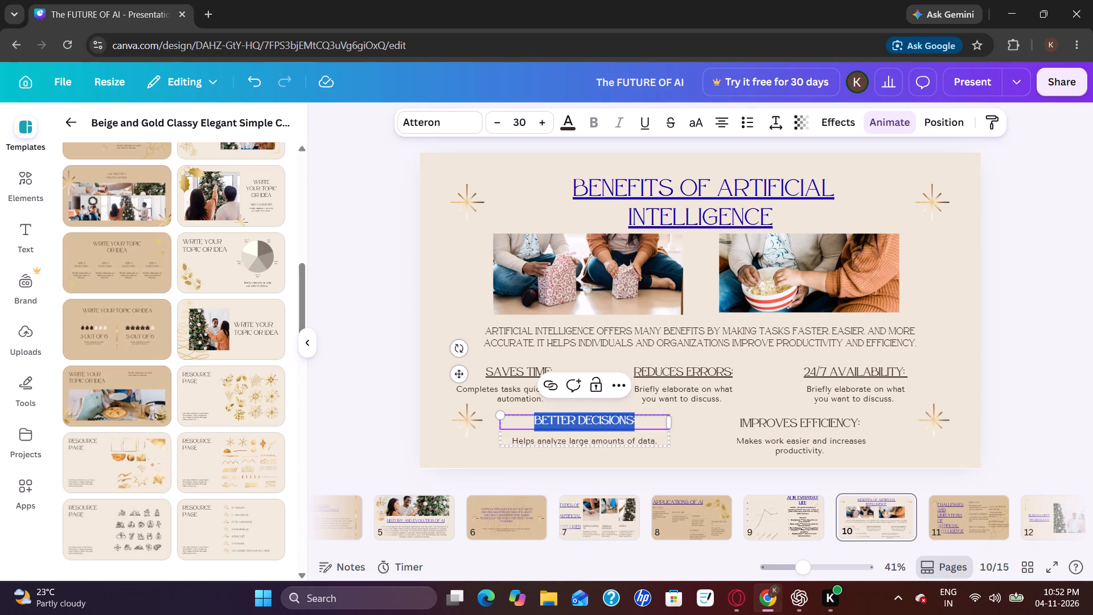
{"action": "left_click", "coordinate": [642, 124]}
Nudge the IMPROVES EFFICIENCY: subheading on page 10 slightly upward and underline all of it.
{"action": "left_click", "coordinate": [771, 420]}
{"action": "left_click", "coordinate": [771, 420]}
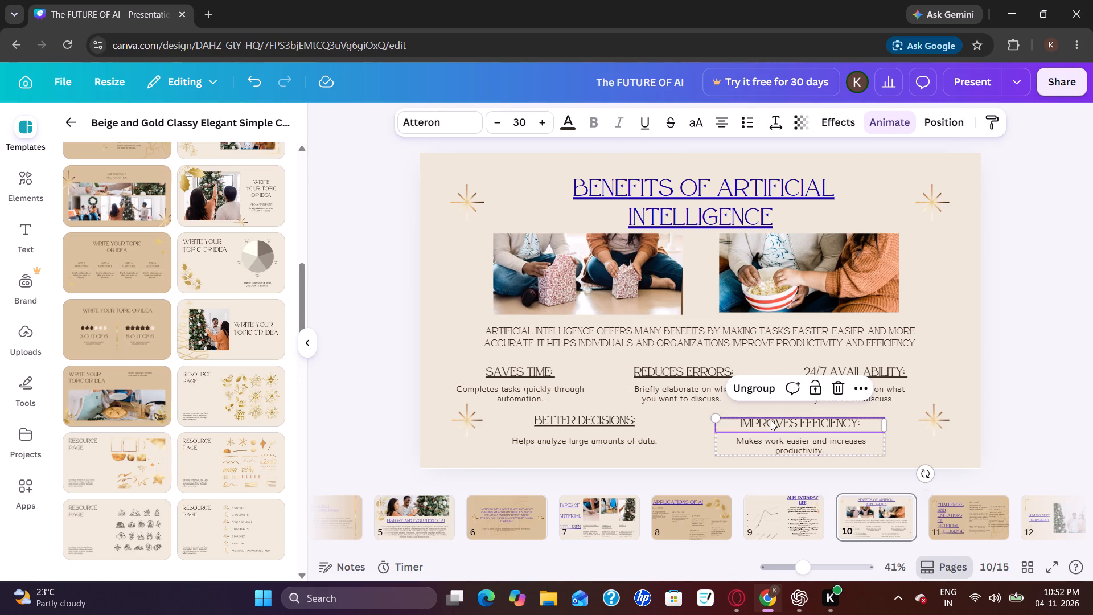
{"action": "left_click", "coordinate": [771, 420]}
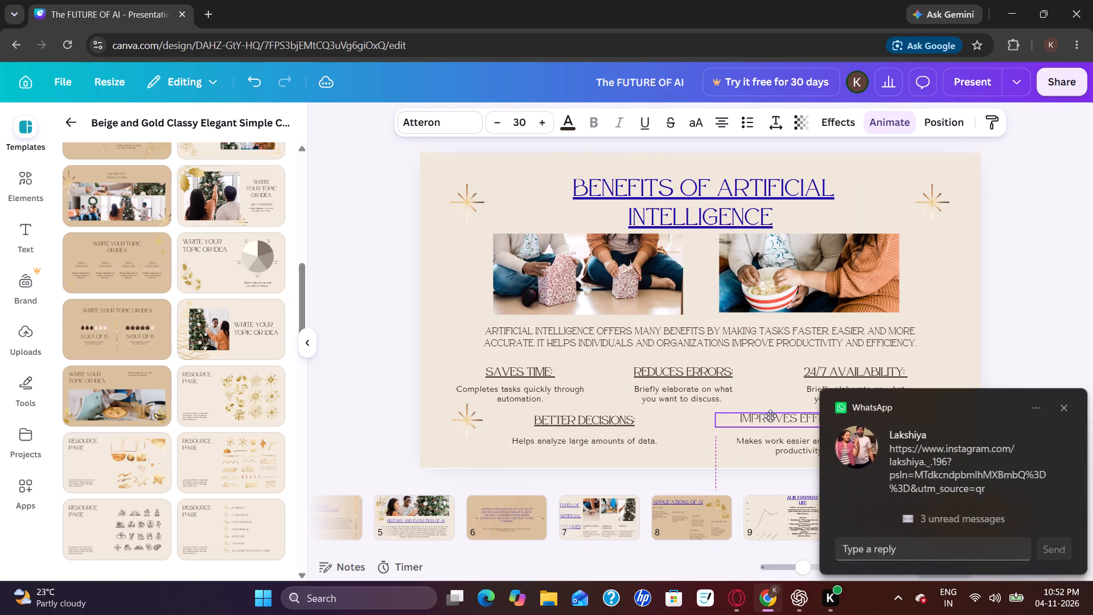
{"action": "left_click", "coordinate": [747, 417]}
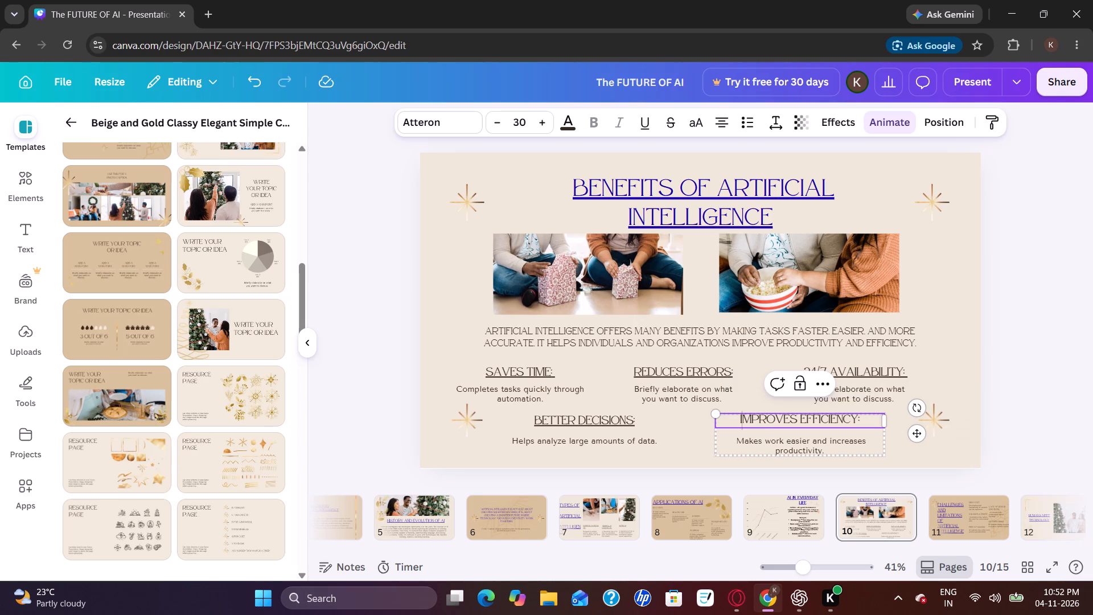
{"action": "left_click_drag", "start_coordinate": [742, 417], "coordinate": [882, 415]}
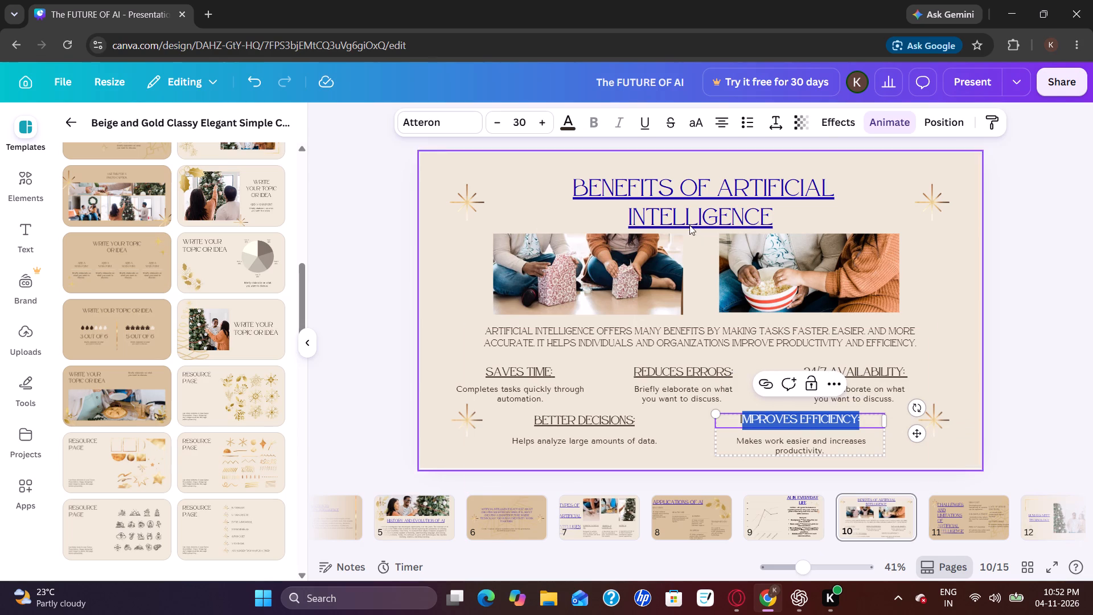
{"action": "left_click", "coordinate": [647, 131]}
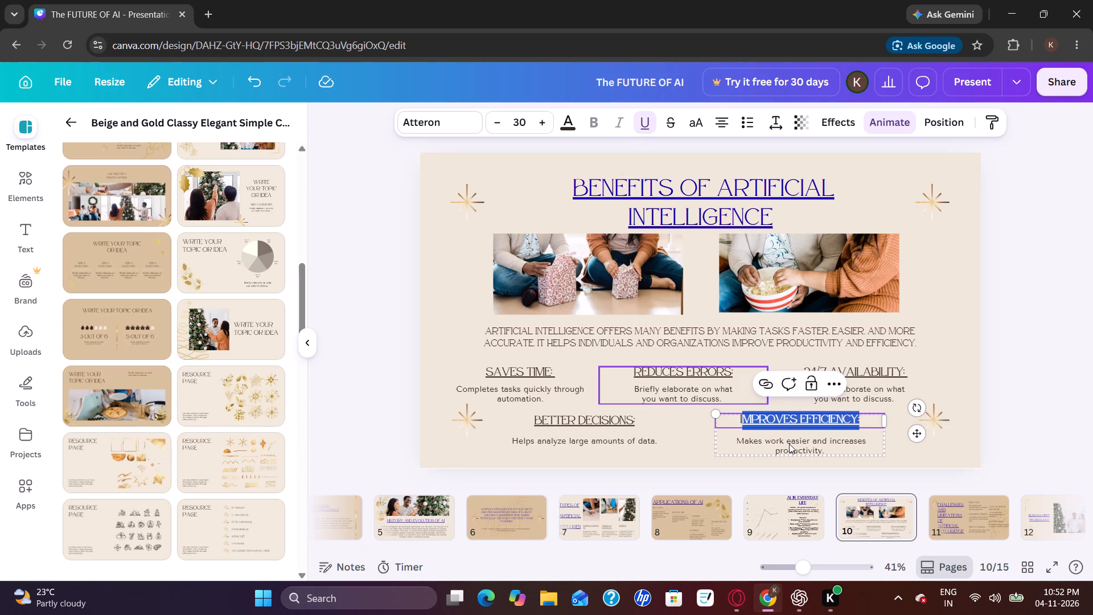
Move the description "Makes work easier and increases productivity." slightly up, closer to its IMPROVES EFFICIENCY: subheading.
{"action": "left_click", "coordinate": [787, 445]}
{"action": "left_click", "coordinate": [787, 445]}
{"action": "left_click", "coordinate": [787, 445]}
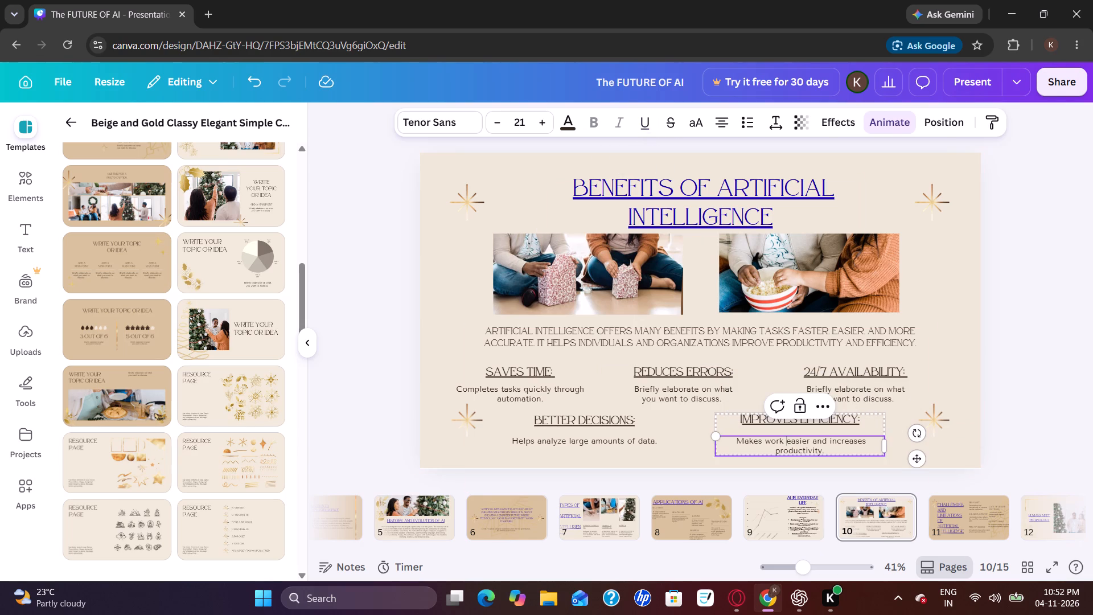
{"action": "left_click", "coordinate": [1091, 384]}
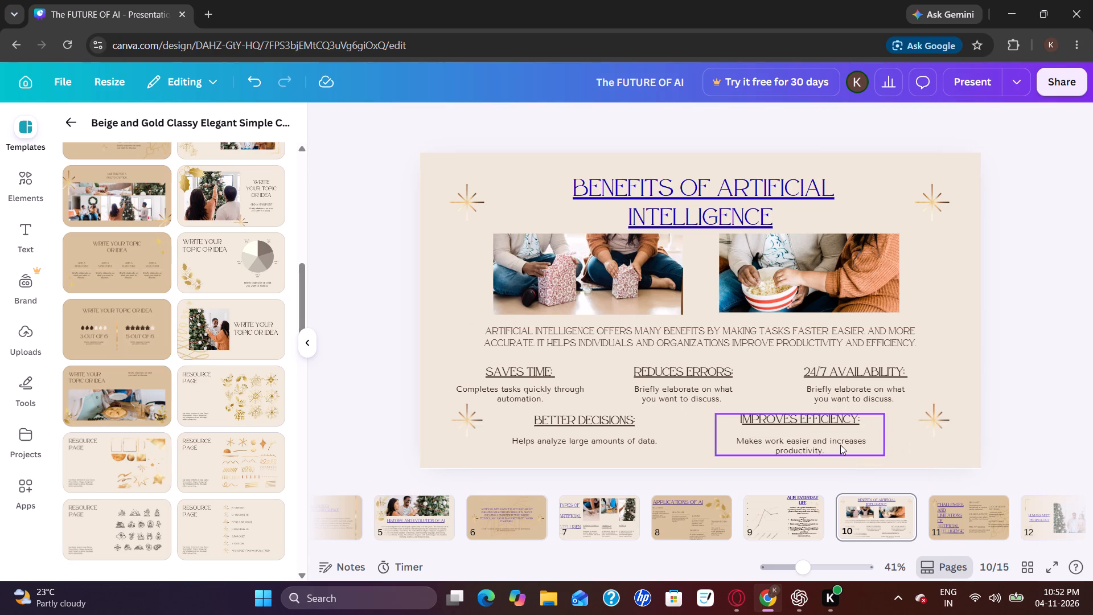
{"action": "left_click", "coordinate": [840, 445]}
{"action": "left_click", "coordinate": [840, 445]}
{"action": "left_click", "coordinate": [840, 445]}
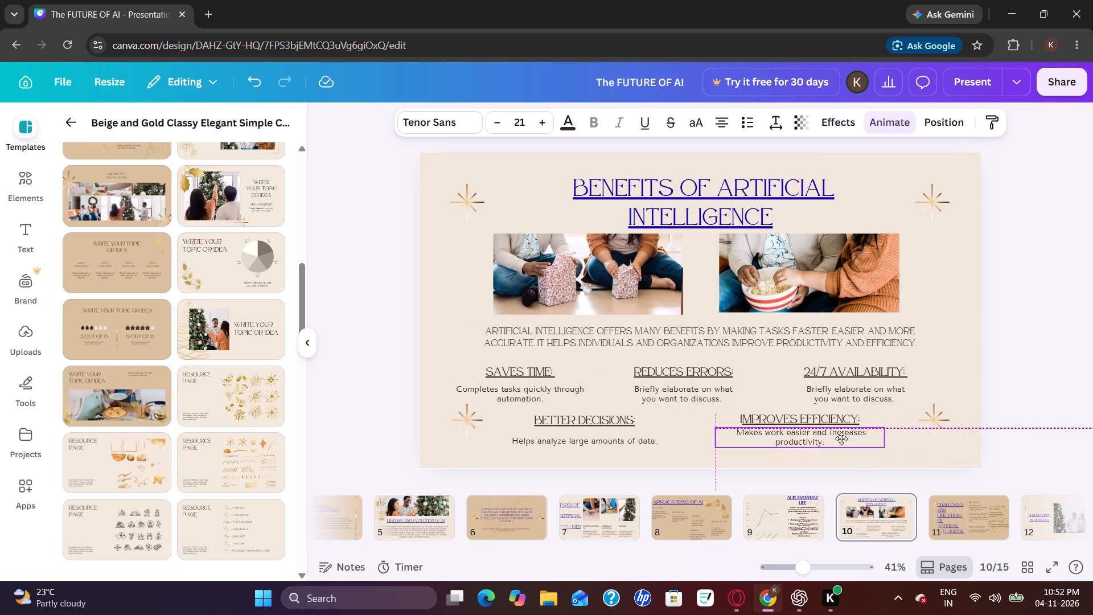
{"action": "left_click", "coordinate": [1089, 371]}
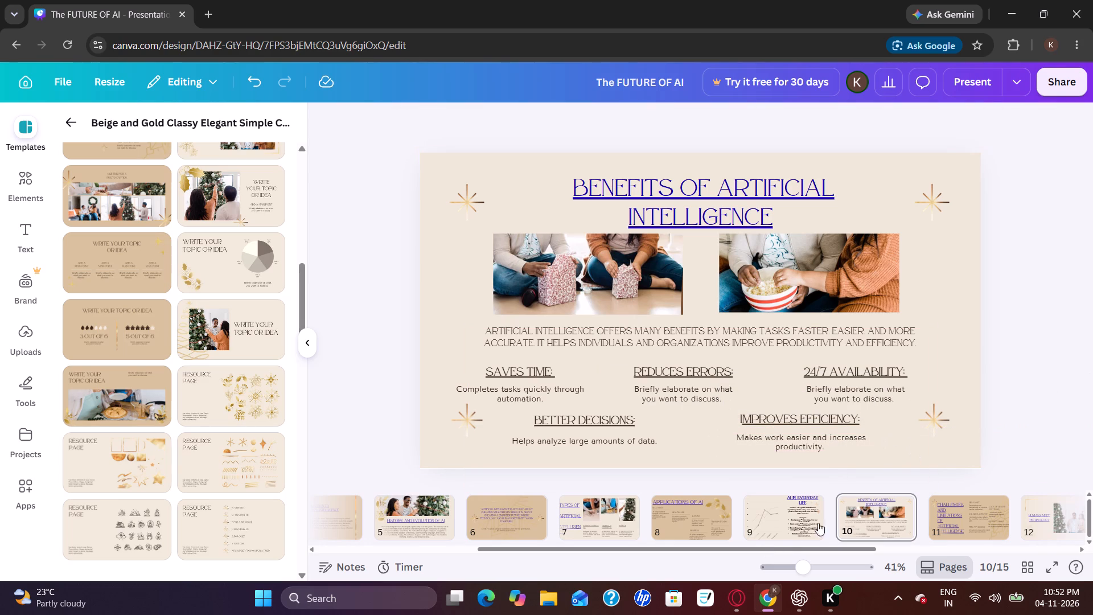
Go to page 11, the challenges and limitations slide.
{"action": "scroll", "coordinate": [846, 523], "scroll_direction": "left", "scroll_amount": 2}
{"action": "left_click", "coordinate": [846, 523]}
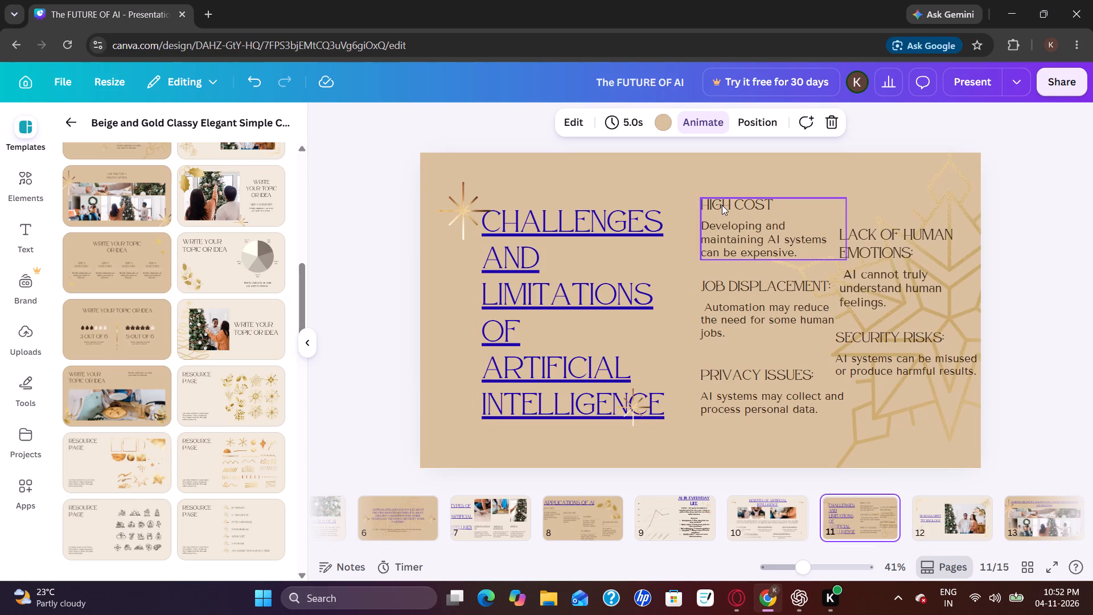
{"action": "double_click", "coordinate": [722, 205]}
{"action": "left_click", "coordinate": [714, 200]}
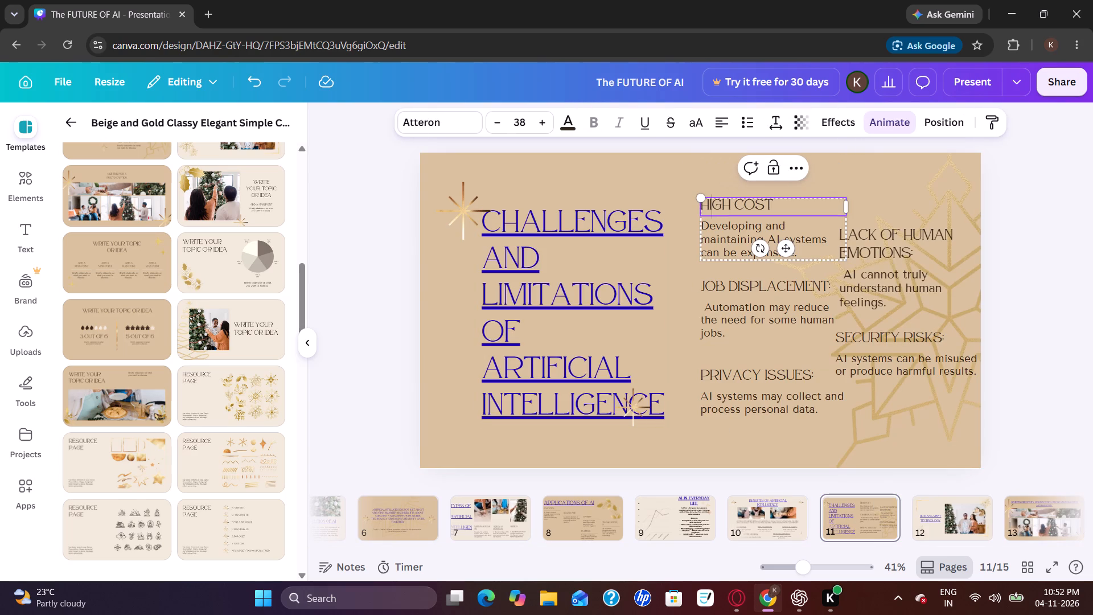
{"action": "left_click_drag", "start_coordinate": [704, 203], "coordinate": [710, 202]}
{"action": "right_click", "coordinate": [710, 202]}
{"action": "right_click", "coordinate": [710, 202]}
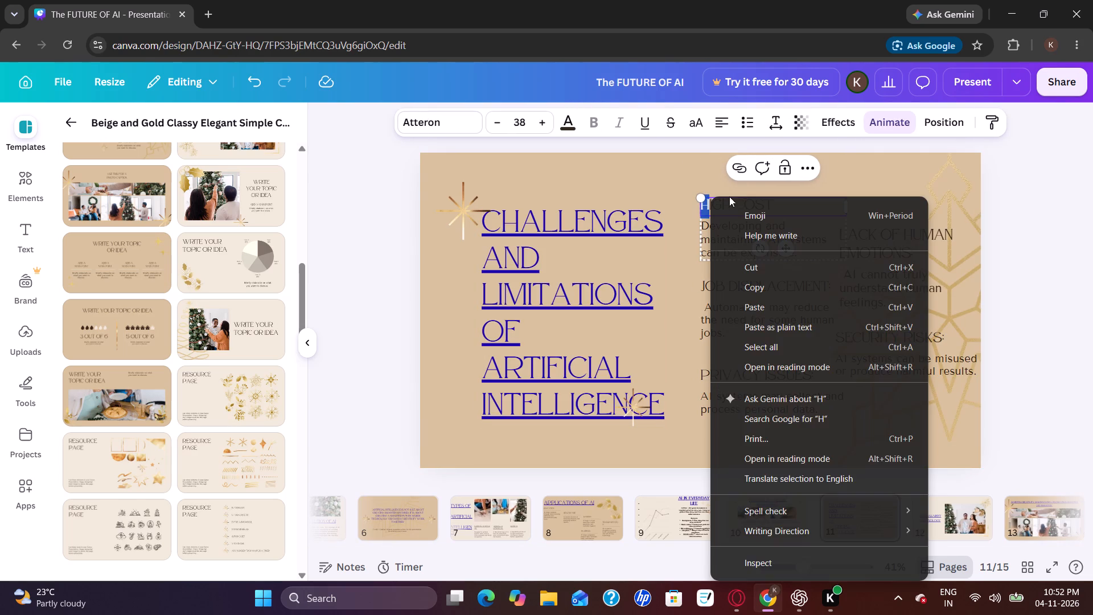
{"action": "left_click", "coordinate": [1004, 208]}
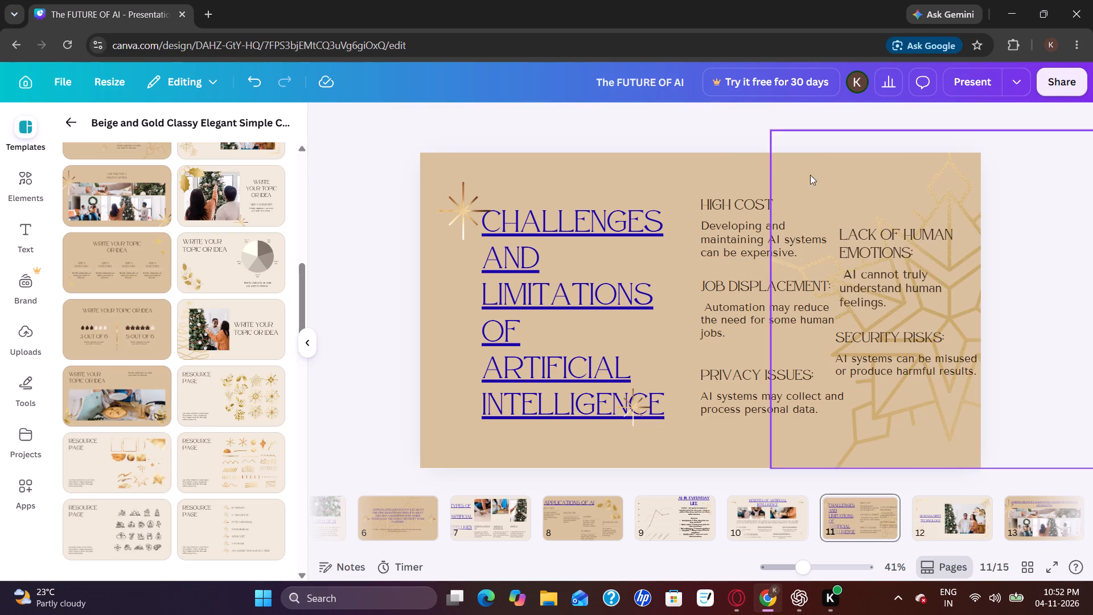
Underline the whole HIGH COST subheading on page 11.
{"action": "left_click", "coordinate": [701, 200]}
{"action": "left_click", "coordinate": [701, 200]}
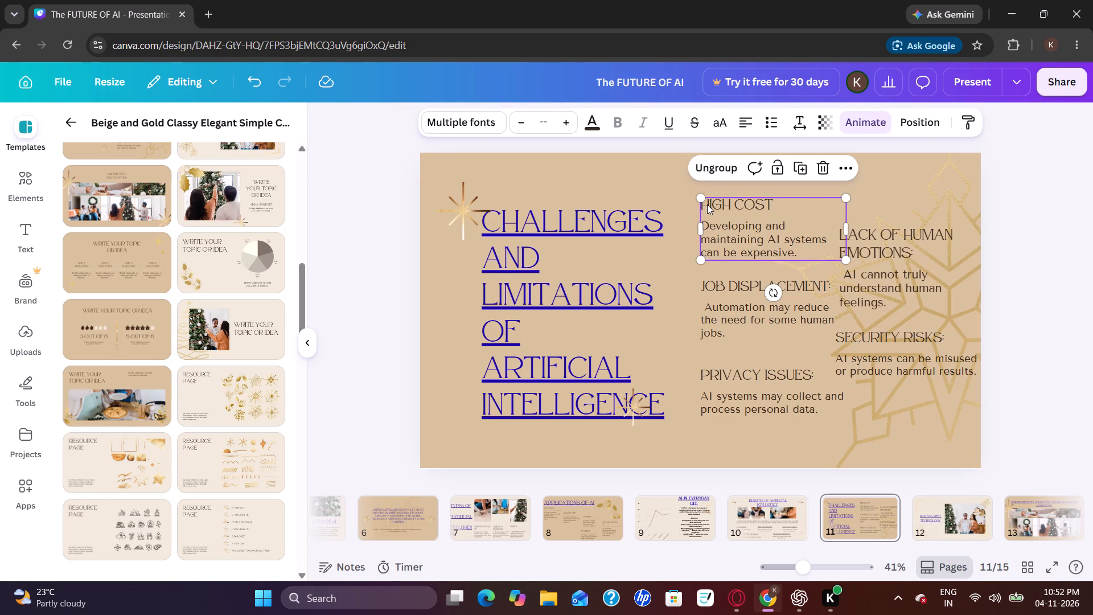
{"action": "left_click", "coordinate": [707, 204]}
{"action": "left_click", "coordinate": [706, 202]}
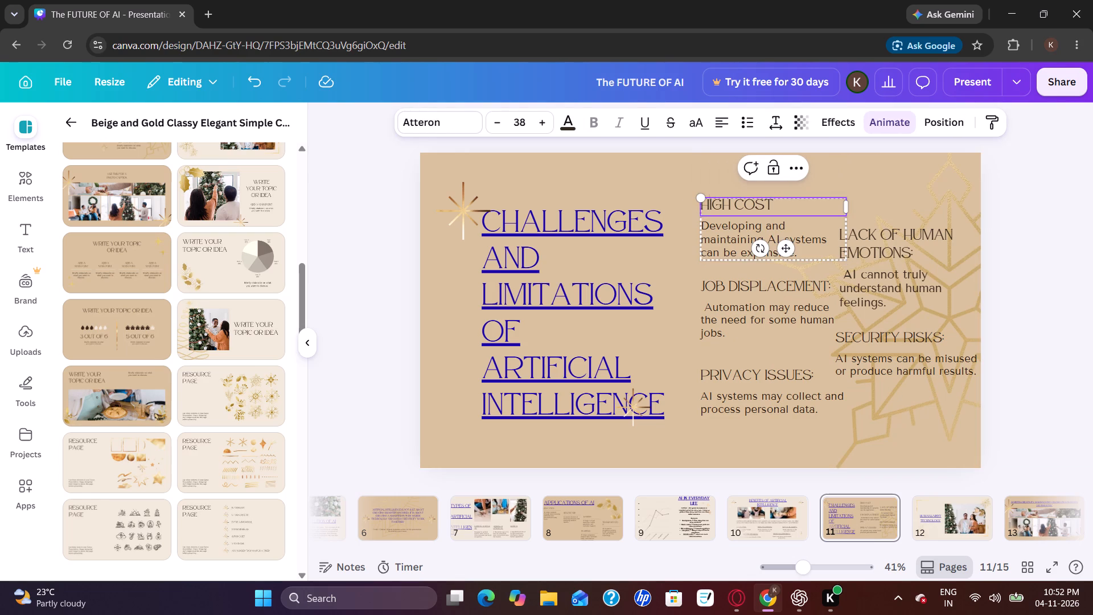
{"action": "left_click_drag", "start_coordinate": [702, 204], "coordinate": [772, 200]}
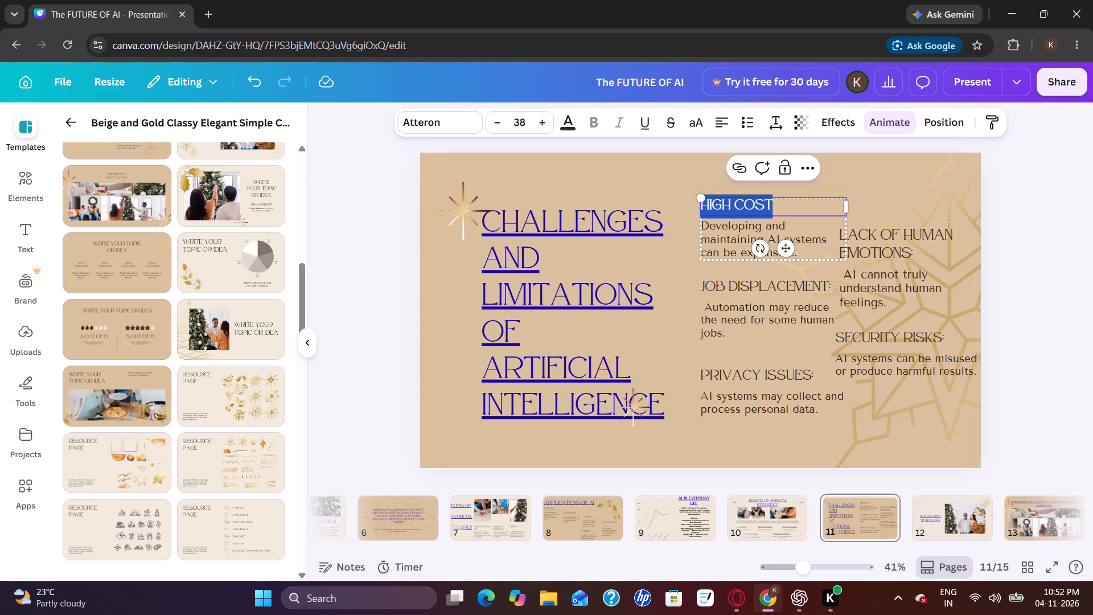
{"action": "left_click", "coordinate": [643, 125]}
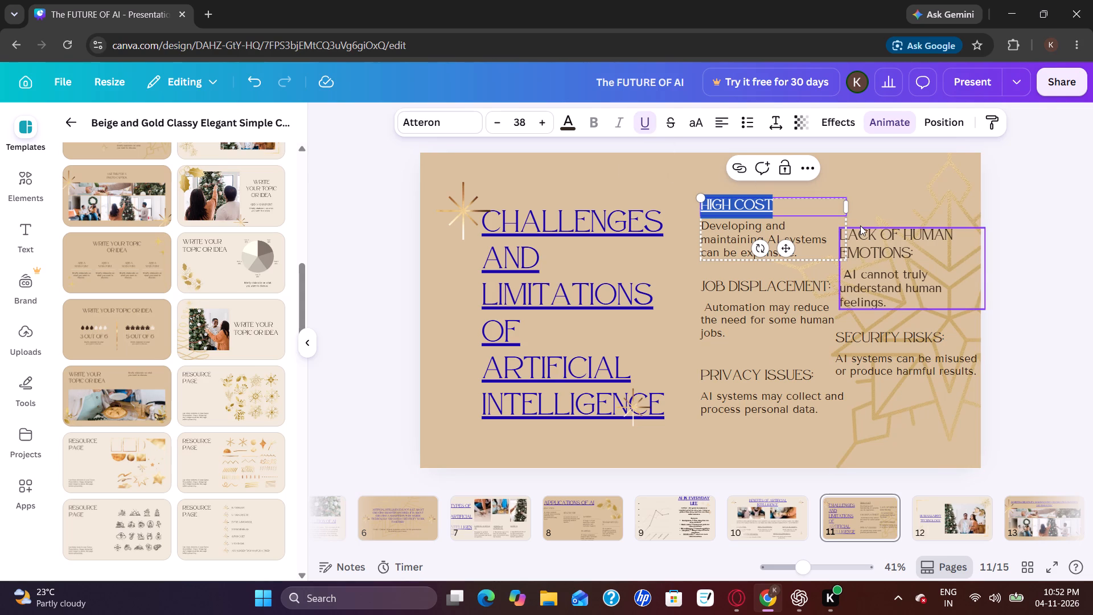
Underline both lines of the LACK OF HUMAN EMOTIONS: subheading on page 11.
{"action": "left_click", "coordinate": [860, 225]}
{"action": "left_click", "coordinate": [860, 237]}
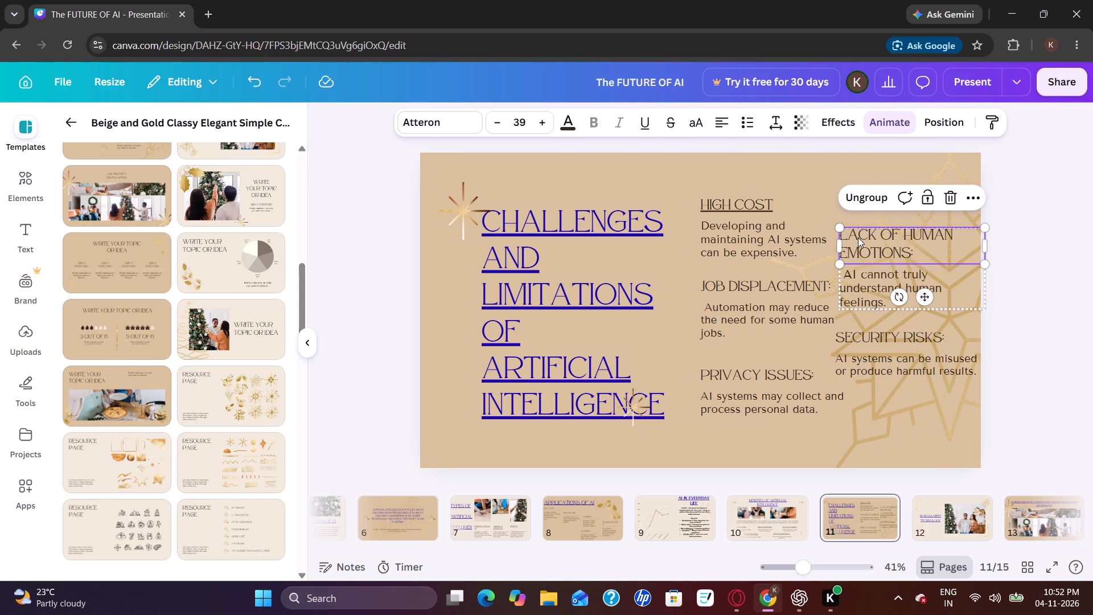
{"action": "left_click", "coordinate": [845, 235]}
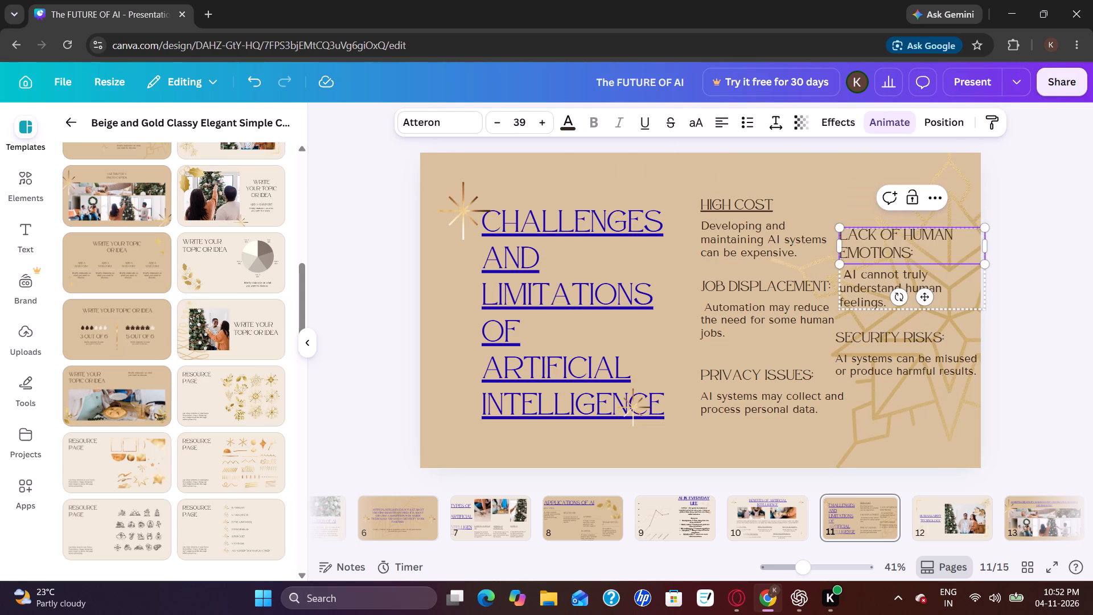
{"action": "left_click_drag", "start_coordinate": [841, 235], "coordinate": [934, 252]}
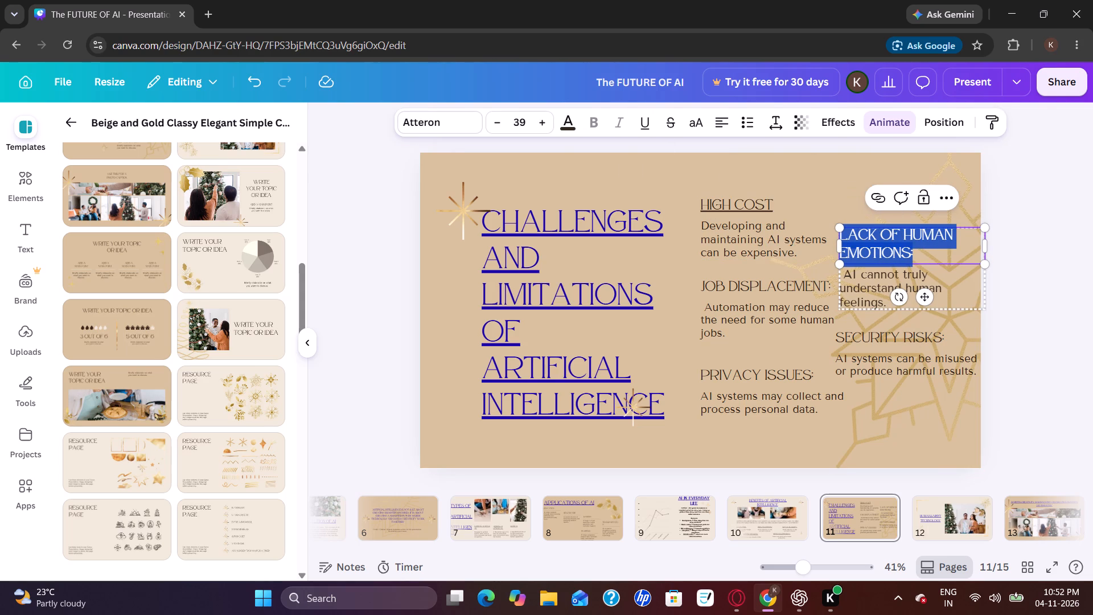
{"action": "left_click", "coordinate": [643, 126]}
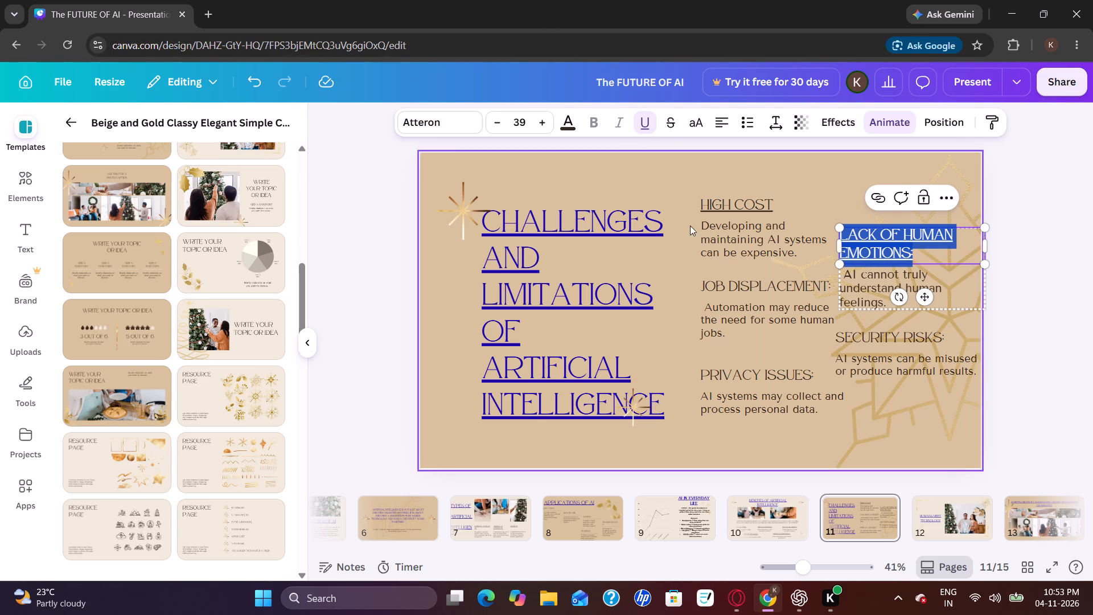
Underline the whole JOB DISPLACEMENT: subheading on page 11, including its colon.
{"action": "double_click", "coordinate": [708, 286]}
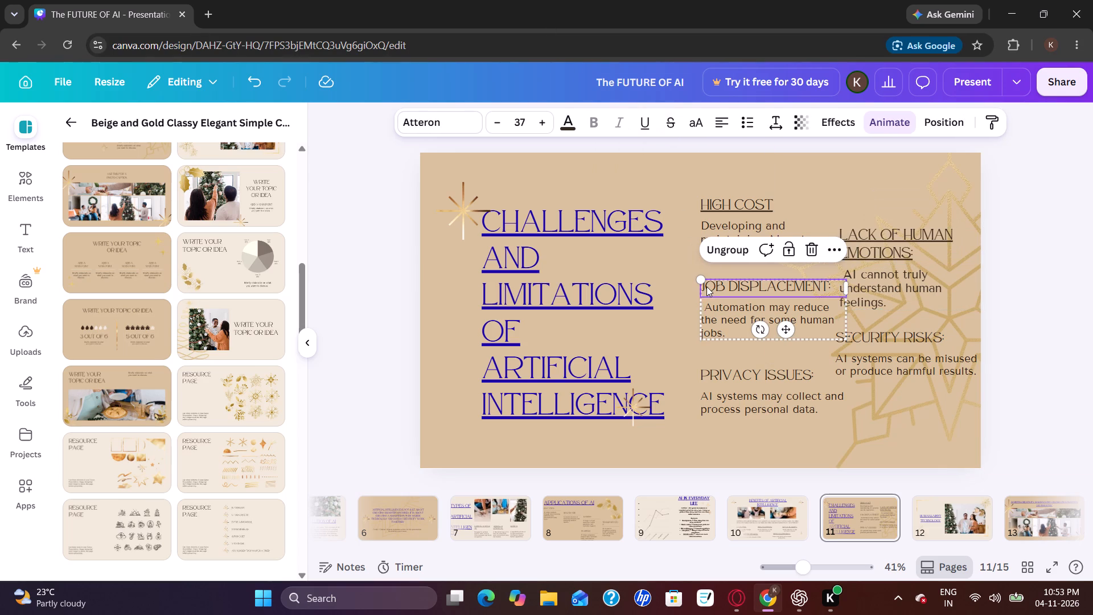
{"action": "left_click", "coordinate": [702, 287]}
{"action": "left_click_drag", "start_coordinate": [702, 287], "coordinate": [826, 282]}
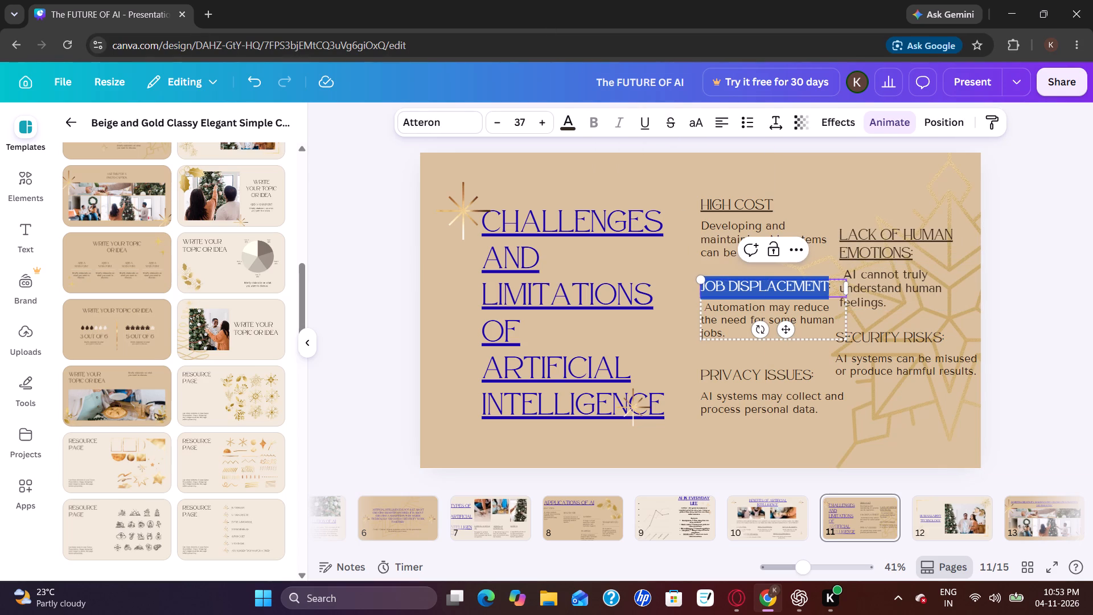
{"action": "left_click_drag", "start_coordinate": [826, 282], "coordinate": [837, 285]}
{"action": "left_click", "coordinate": [640, 123]}
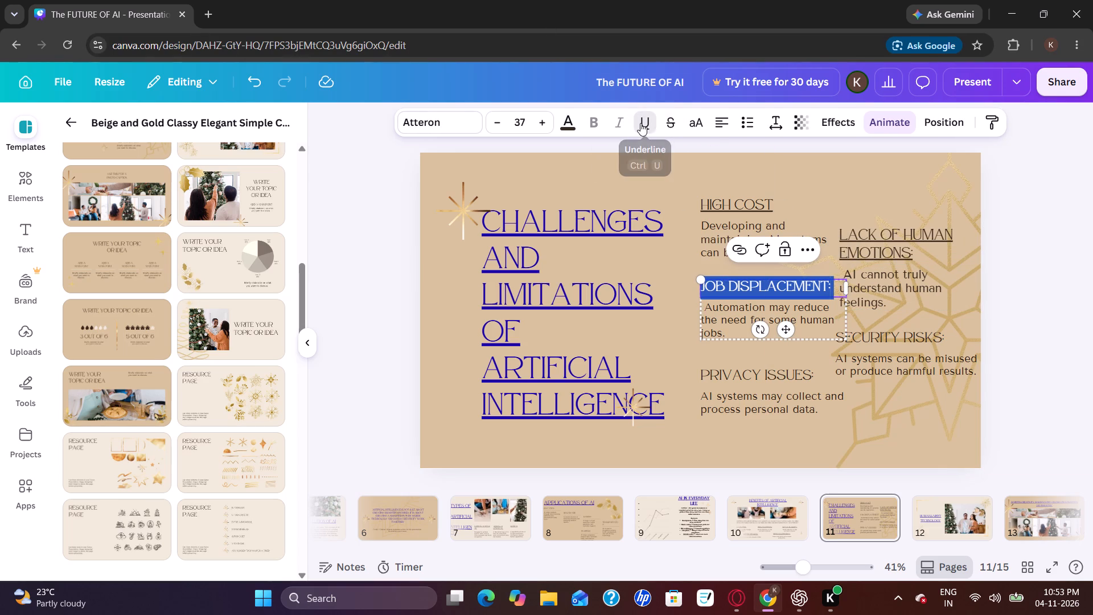
Underline the whole SECURITY RISKS: subheading on page 11, including its colon.
{"action": "left_click", "coordinate": [861, 337]}
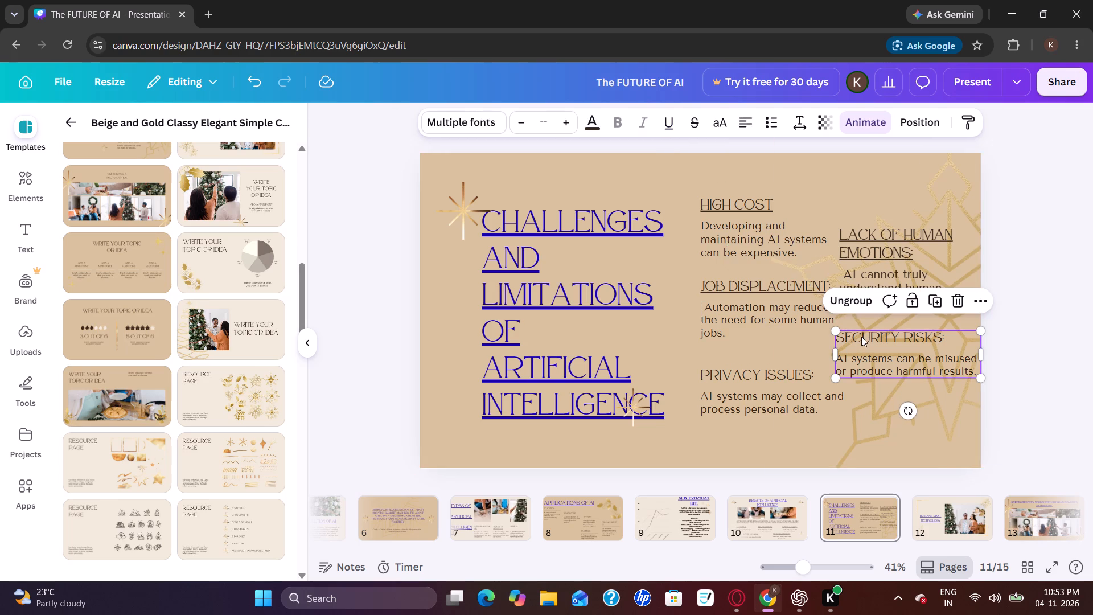
{"action": "left_click", "coordinate": [850, 336]}
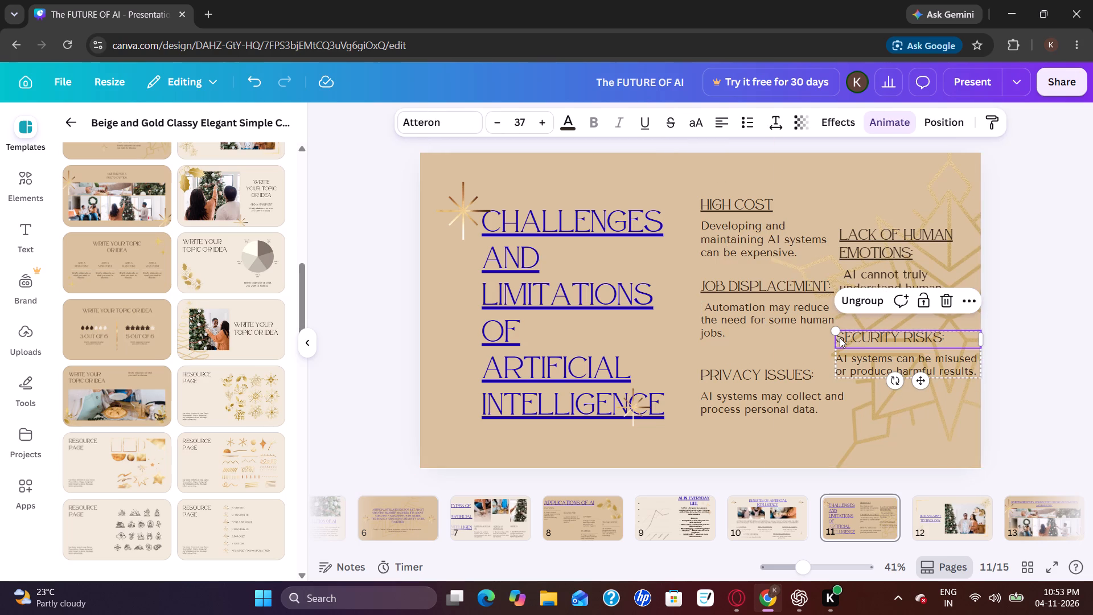
{"action": "left_click", "coordinate": [839, 338]}
{"action": "left_click_drag", "start_coordinate": [839, 338], "coordinate": [940, 333]}
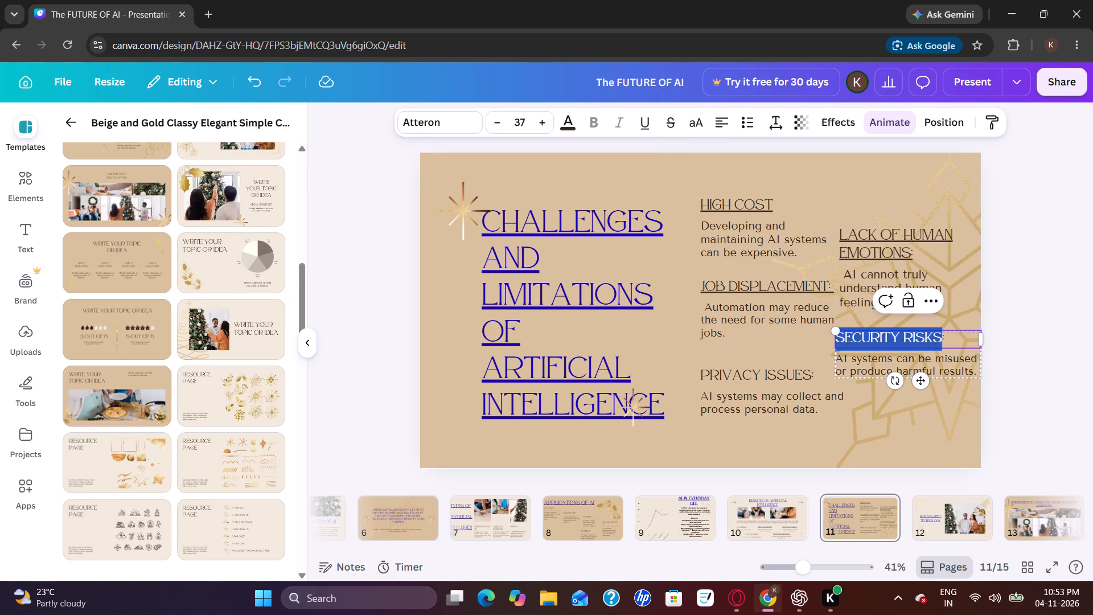
{"action": "left_click_drag", "start_coordinate": [940, 333], "coordinate": [946, 333]}
{"action": "left_click", "coordinate": [645, 125]}
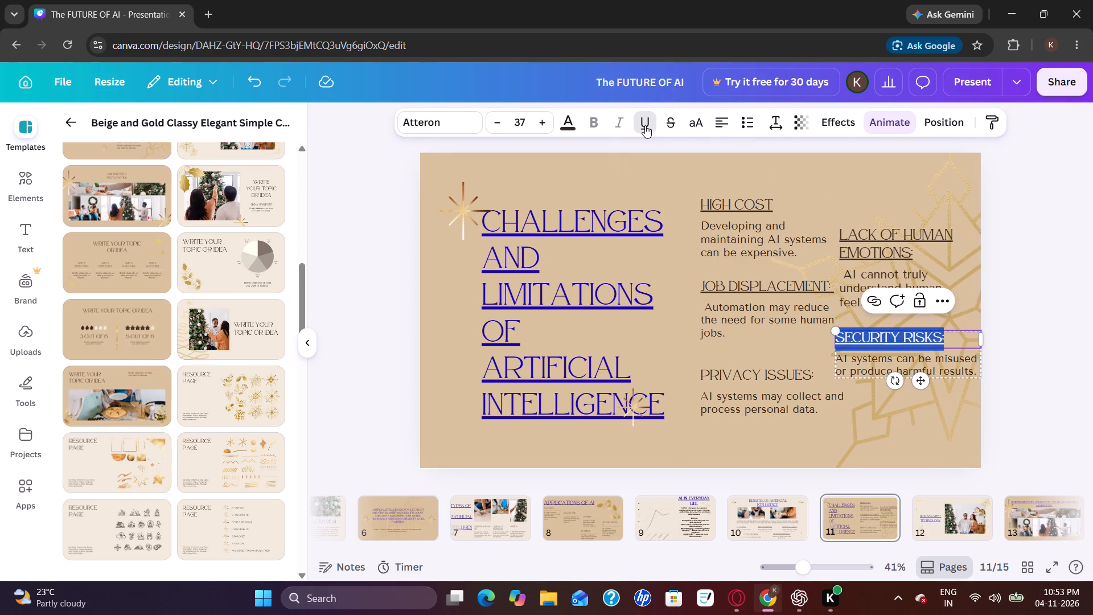
Underline the whole PRIVACY ISSUES: subheading on page 11 and deselect it.
{"action": "double_click", "coordinate": [708, 371]}
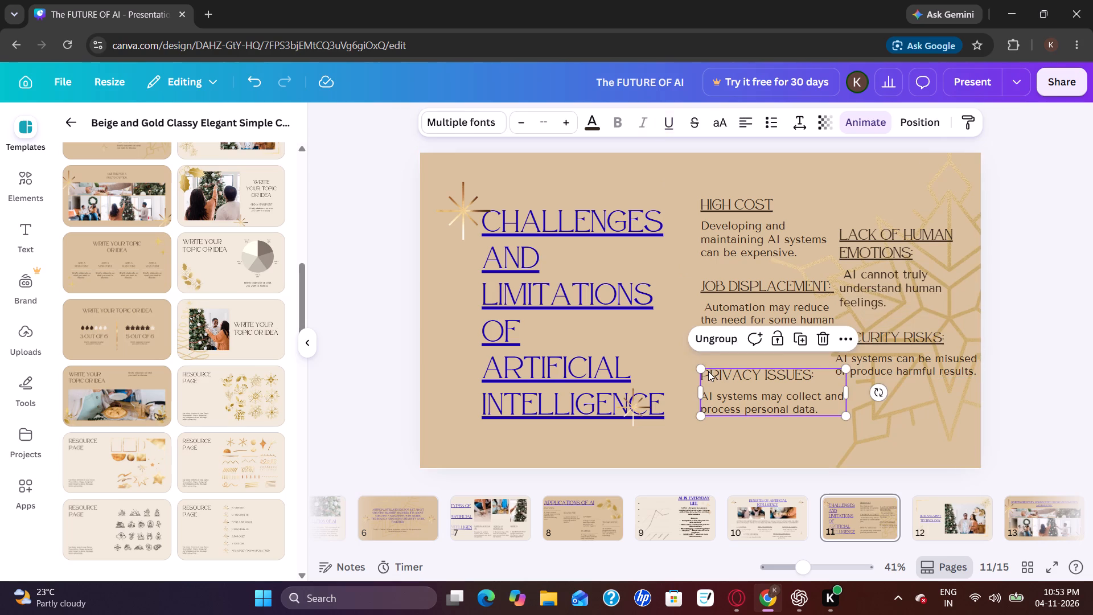
{"action": "left_click", "coordinate": [705, 374]}
{"action": "left_click_drag", "start_coordinate": [705, 374], "coordinate": [778, 377]}
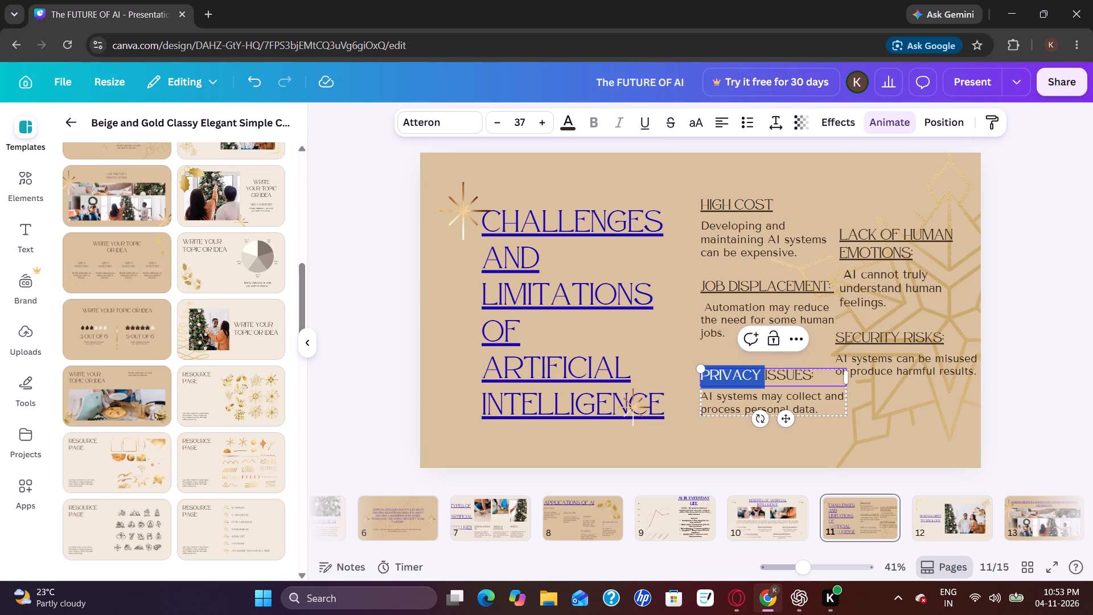
{"action": "left_click_drag", "start_coordinate": [778, 377], "coordinate": [802, 378]}
{"action": "left_click", "coordinate": [644, 127]}
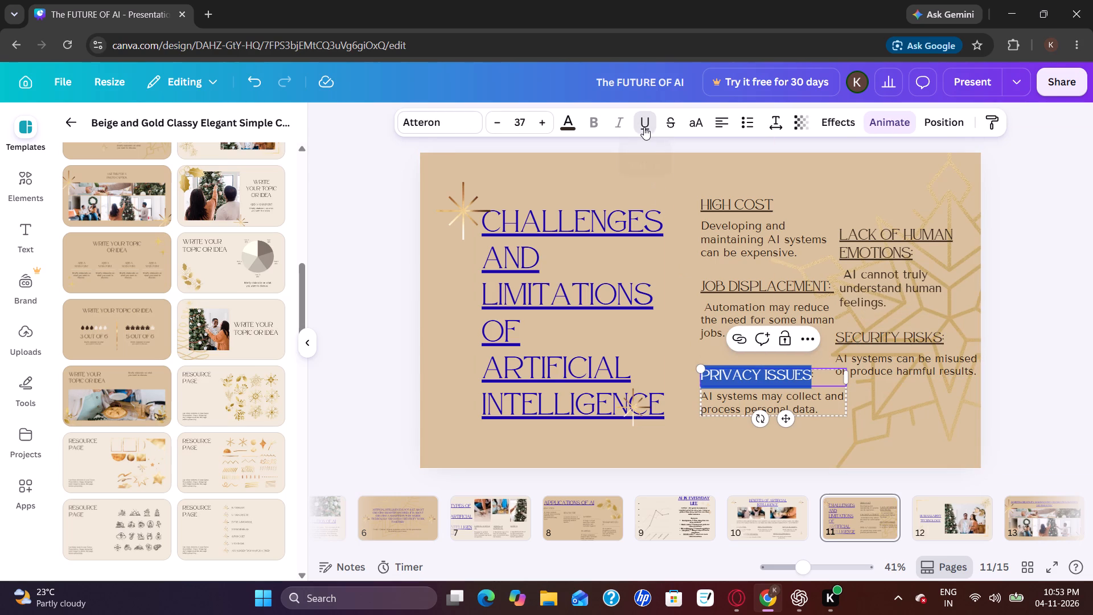
{"action": "left_click", "coordinate": [1084, 263]}
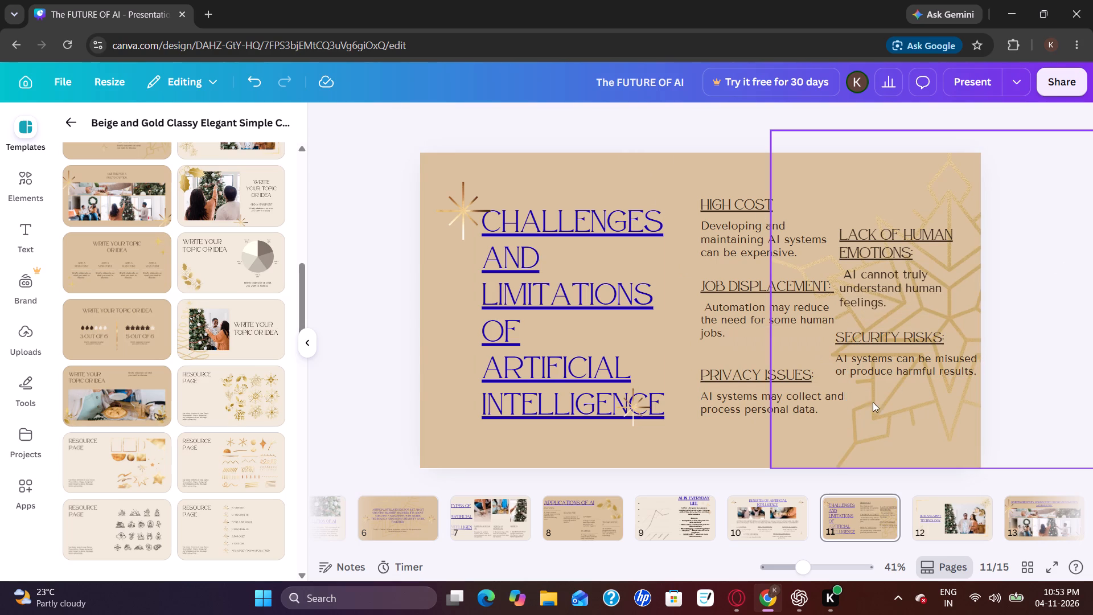
On page 12, enlarge the HUMANS MEET TECHNOLOGY heading to font size 67.
{"action": "scroll", "coordinate": [915, 506], "scroll_direction": "left", "scroll_amount": 2}
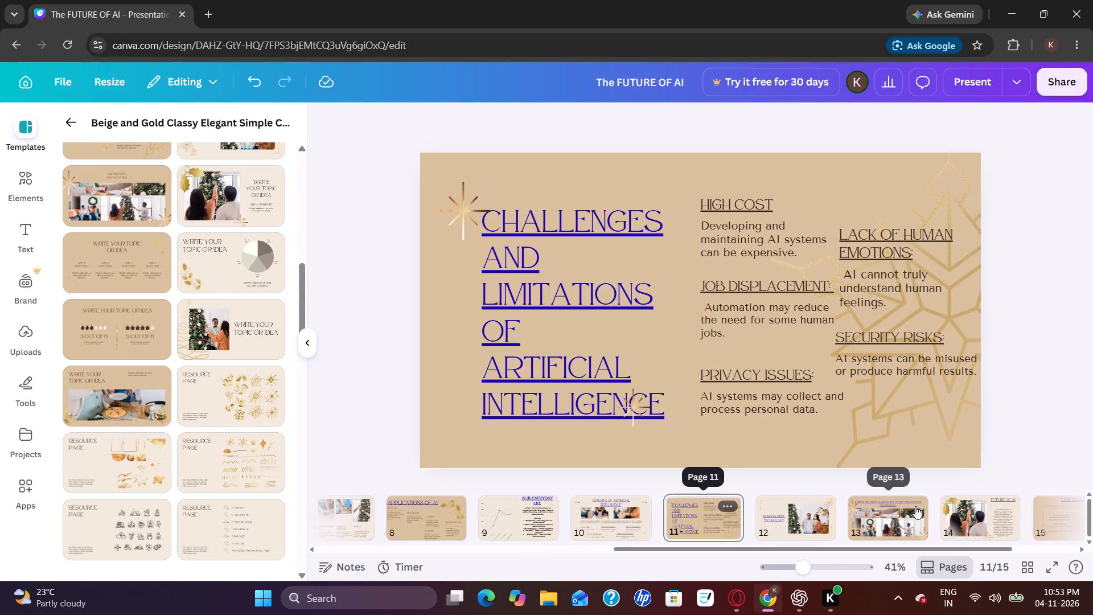
{"action": "left_click", "coordinate": [771, 522]}
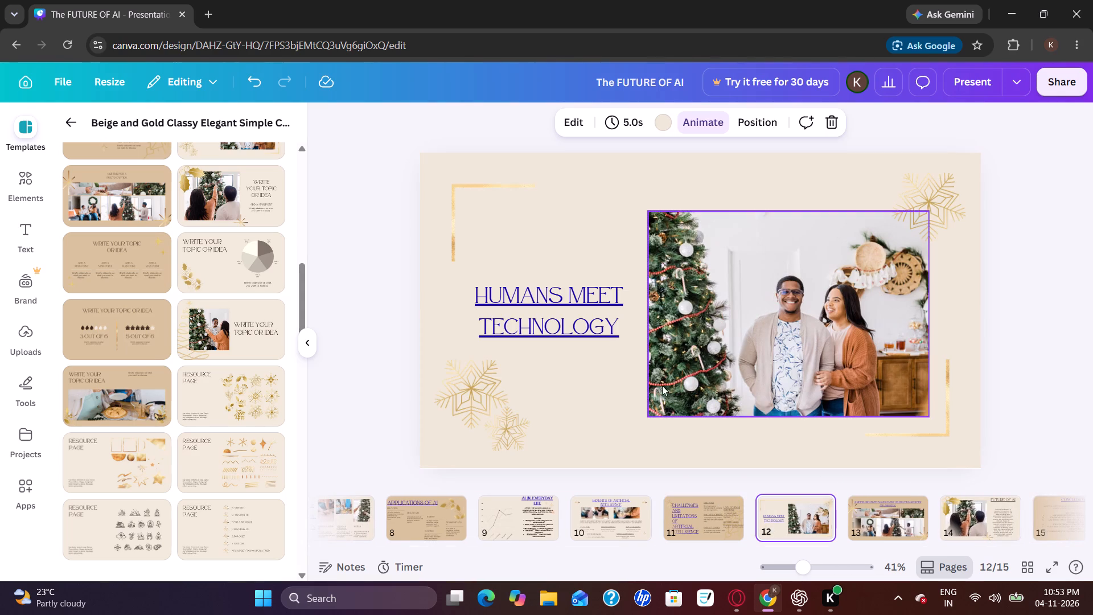
{"action": "left_click", "coordinate": [489, 290]}
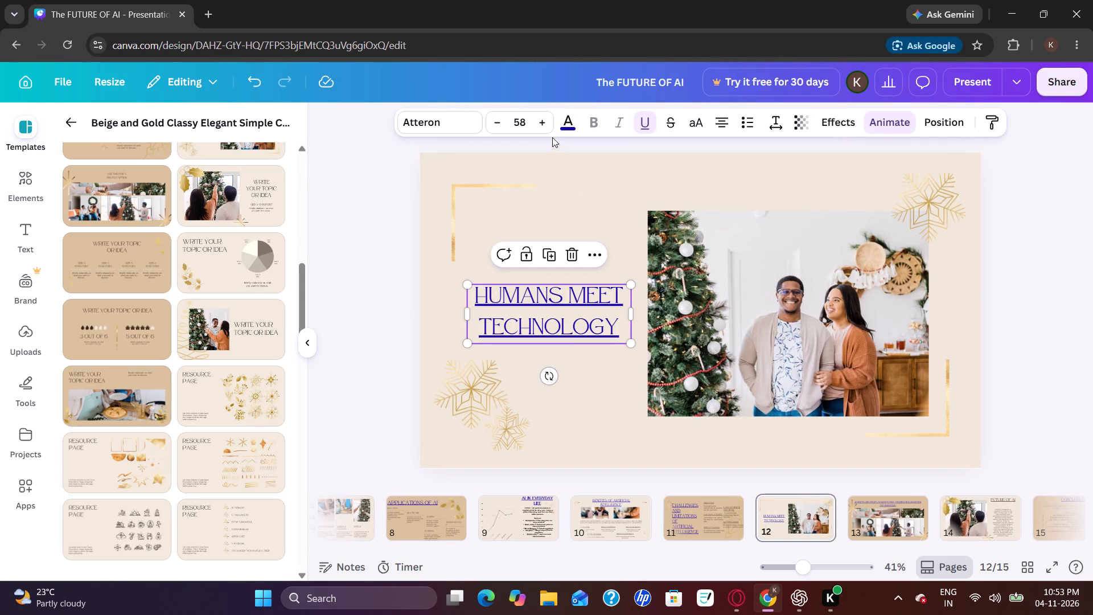
{"action": "triple_click", "coordinate": [541, 124]}
{"action": "triple_click", "coordinate": [541, 124]}
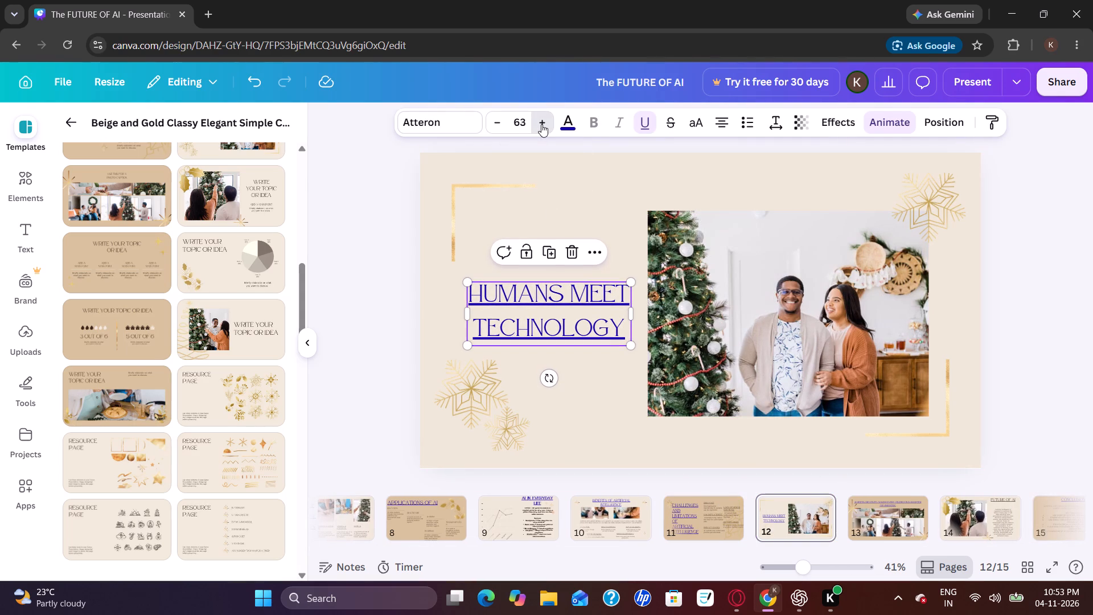
{"action": "left_click", "coordinate": [541, 124]}
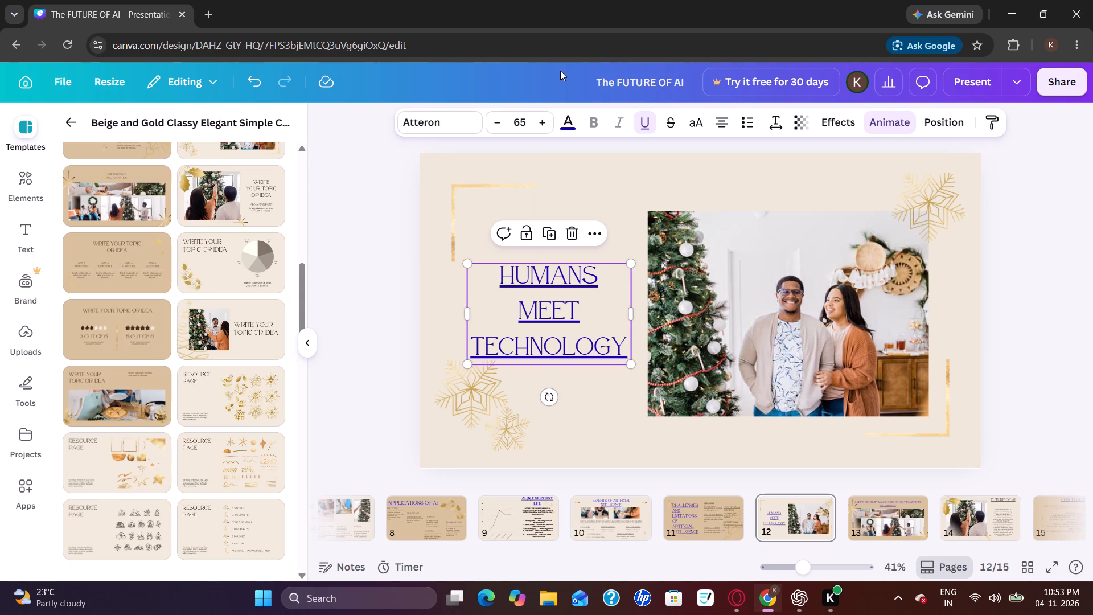
{"action": "triple_click", "coordinate": [543, 130]}
{"action": "double_click", "coordinate": [543, 130]}
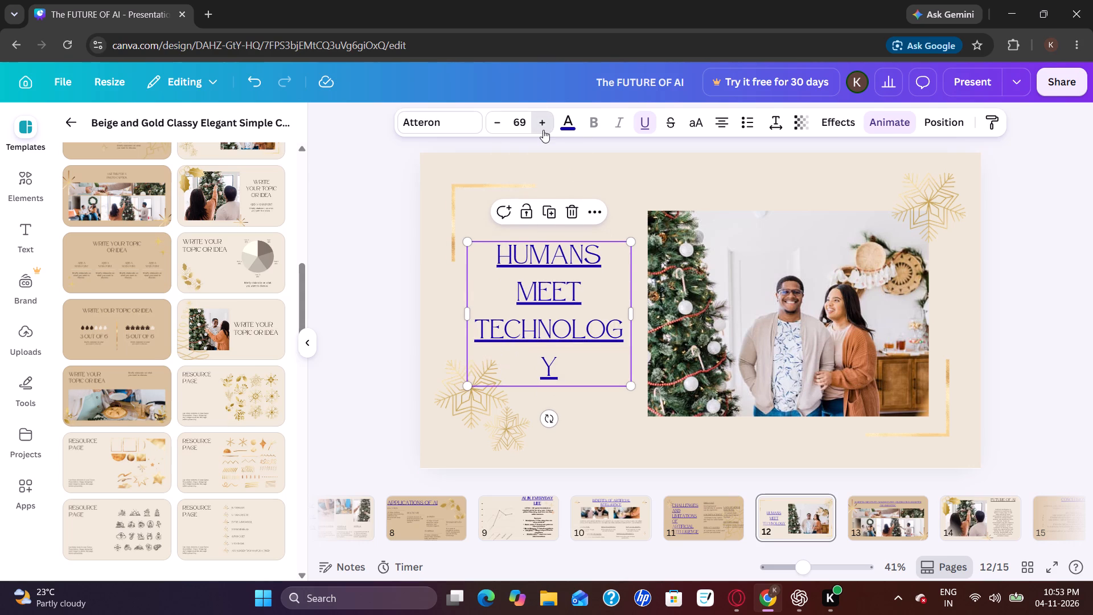
{"action": "double_click", "coordinate": [543, 130]}
{"action": "double_click", "coordinate": [506, 123]}
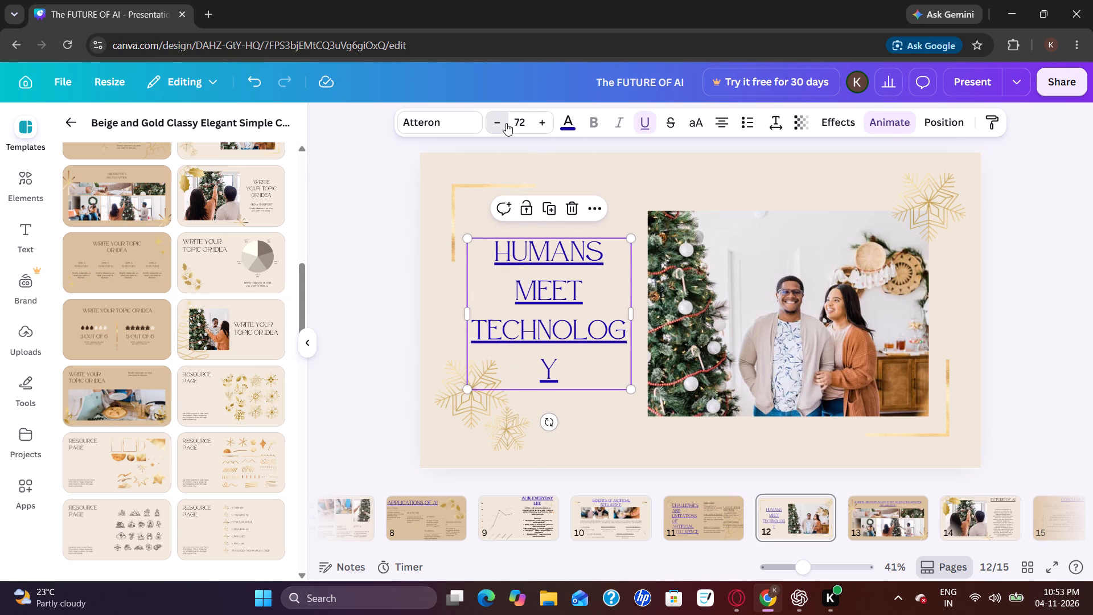
{"action": "left_click", "coordinate": [506, 123]}
{"action": "left_click", "coordinate": [506, 123]}
{"action": "left_click", "coordinate": [506, 123]}
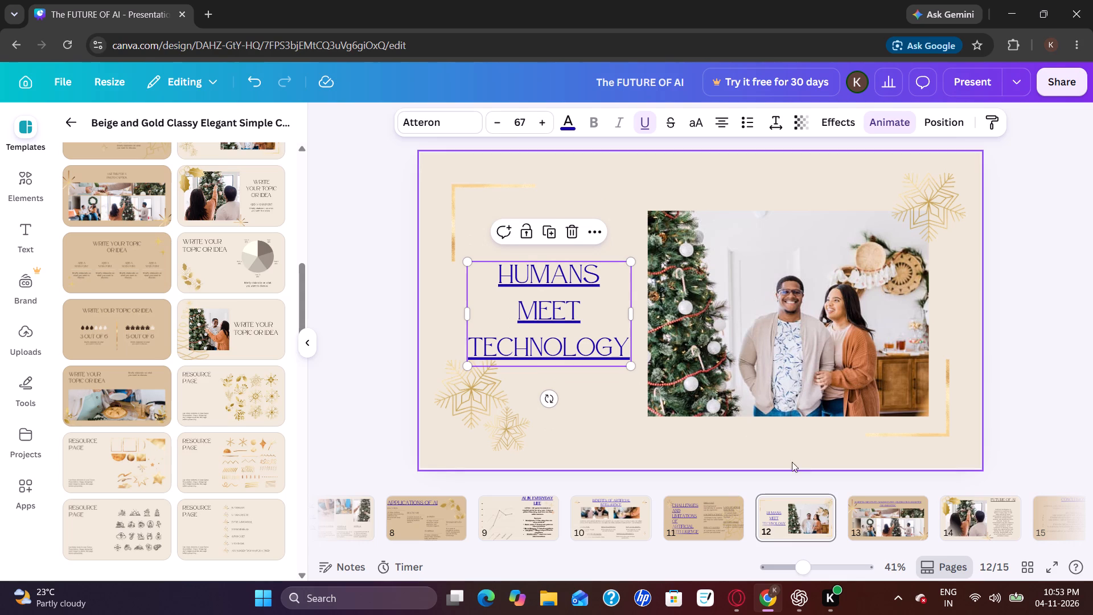
On page 13, move the AI MEETS CREATIVITY heading slightly up, away from the photos, and centre it horizontally.
{"action": "scroll", "coordinate": [852, 498], "scroll_direction": "left", "scroll_amount": 4}
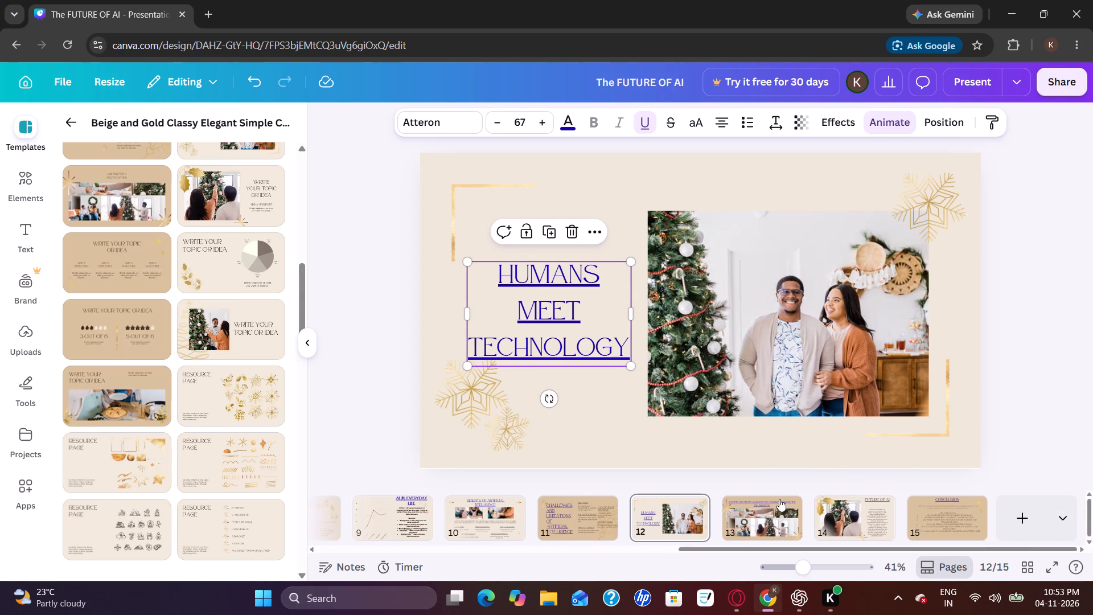
{"action": "left_click", "coordinate": [780, 499]}
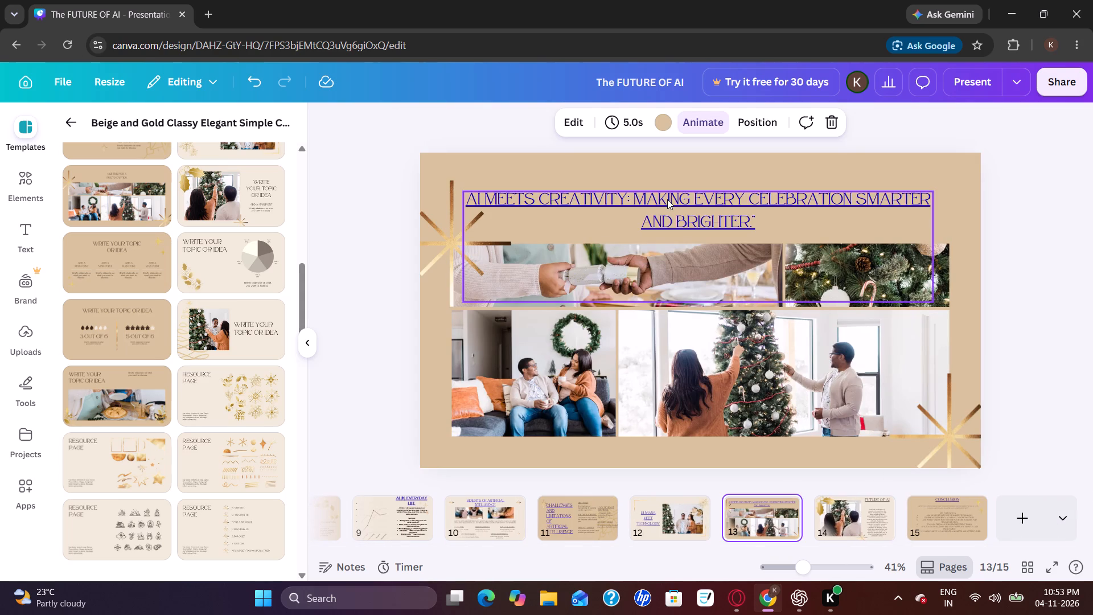
{"action": "left_click_drag", "start_coordinate": [667, 199], "coordinate": [668, 193]}
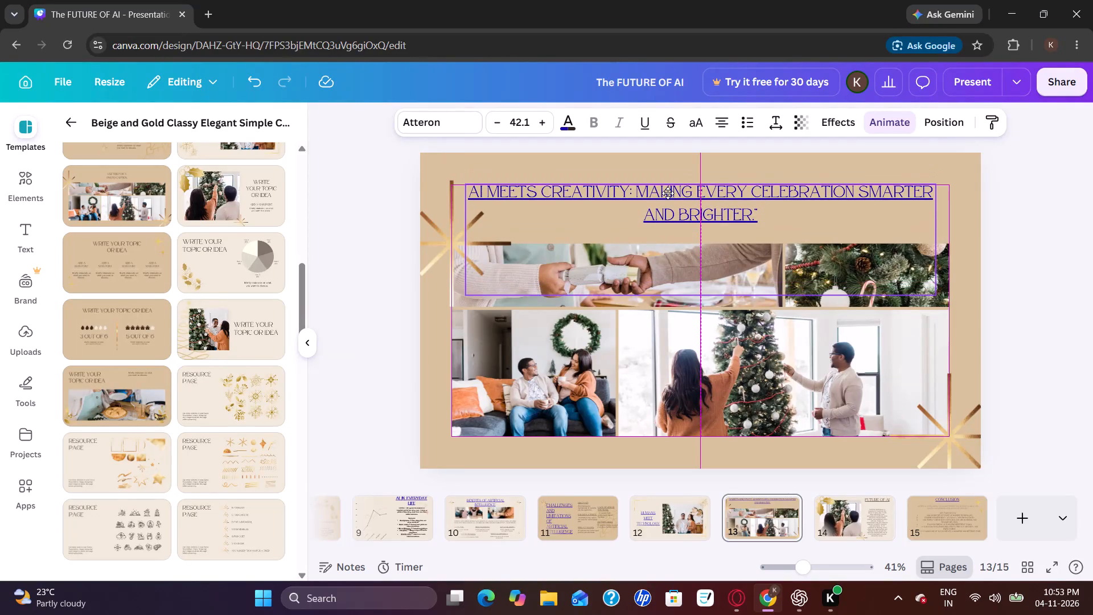
{"action": "left_click_drag", "start_coordinate": [668, 193], "coordinate": [668, 190]}
{"action": "right_click", "coordinate": [668, 190]}
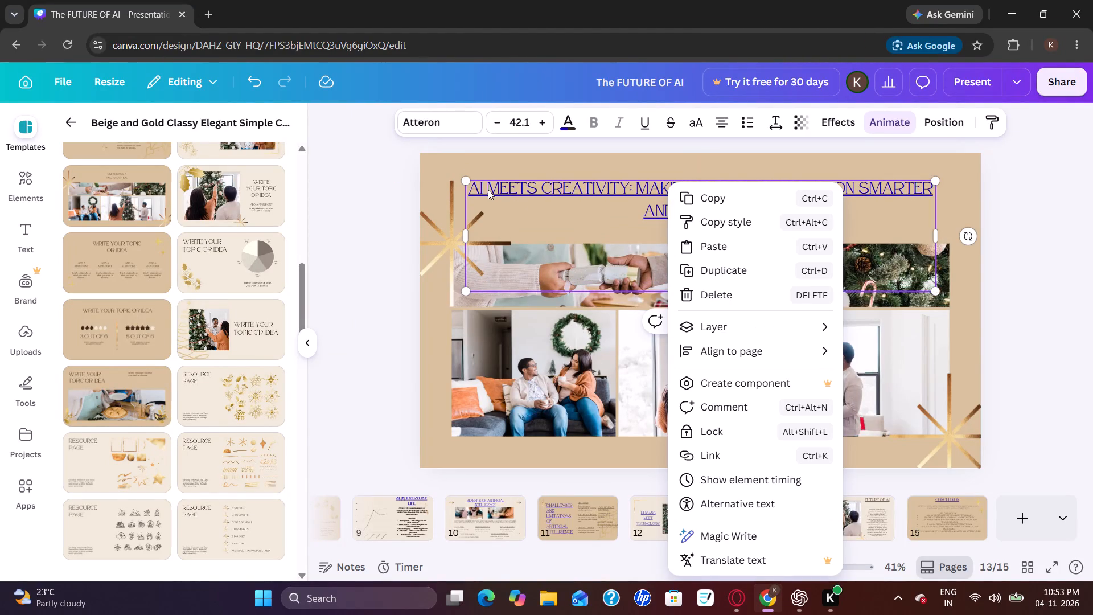
{"action": "left_click", "coordinate": [488, 190]}
Change the text colour of the entire two-line AI MEETS CREATIVITY heading on page 13 to white.
{"action": "left_click", "coordinate": [474, 190]}
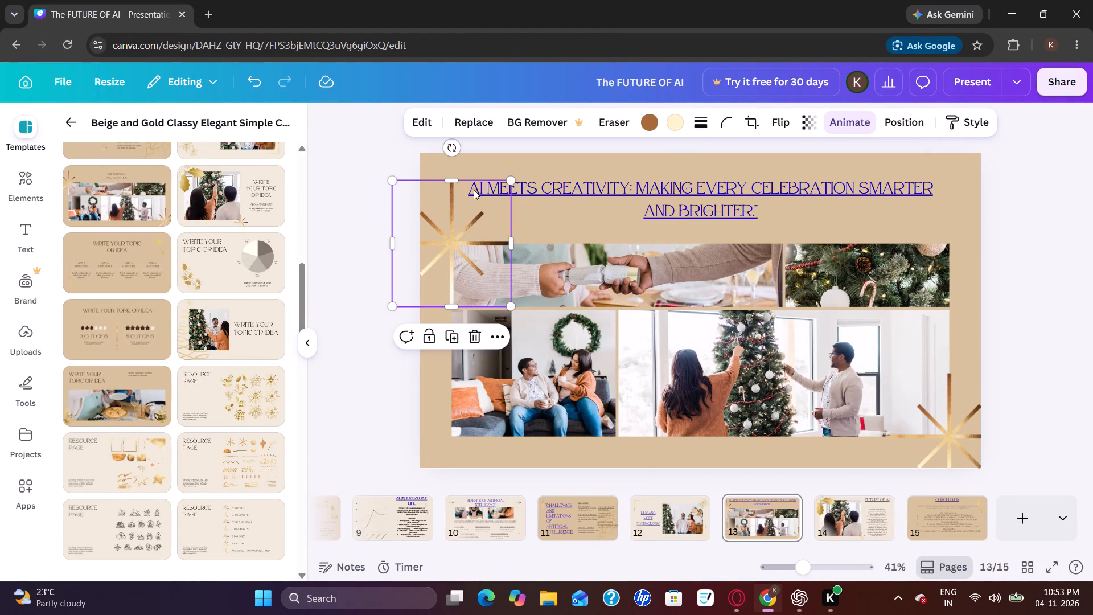
{"action": "left_click", "coordinate": [541, 187]}
{"action": "left_click", "coordinate": [523, 183]}
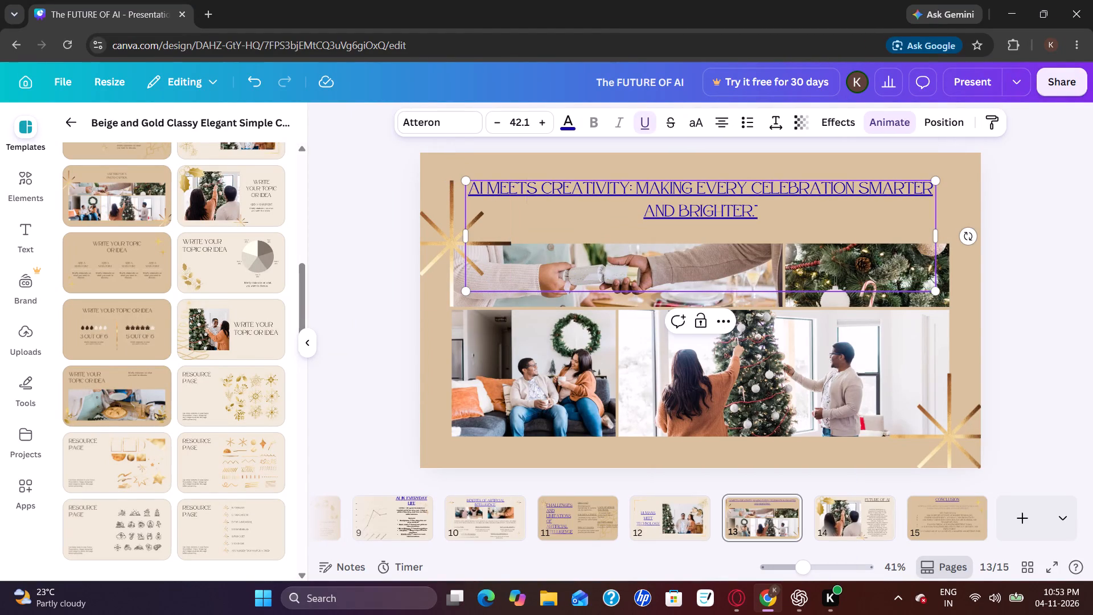
{"action": "left_click_drag", "start_coordinate": [472, 191], "coordinate": [800, 214]}
{"action": "left_click", "coordinate": [566, 117]}
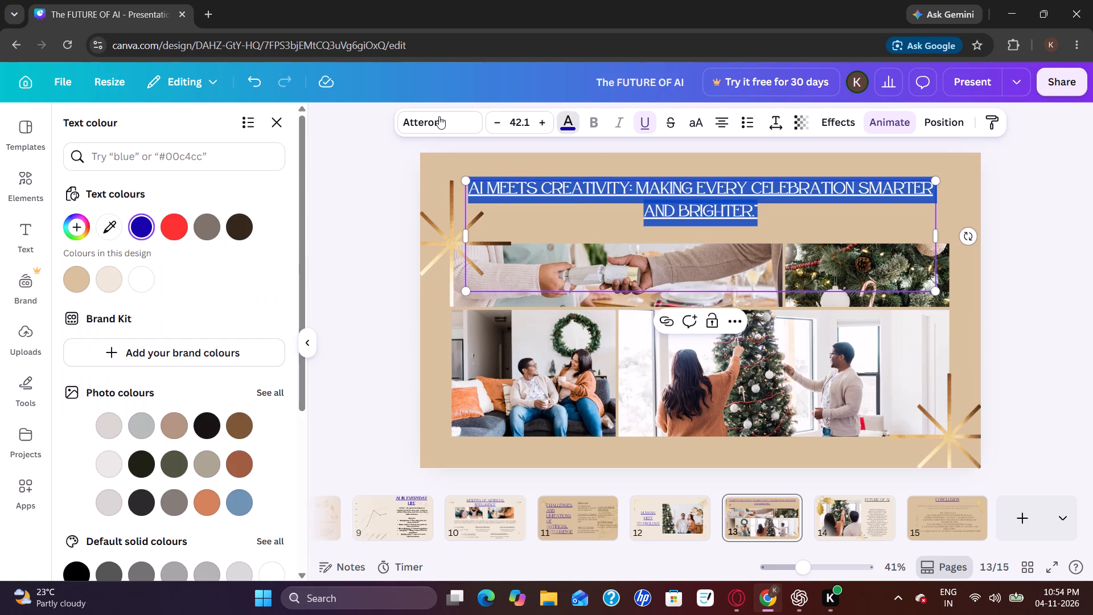
{"action": "scroll", "coordinate": [226, 313], "scroll_direction": "down", "scroll_amount": 1}
{"action": "scroll", "coordinate": [226, 313], "scroll_direction": "up", "scroll_amount": 1}
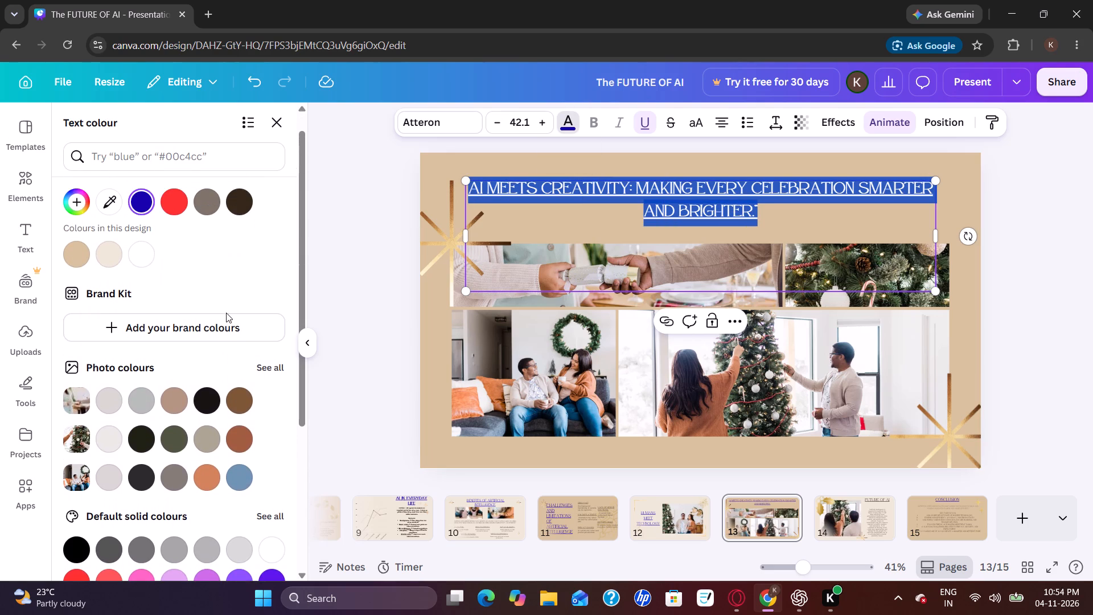
{"action": "scroll", "coordinate": [226, 313], "scroll_direction": "up", "scroll_amount": 1}
{"action": "left_click", "coordinate": [245, 200]}
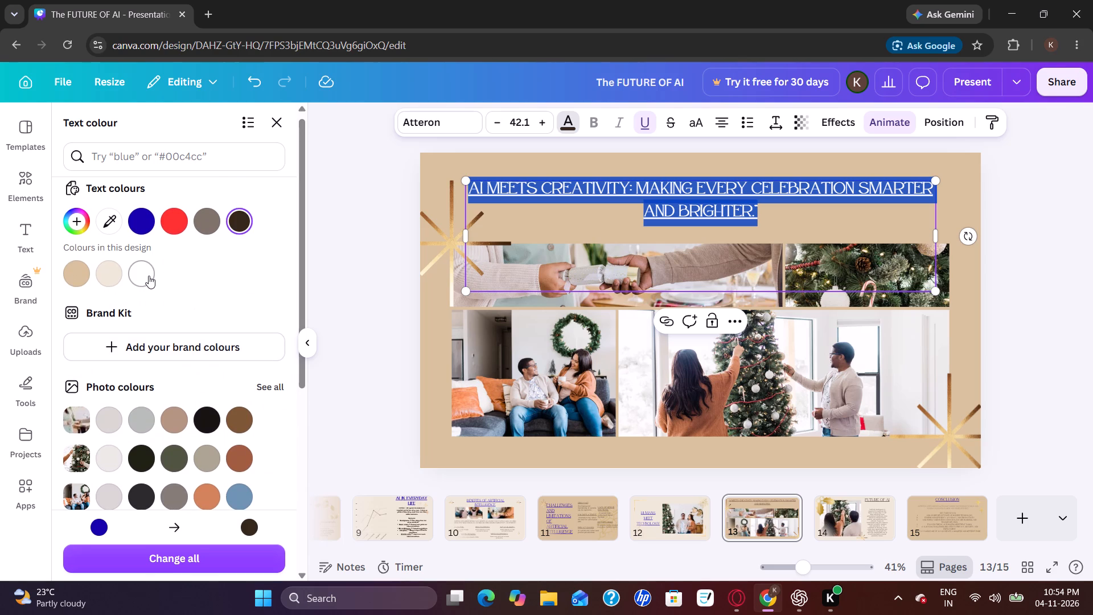
{"action": "left_click", "coordinate": [149, 276]}
{"action": "double_click", "coordinate": [327, 286]}
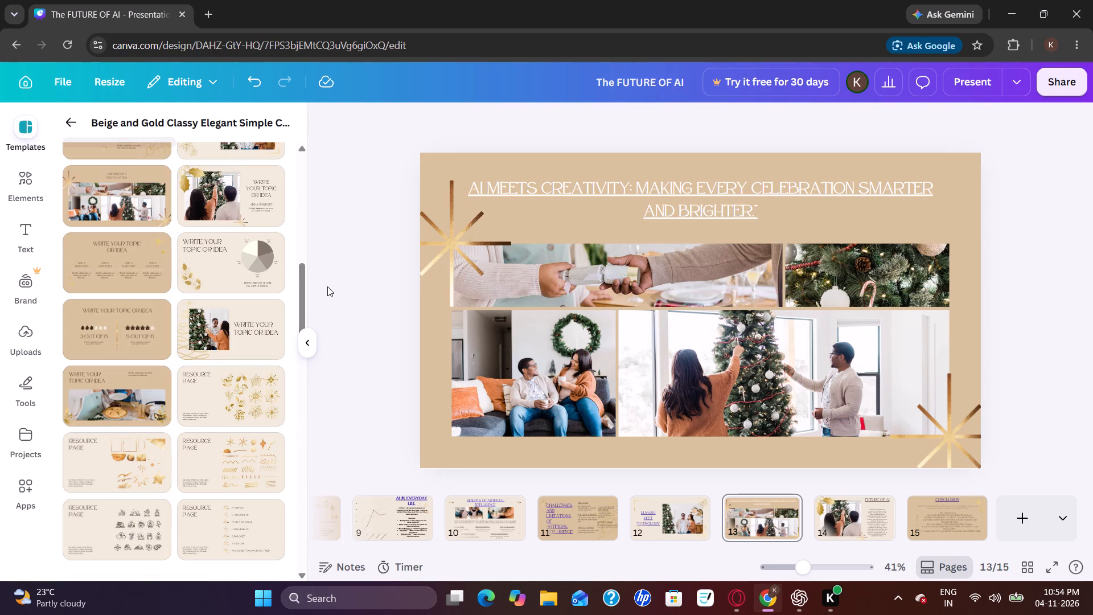
Go to page 14 and check the formatting of the FUTURE OF AI heading.
{"action": "left_click", "coordinate": [838, 503]}
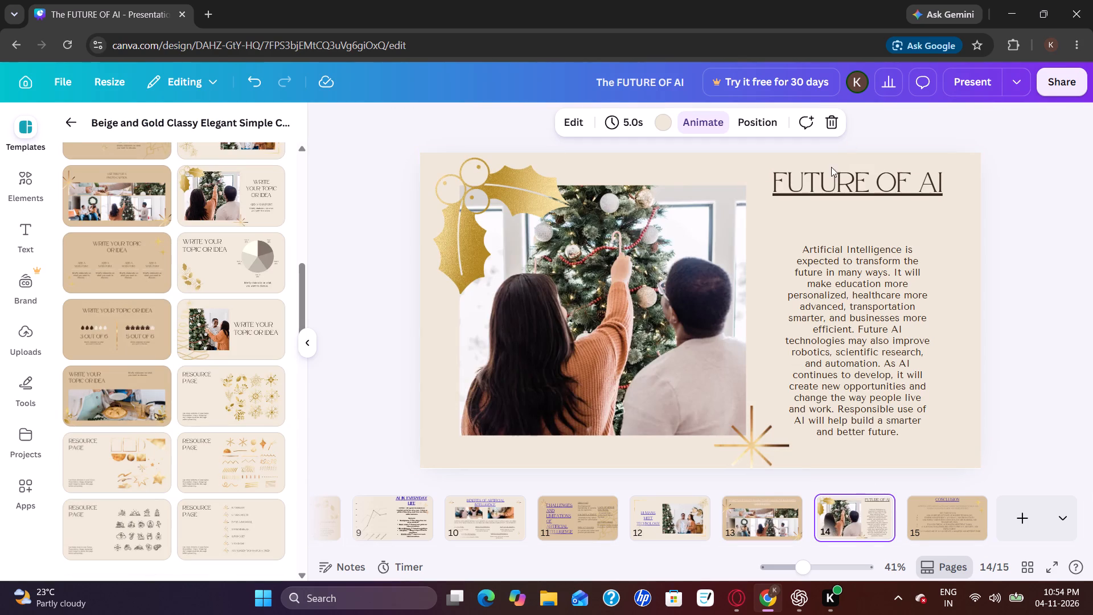
{"action": "left_click", "coordinate": [824, 190]}
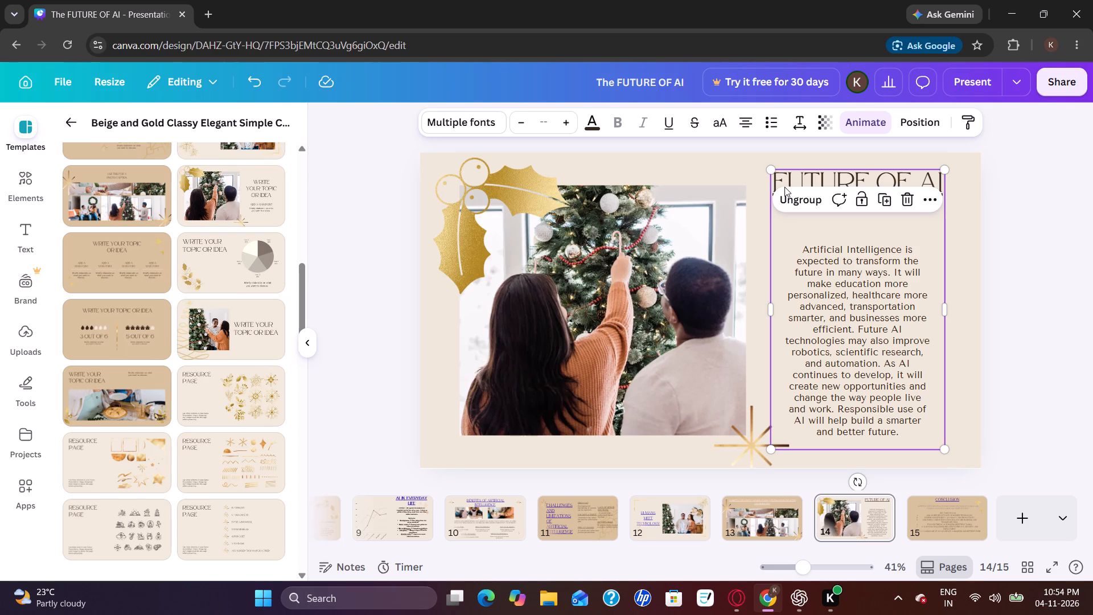
{"action": "left_click", "coordinate": [784, 187]}
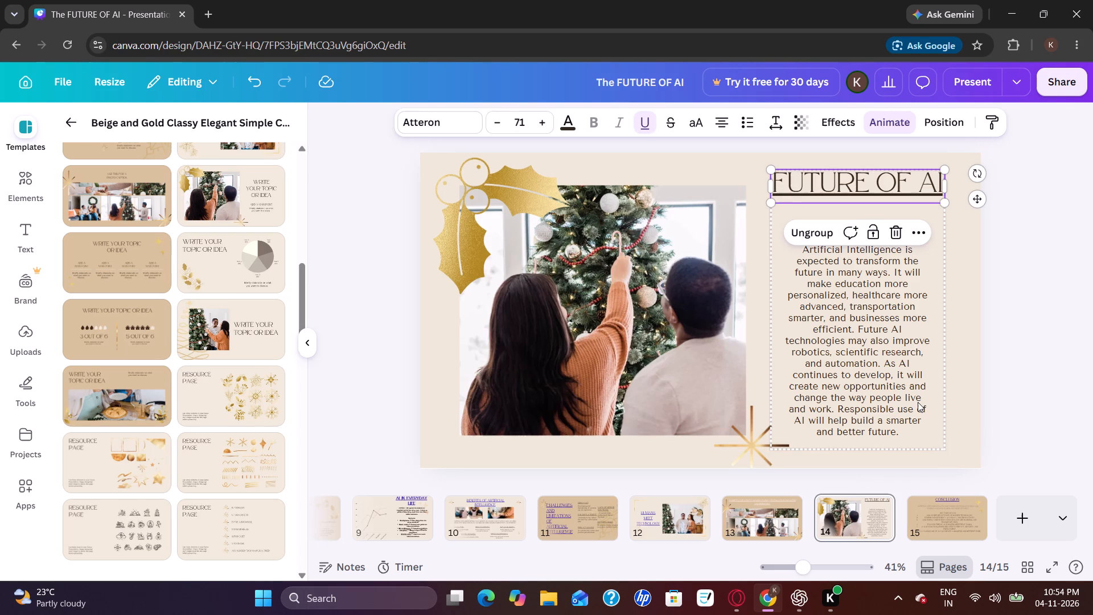
On page 15, change the text colour of the two-line introductory sentence above KEY TAKEAWAYS to white.
{"action": "left_click", "coordinate": [943, 505]}
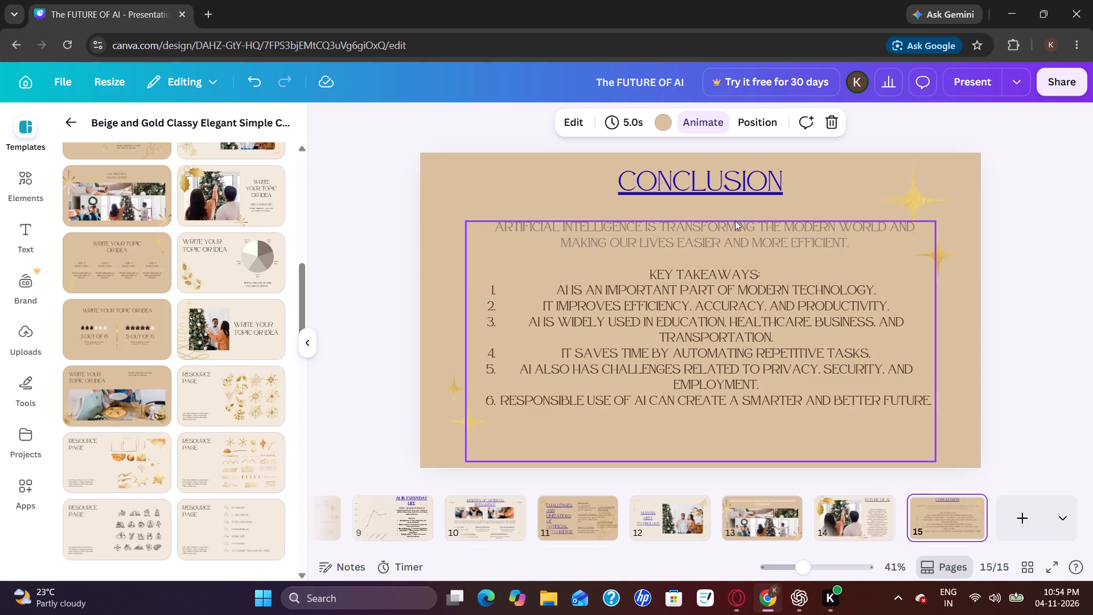
{"action": "left_click", "coordinate": [651, 274]}
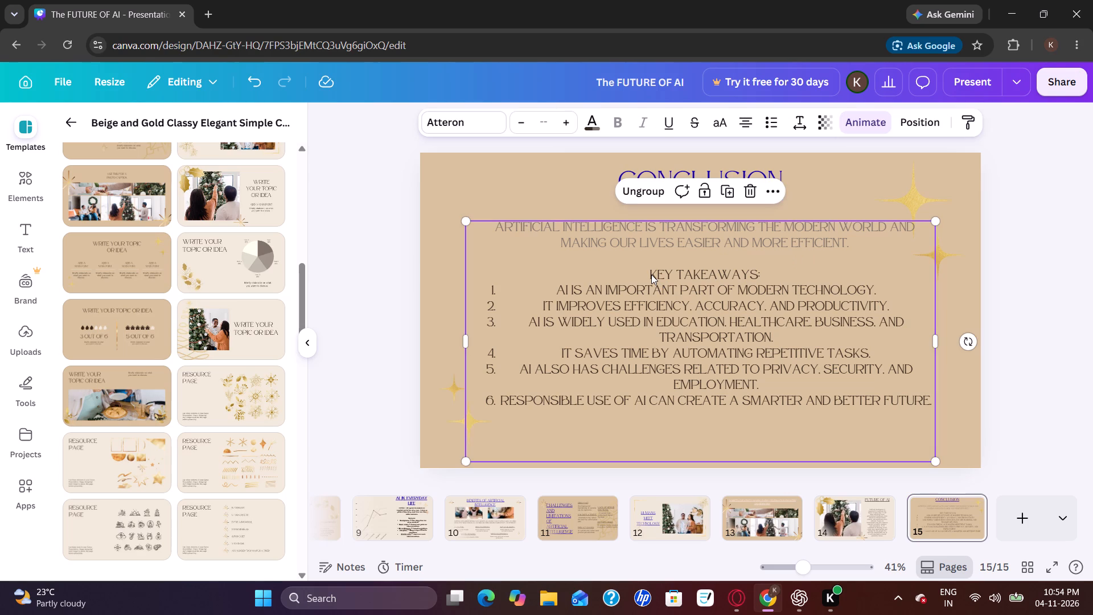
{"action": "left_click", "coordinate": [651, 274]}
{"action": "left_click", "coordinate": [651, 273]}
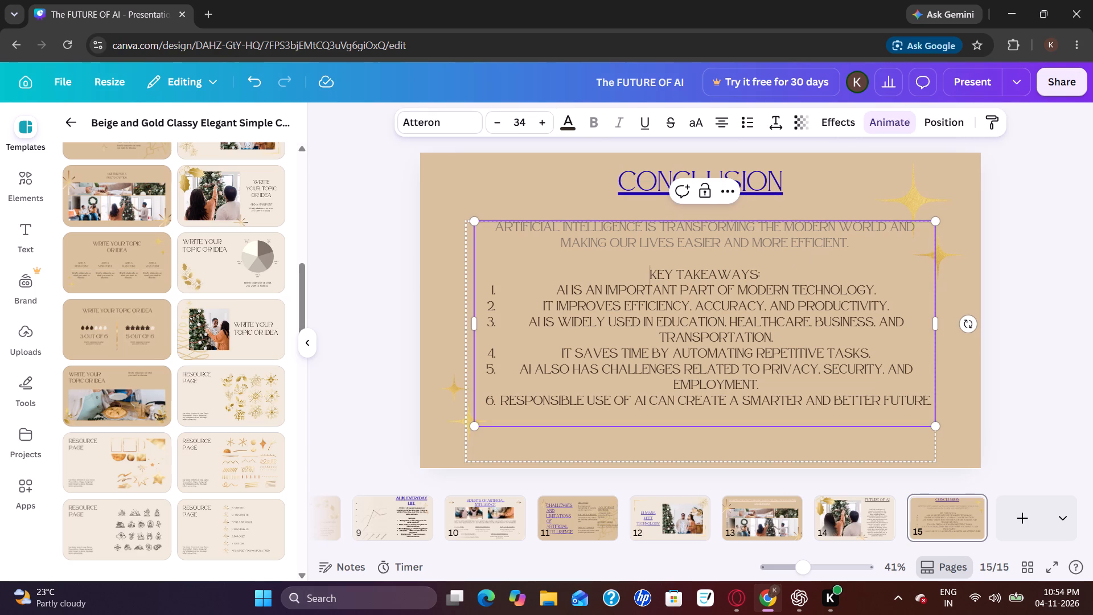
{"action": "left_click_drag", "start_coordinate": [498, 231], "coordinate": [862, 252]}
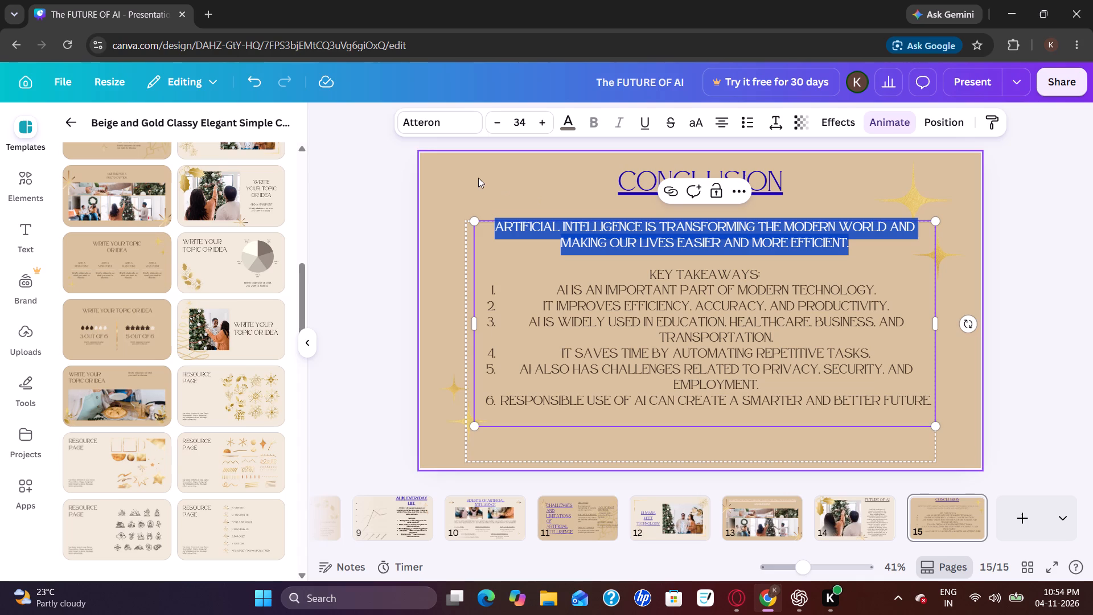
{"action": "left_click", "coordinate": [564, 125]}
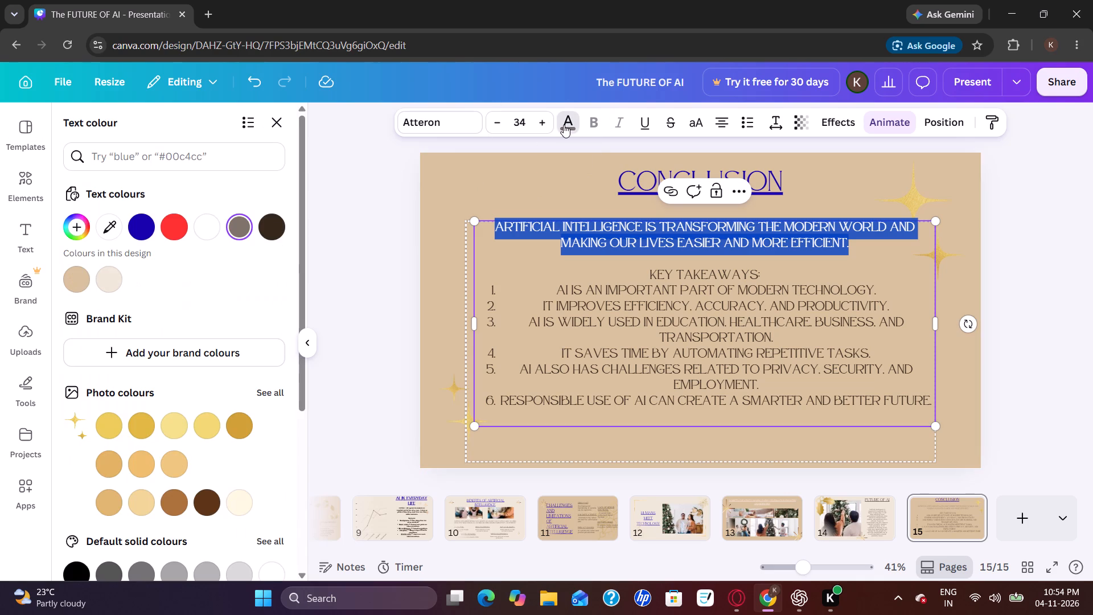
{"action": "left_click", "coordinate": [212, 232]}
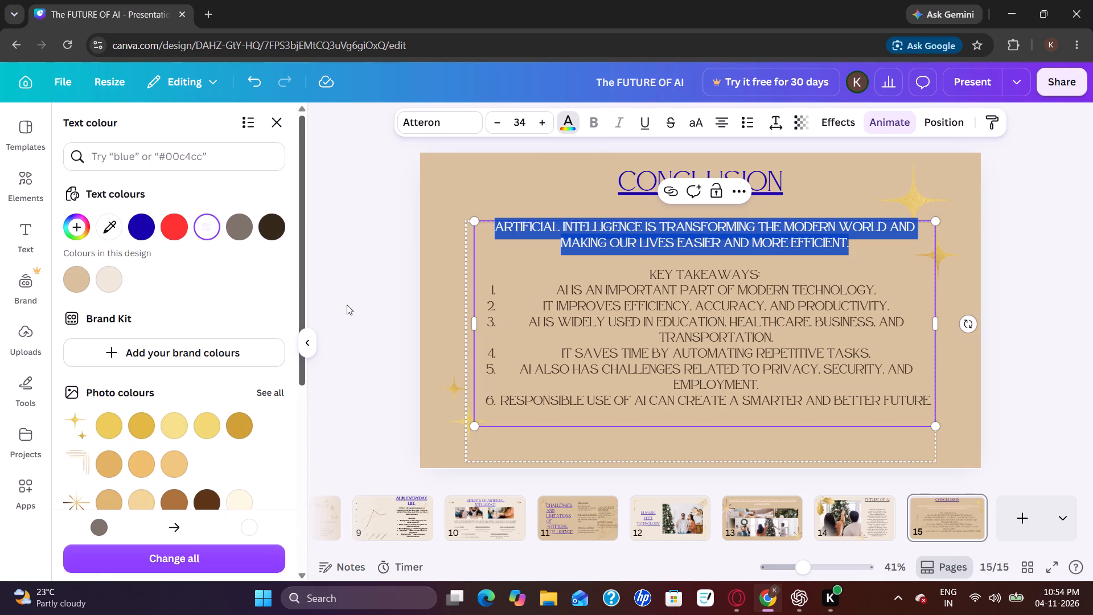
On page 15, underline the KEY TAKEAWAYS: subheading and increase its font size to 42.
{"action": "left_click", "coordinate": [347, 305]}
{"action": "left_click", "coordinate": [347, 305]}
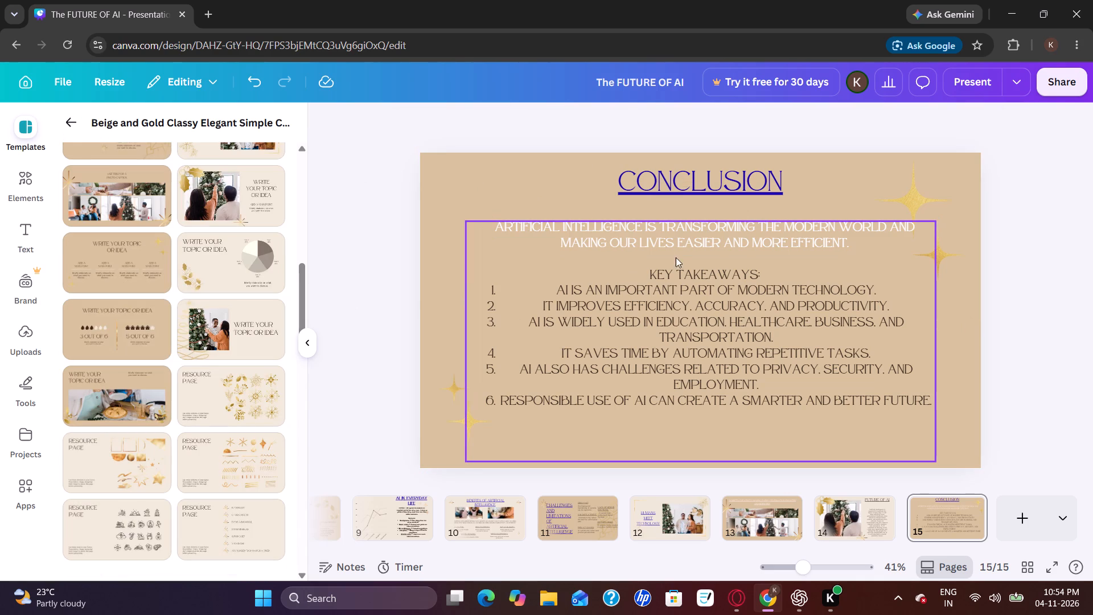
{"action": "double_click", "coordinate": [650, 273]}
{"action": "left_click", "coordinate": [650, 273]}
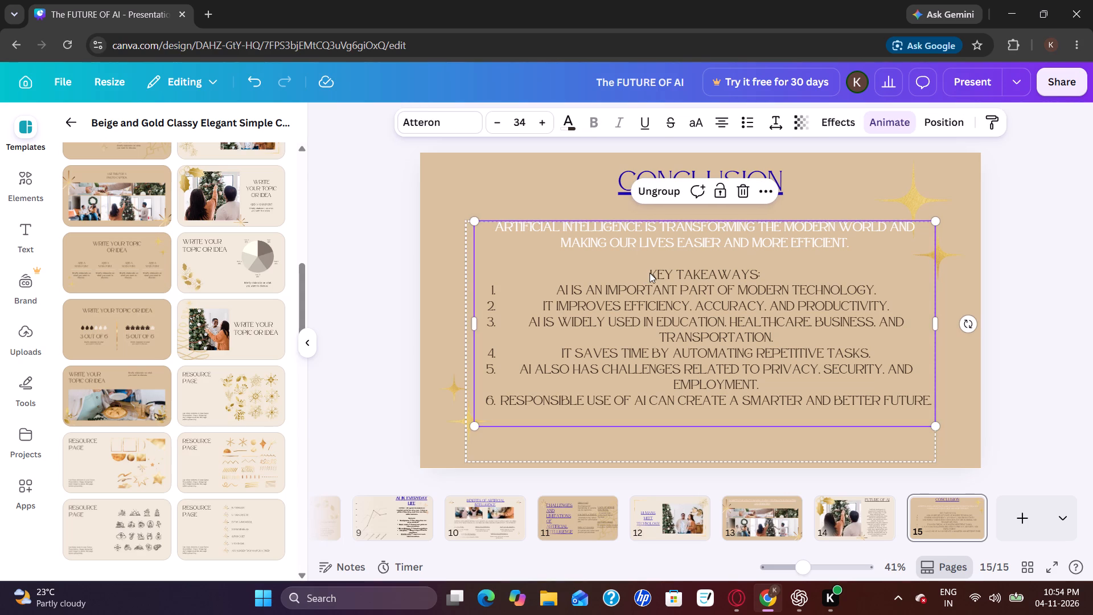
{"action": "left_click_drag", "start_coordinate": [650, 273], "coordinate": [776, 274]}
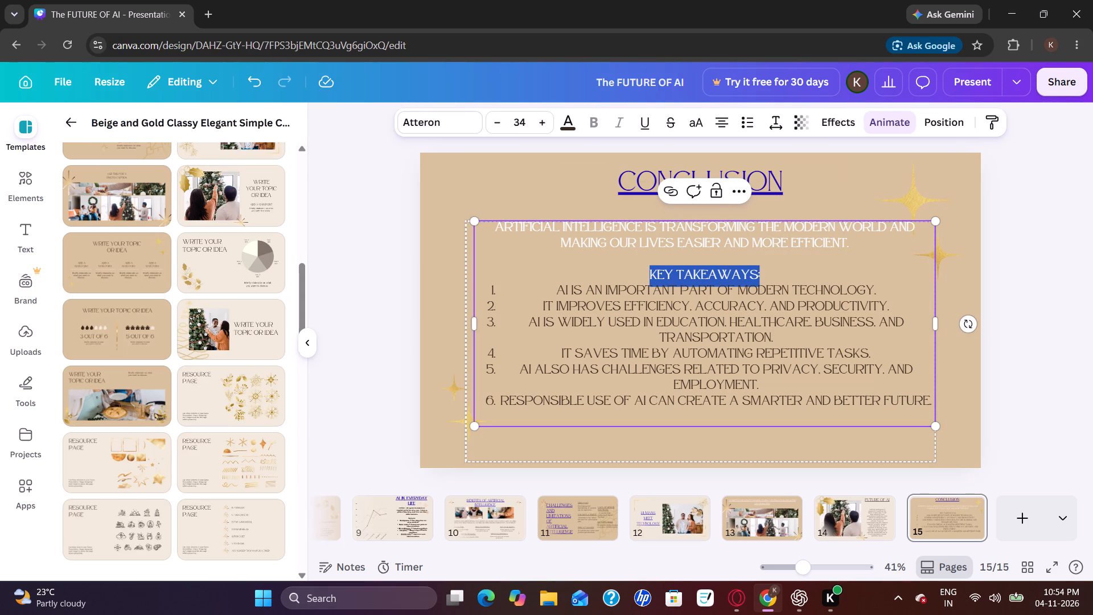
{"action": "left_click", "coordinate": [640, 126]}
{"action": "triple_click", "coordinate": [543, 124]}
{"action": "triple_click", "coordinate": [543, 124]}
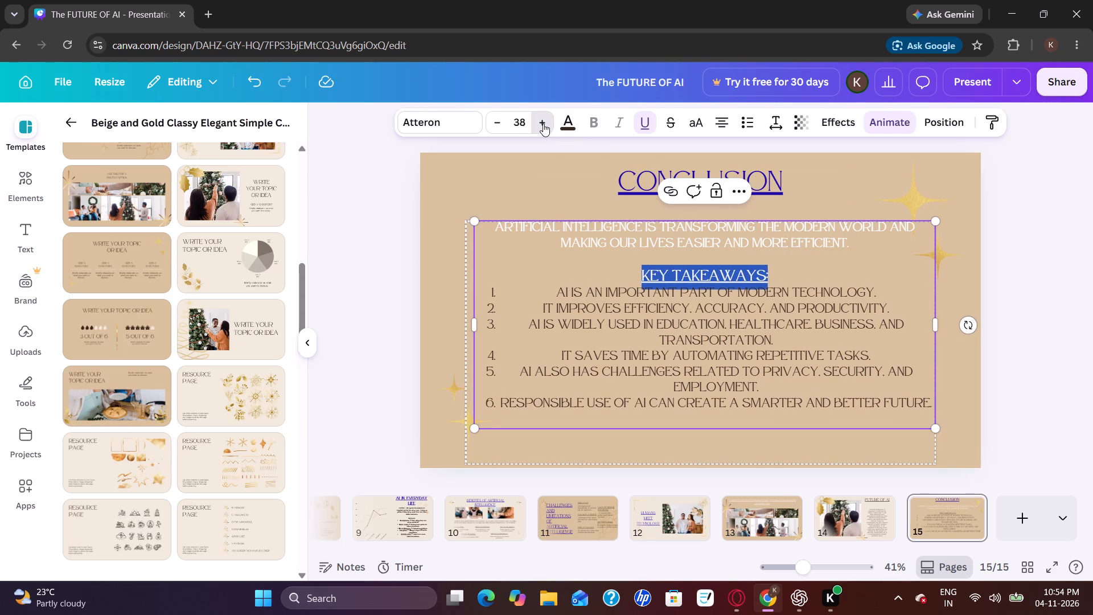
{"action": "double_click", "coordinate": [543, 124]}
{"action": "left_click", "coordinate": [568, 122]}
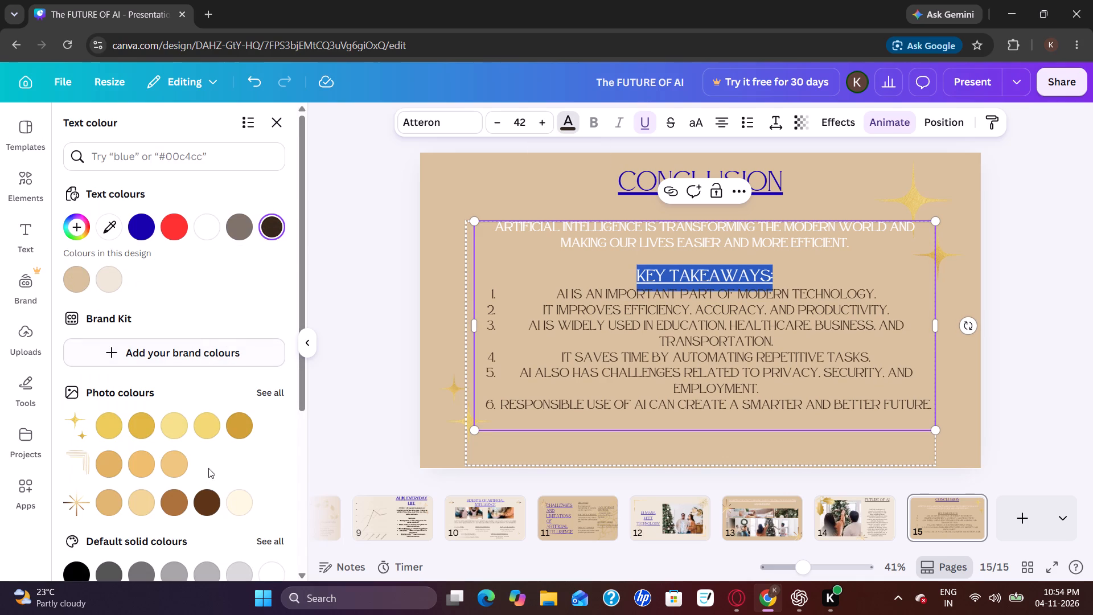
{"action": "left_click", "coordinate": [351, 338]}
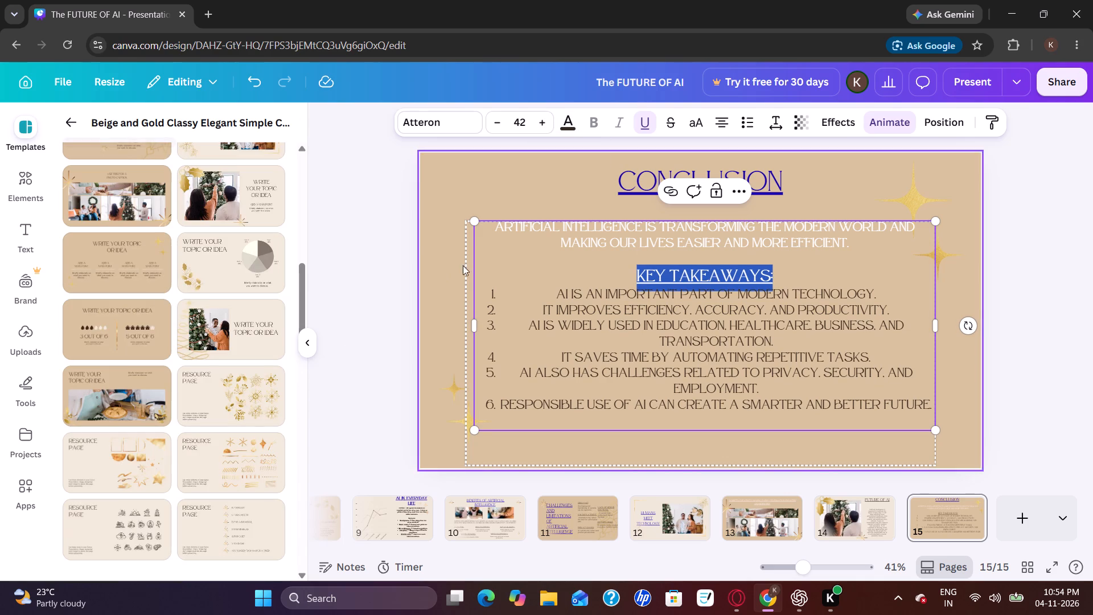
{"action": "left_click", "coordinate": [1017, 231]}
Insert a blank line between the KEY TAKEAWAYS: subheading and the numbered list on page 15.
{"action": "left_click", "coordinate": [797, 273]}
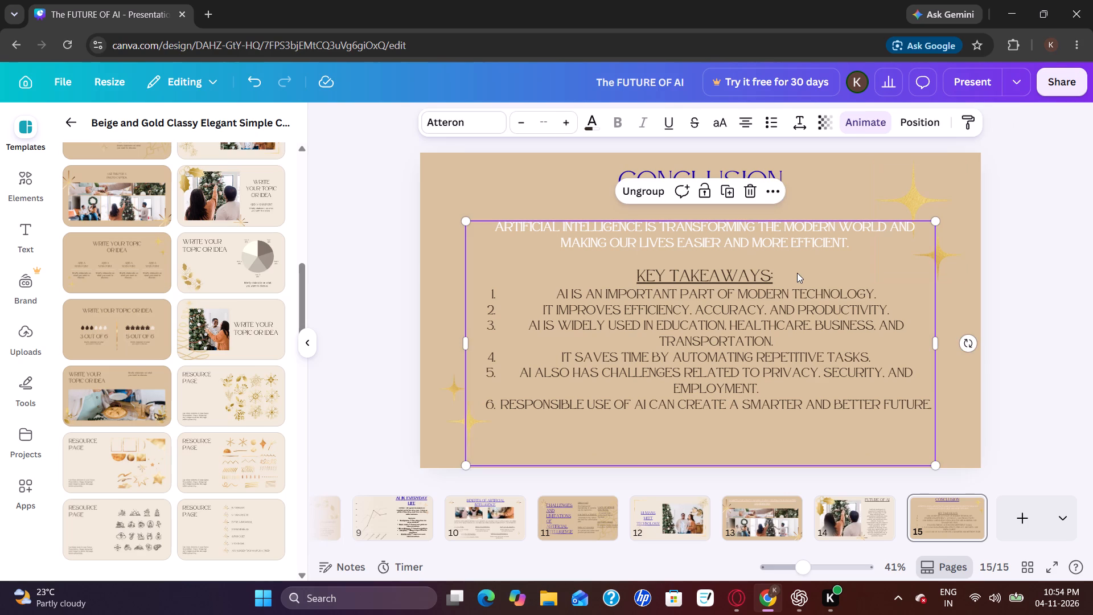
{"action": "left_click", "coordinate": [797, 273]}
{"action": "left_click", "coordinate": [797, 273]}
{"action": "key", "text": "Return"}
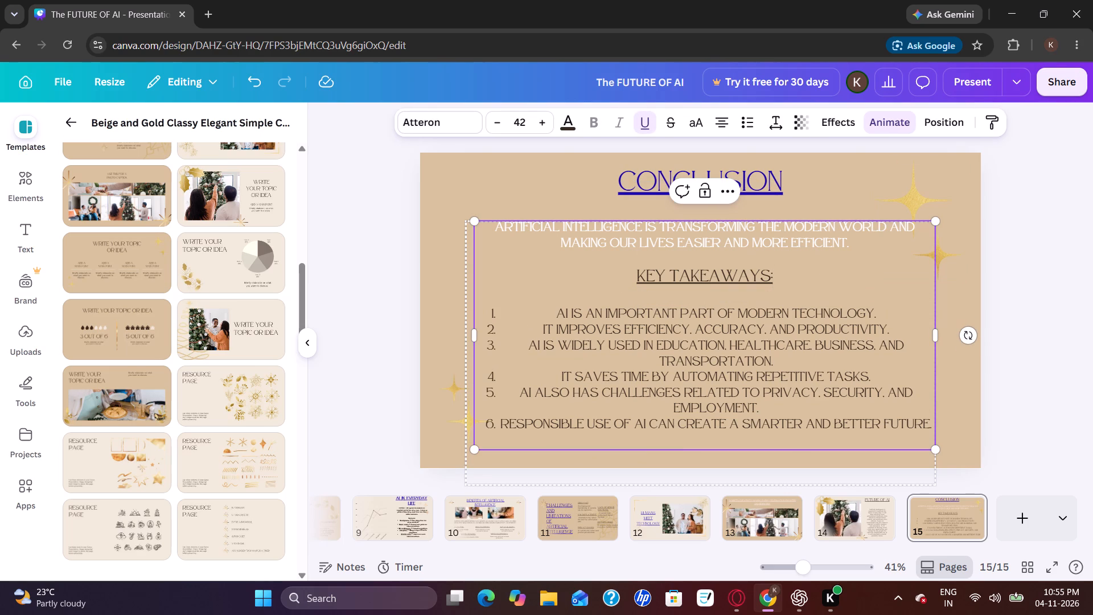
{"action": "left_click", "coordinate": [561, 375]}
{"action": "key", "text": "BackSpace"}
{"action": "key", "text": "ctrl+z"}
{"action": "left_click", "coordinate": [800, 597]}
{"action": "left_click", "coordinate": [617, 458]}
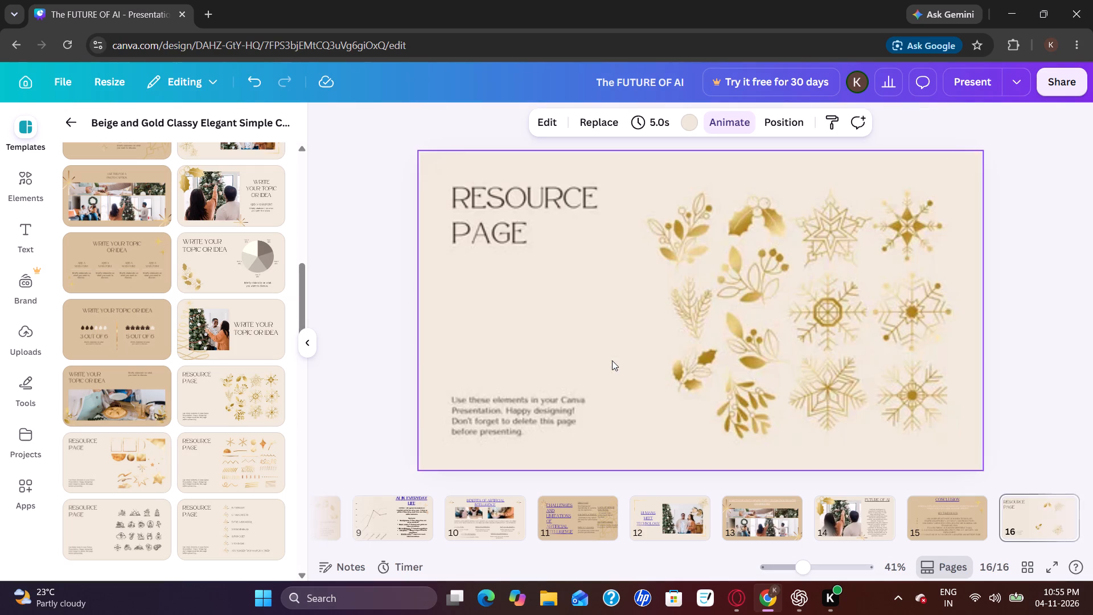
Replace the placeholder paragraph under the RESOURCE PAGE heading on page 16 with the copied resources text.
{"action": "left_click", "coordinate": [528, 409]}
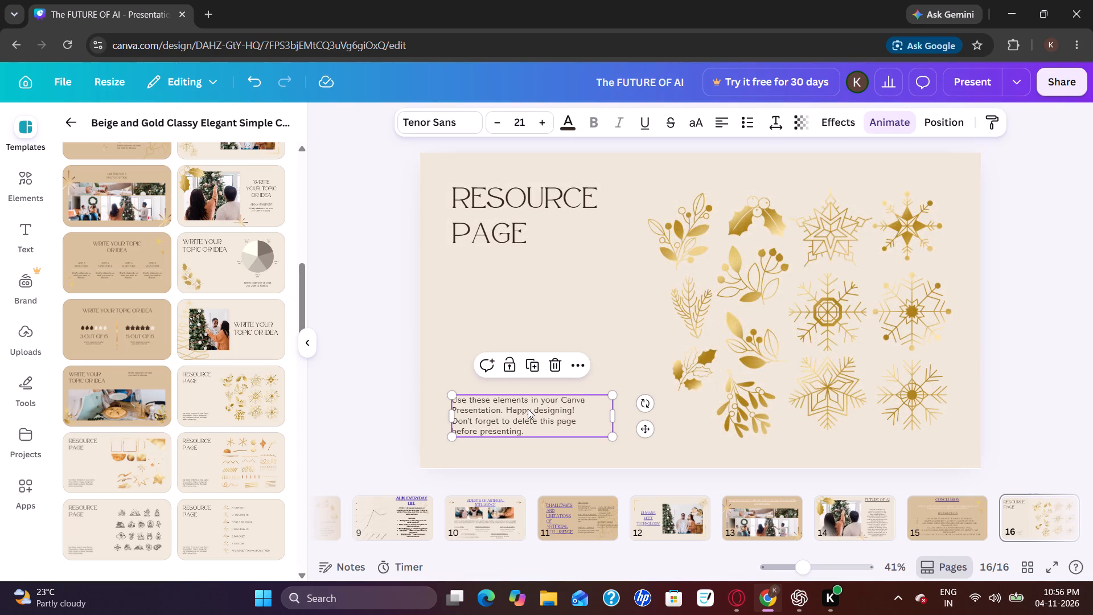
{"action": "left_click", "coordinate": [528, 409]}
{"action": "key", "text": "BackSpace"}
{"action": "key", "text": "ctrl+v"}
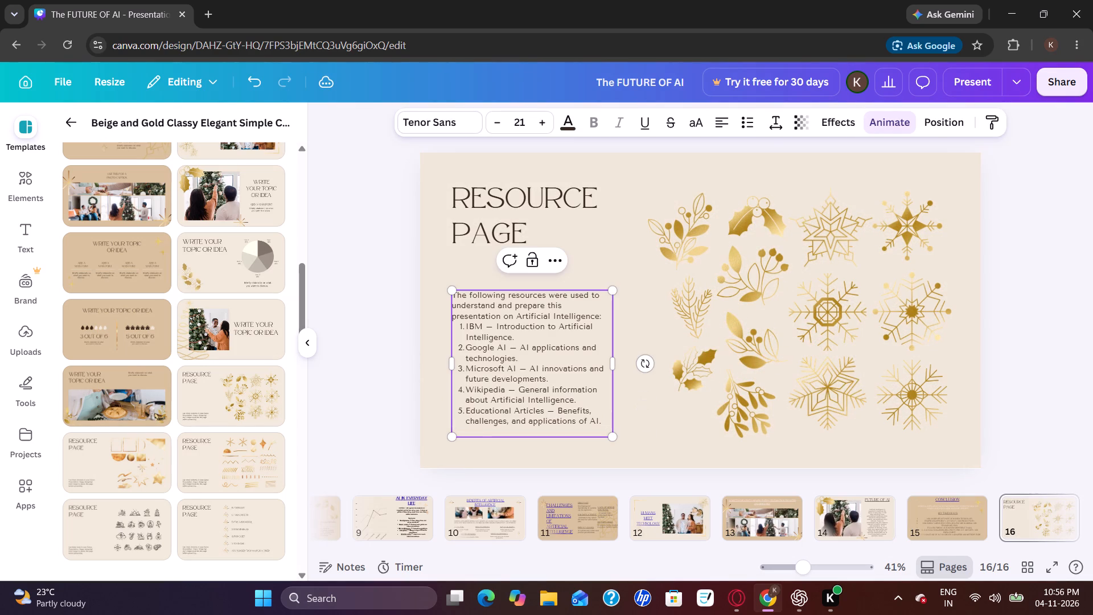
At the end of the pasted resources text on page 16, raise the font size to 96, and try widening the text box.
{"action": "triple_click", "coordinate": [545, 129]}
{"action": "triple_click", "coordinate": [545, 129]}
{"action": "triple_click", "coordinate": [545, 129]}
{"action": "triple_click", "coordinate": [545, 129]}
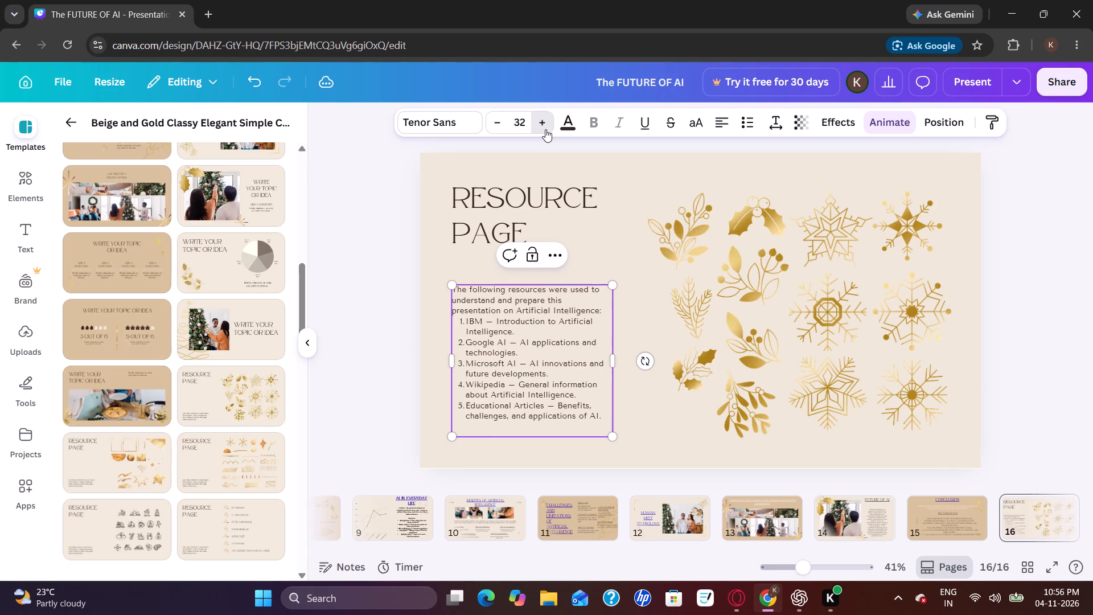
{"action": "triple_click", "coordinate": [545, 129]}
{"action": "triple_click", "coordinate": [545, 129]}
{"action": "left_click", "coordinate": [545, 129]}
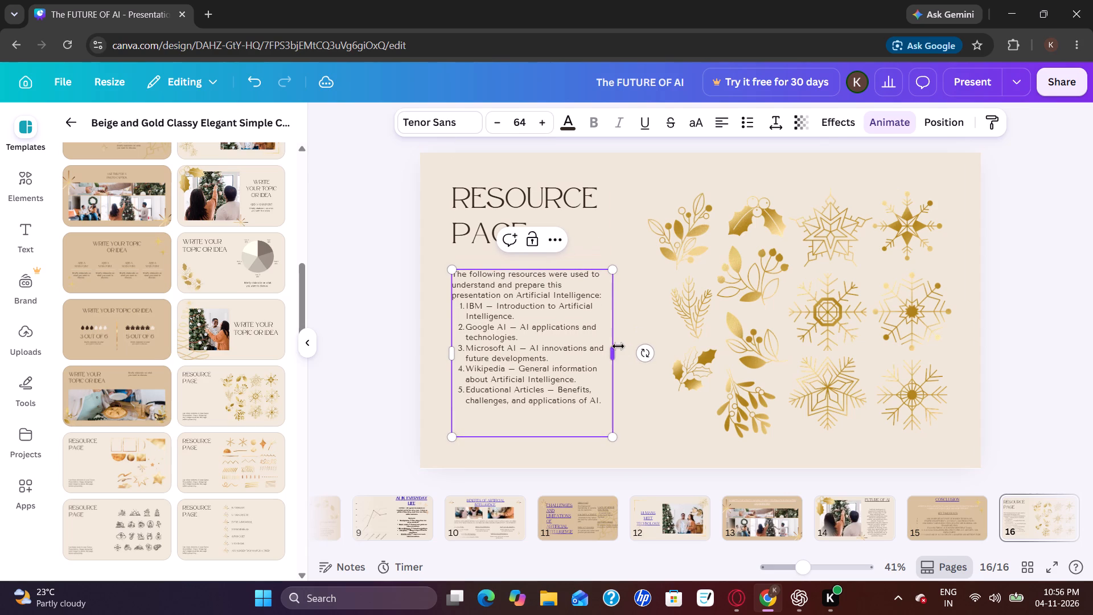
{"action": "left_click_drag", "start_coordinate": [617, 350], "coordinate": [651, 345]}
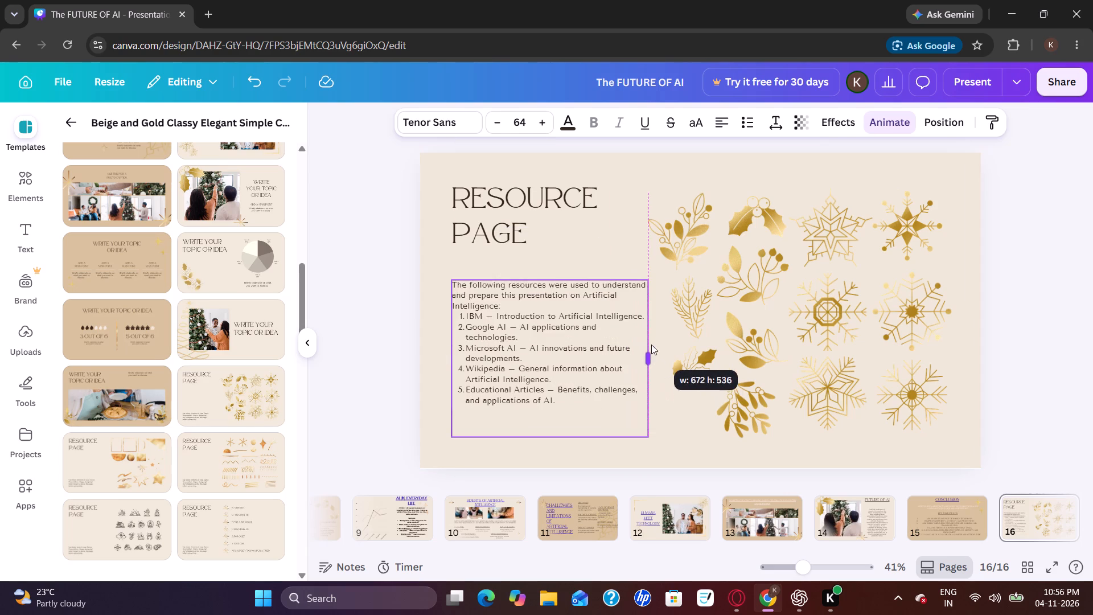
{"action": "left_click_drag", "start_coordinate": [651, 345], "coordinate": [617, 282]}
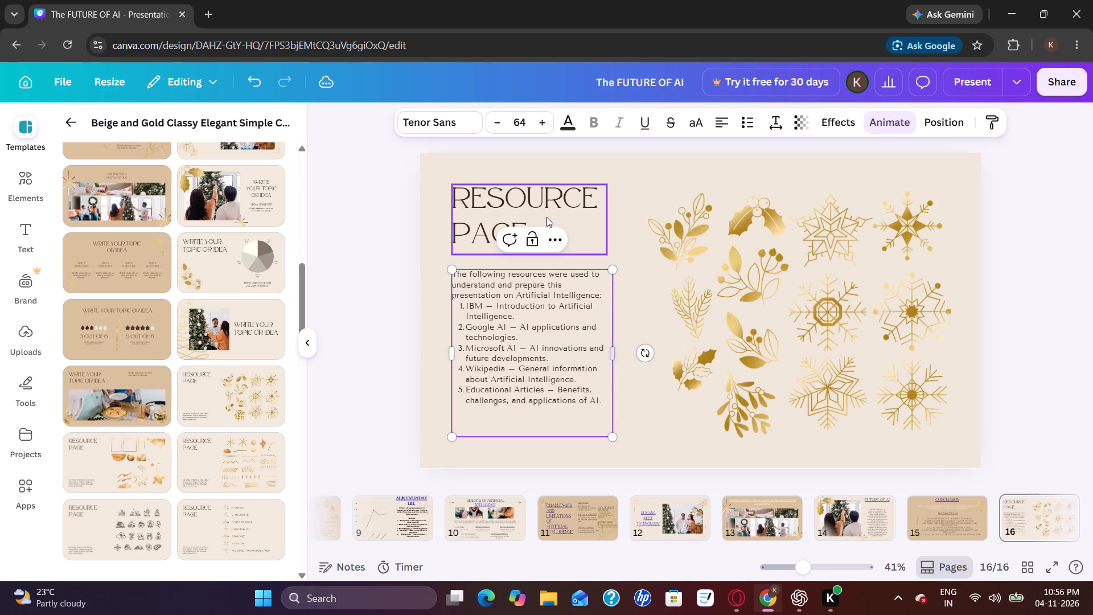
{"action": "triple_click", "coordinate": [537, 123]}
{"action": "triple_click", "coordinate": [537, 123]}
{"action": "triple_click", "coordinate": [537, 123]}
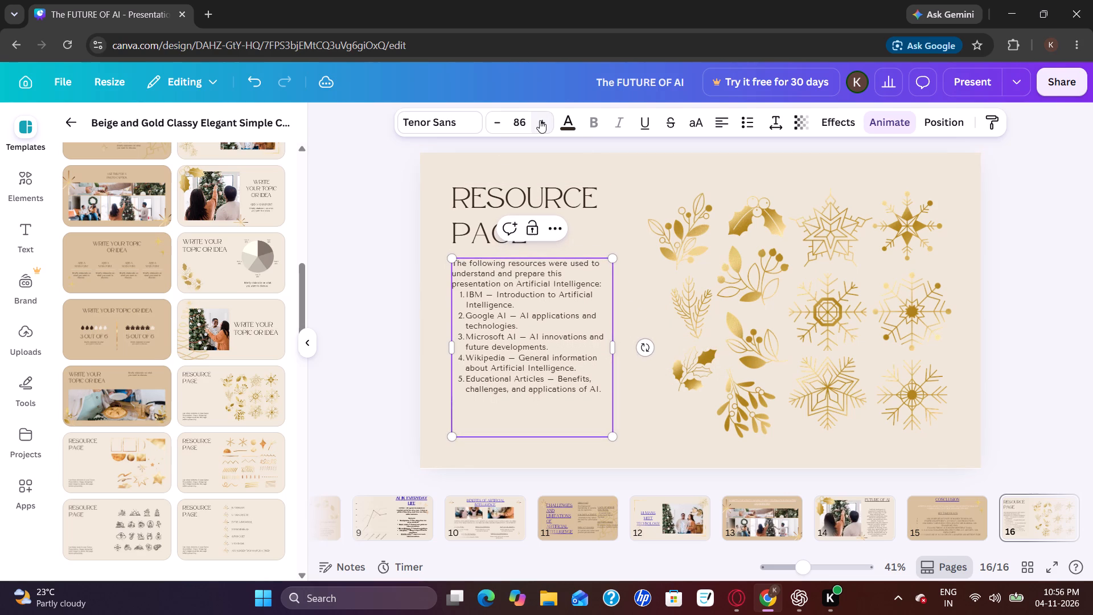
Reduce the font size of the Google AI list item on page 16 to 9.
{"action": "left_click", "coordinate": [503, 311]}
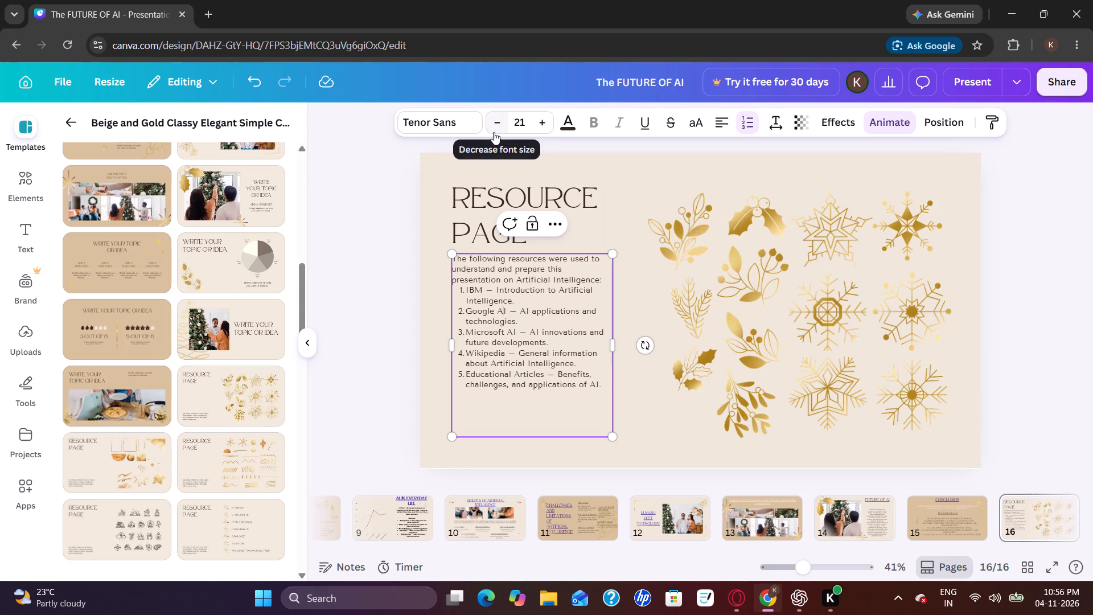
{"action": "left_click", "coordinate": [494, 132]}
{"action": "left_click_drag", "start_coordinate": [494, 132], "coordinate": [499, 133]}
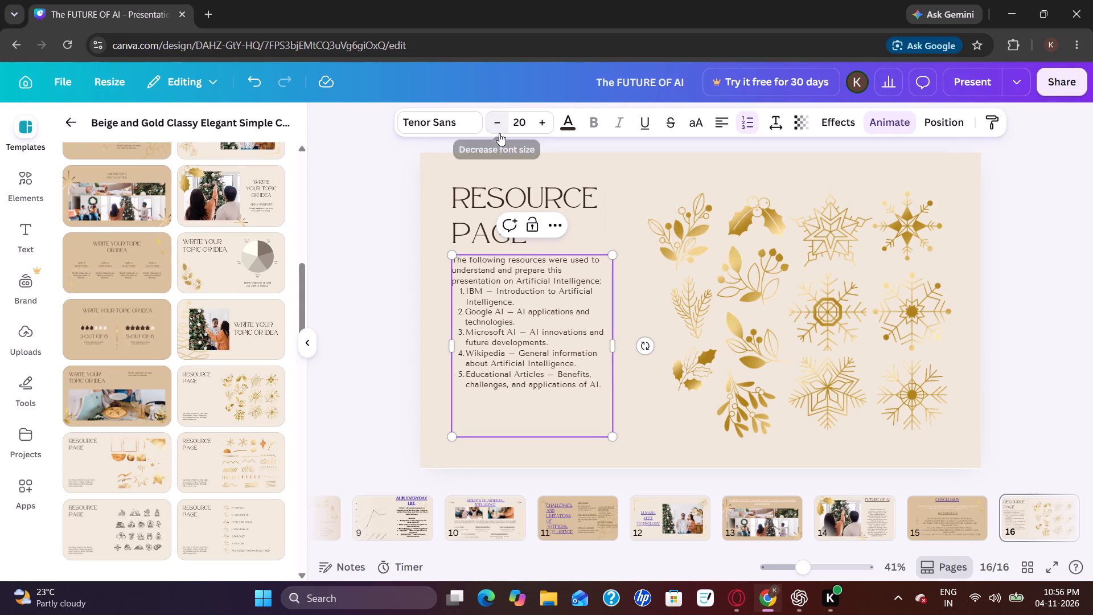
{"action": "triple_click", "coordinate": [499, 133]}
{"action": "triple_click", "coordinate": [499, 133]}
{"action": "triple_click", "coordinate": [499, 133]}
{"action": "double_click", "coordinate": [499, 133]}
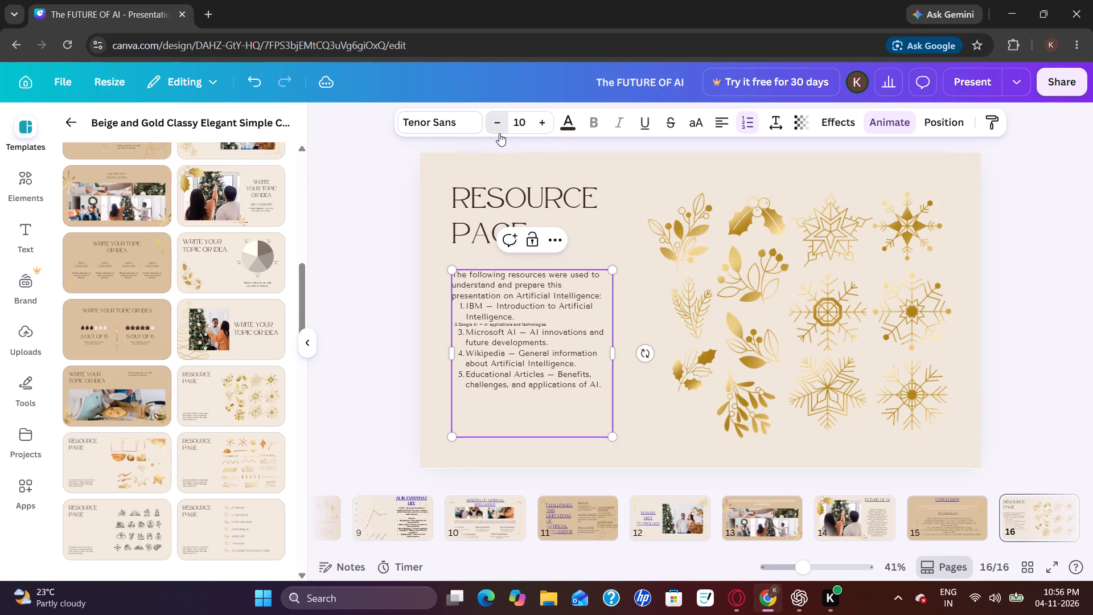
Set the font size of the Google AI list item on page 16 to 20.
{"action": "triple_click", "coordinate": [543, 128]}
{"action": "triple_click", "coordinate": [543, 128]}
{"action": "triple_click", "coordinate": [543, 128]}
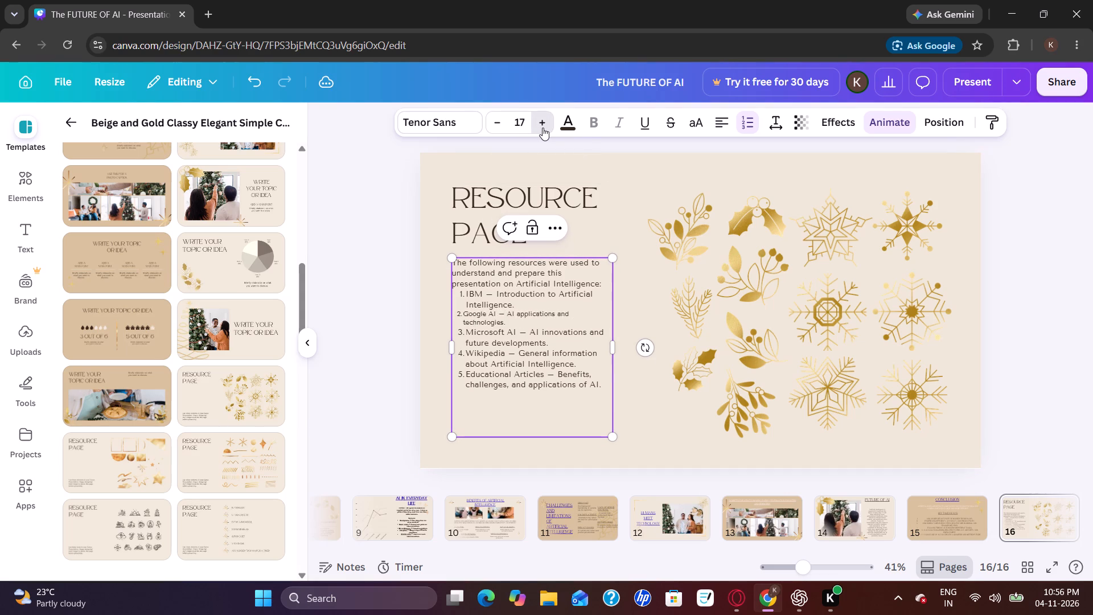
{"action": "left_click", "coordinate": [543, 128]}
{"action": "left_click", "coordinate": [543, 128]}
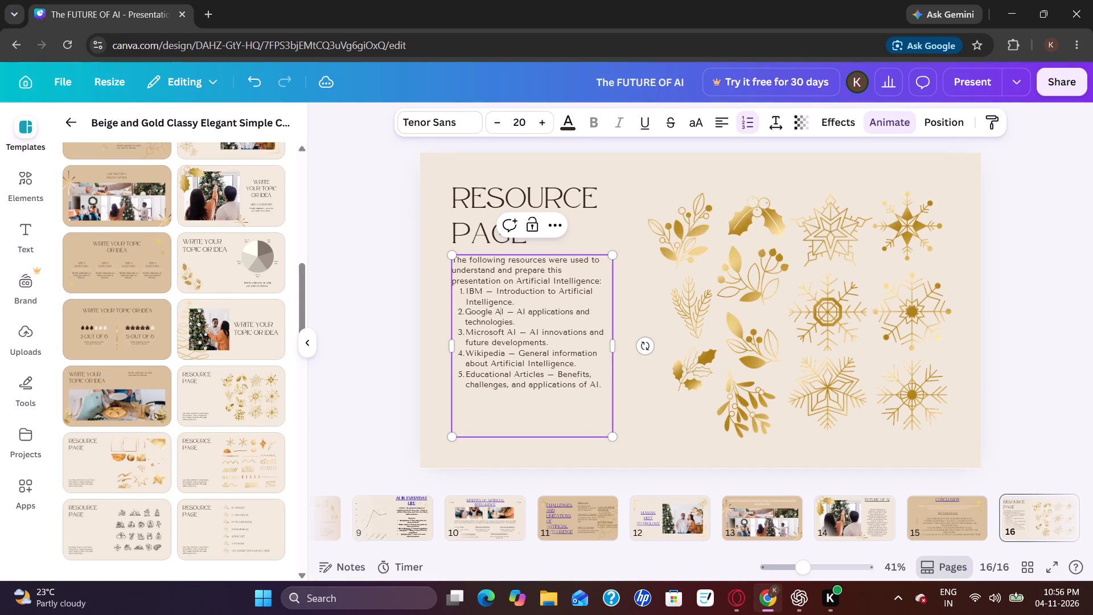
Raise the font size of the whole resources text on page 16 to 28.
{"action": "left_click_drag", "start_coordinate": [454, 262], "coordinate": [650, 417]}
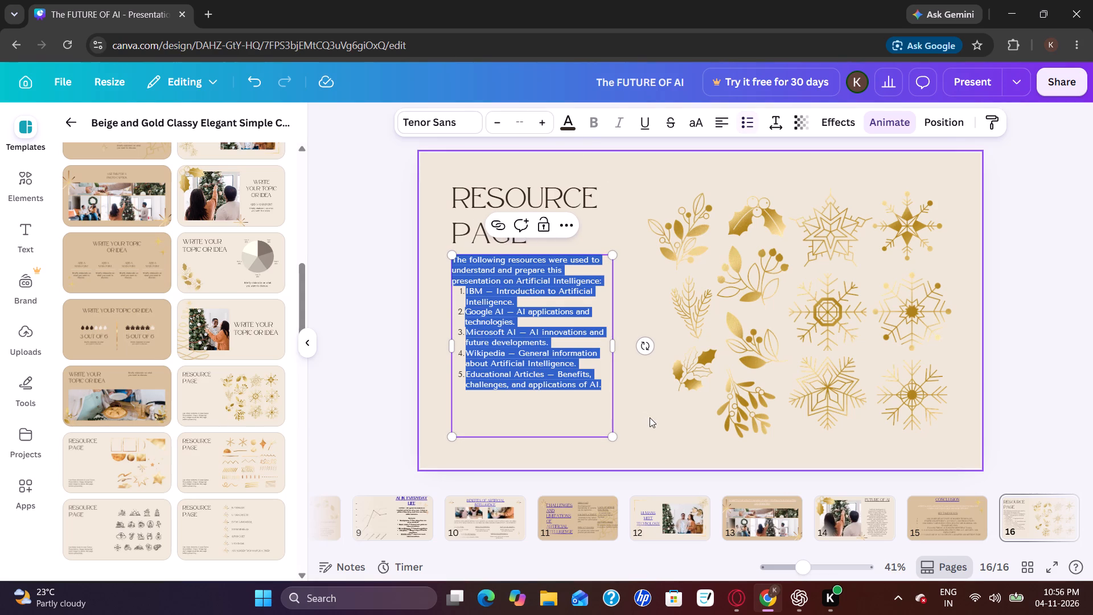
{"action": "left_click_drag", "start_coordinate": [540, 135], "coordinate": [541, 126]}
{"action": "triple_click", "coordinate": [541, 126]}
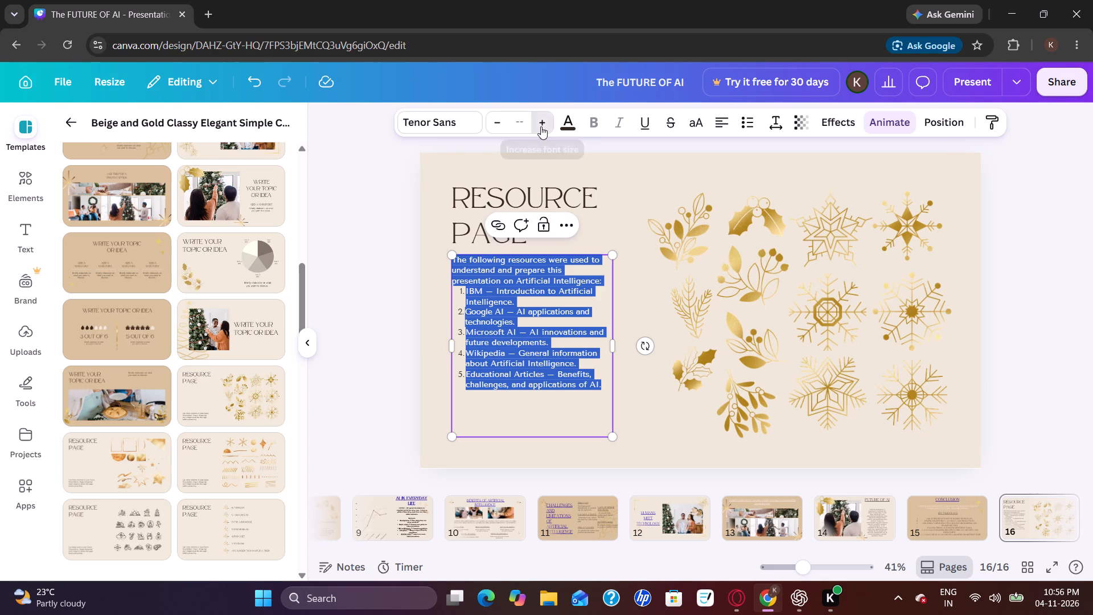
{"action": "left_click", "coordinate": [541, 126]}
{"action": "left_click", "coordinate": [541, 126]}
{"action": "double_click", "coordinate": [541, 126]}
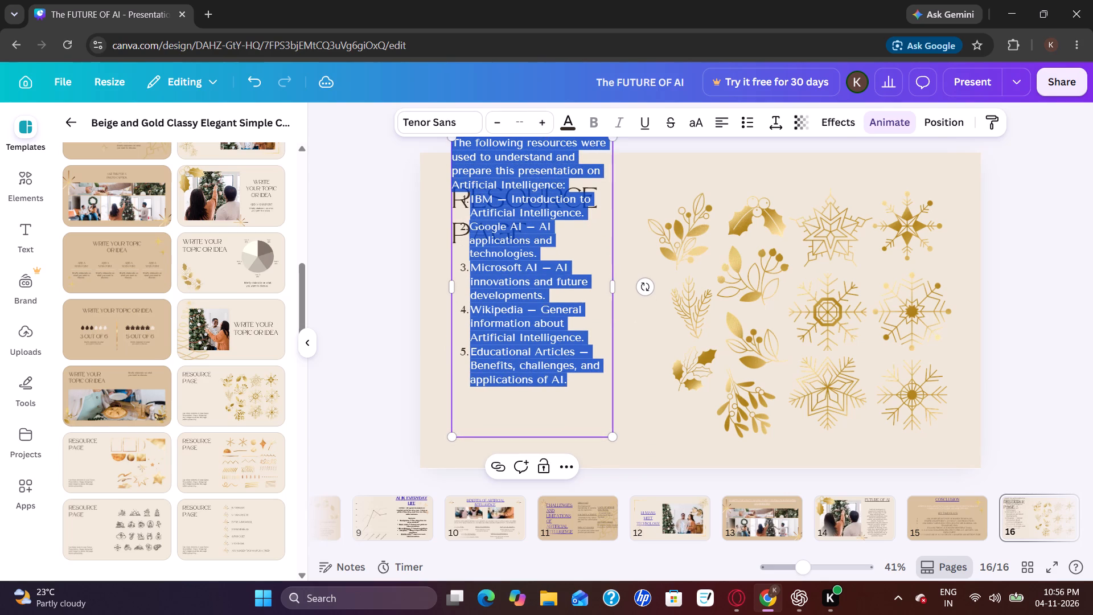
Move the enlarged resources text box down so that it starts directly below the RESOURCE PAGE heading.
{"action": "left_click", "coordinate": [632, 180]}
{"action": "left_click_drag", "start_coordinate": [593, 188], "coordinate": [601, 237]}
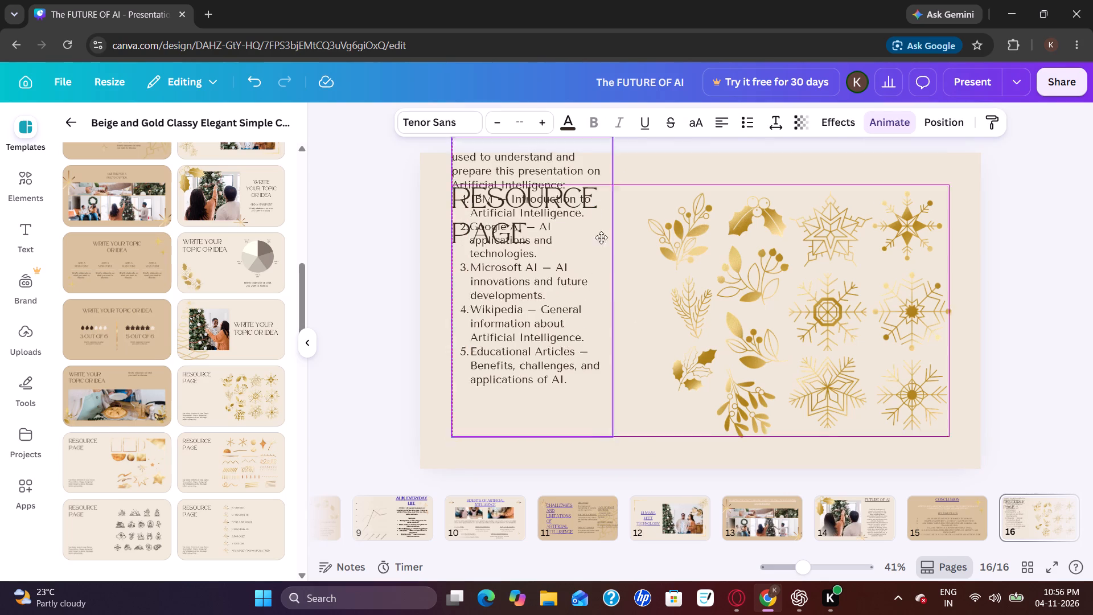
{"action": "left_click_drag", "start_coordinate": [601, 237], "coordinate": [587, 307]}
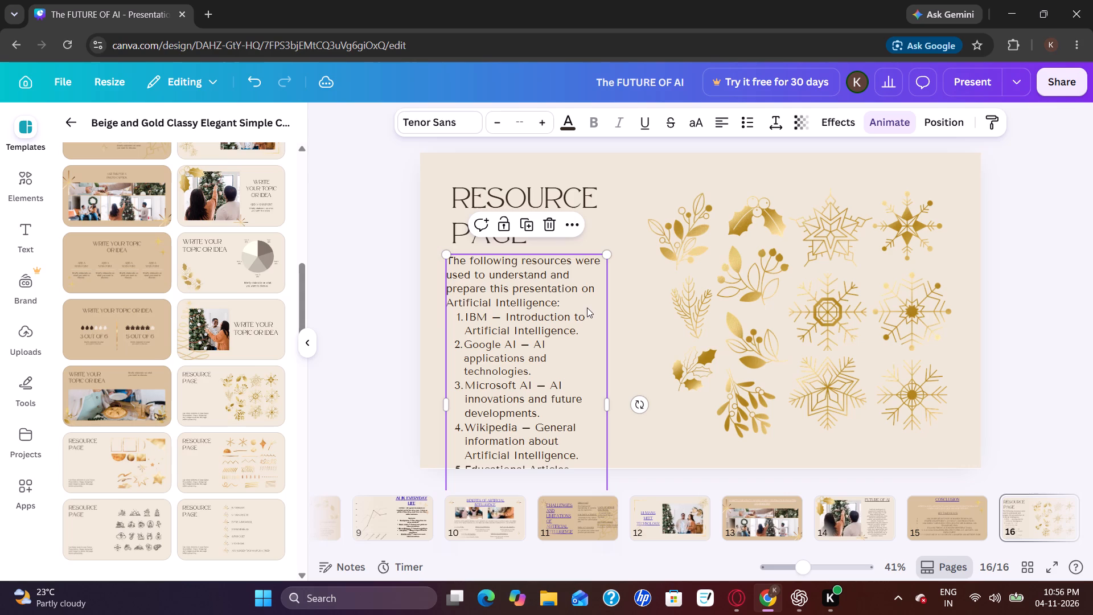
Reduce the font size of the entire resources text on page 16 by two points.
{"action": "left_click", "coordinate": [449, 262]}
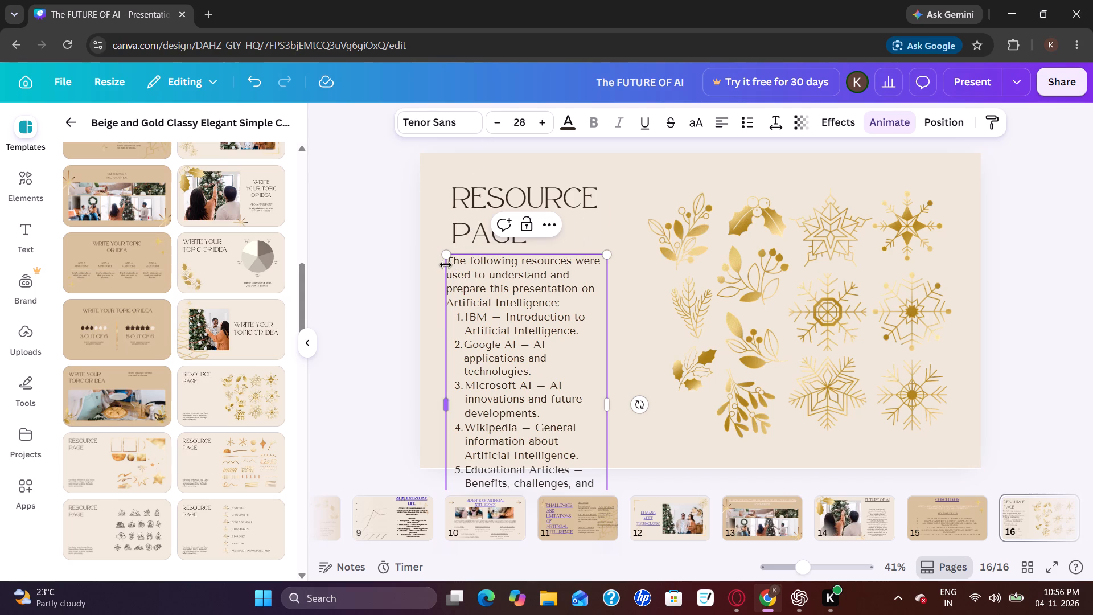
{"action": "left_click_drag", "start_coordinate": [448, 263], "coordinate": [646, 601]}
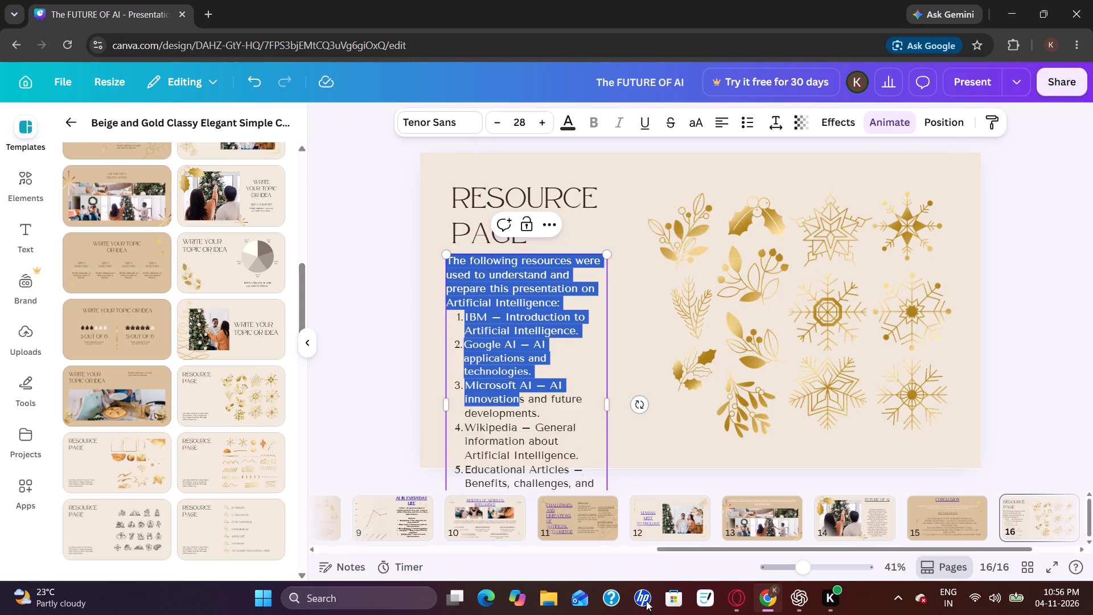
{"action": "left_click_drag", "start_coordinate": [646, 601], "coordinate": [617, 581]}
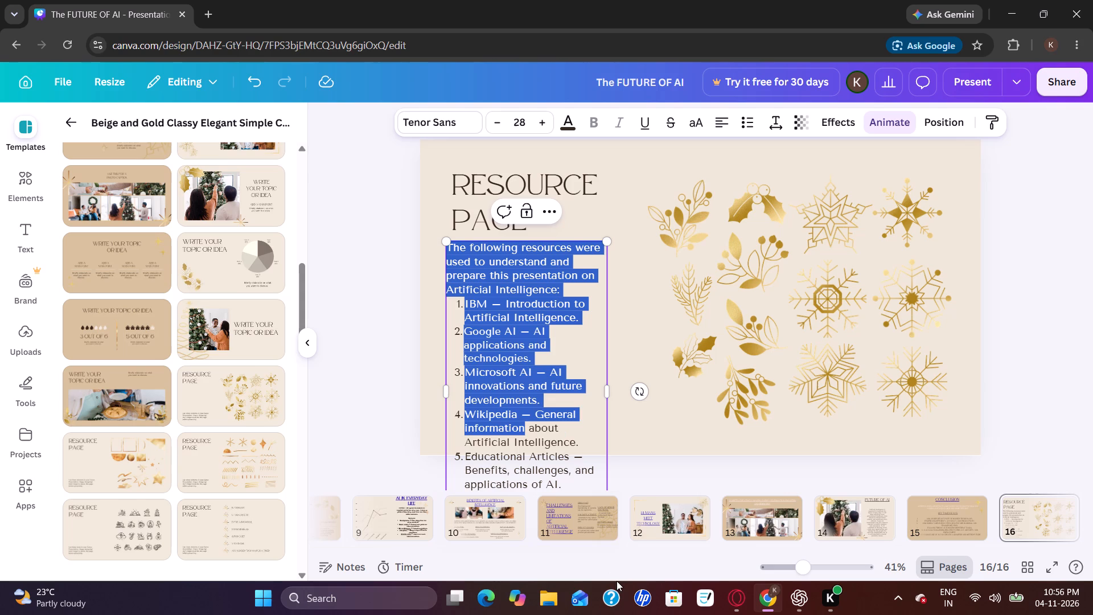
{"action": "left_click_drag", "start_coordinate": [617, 581], "coordinate": [576, 487]}
{"action": "left_click", "coordinate": [504, 128]}
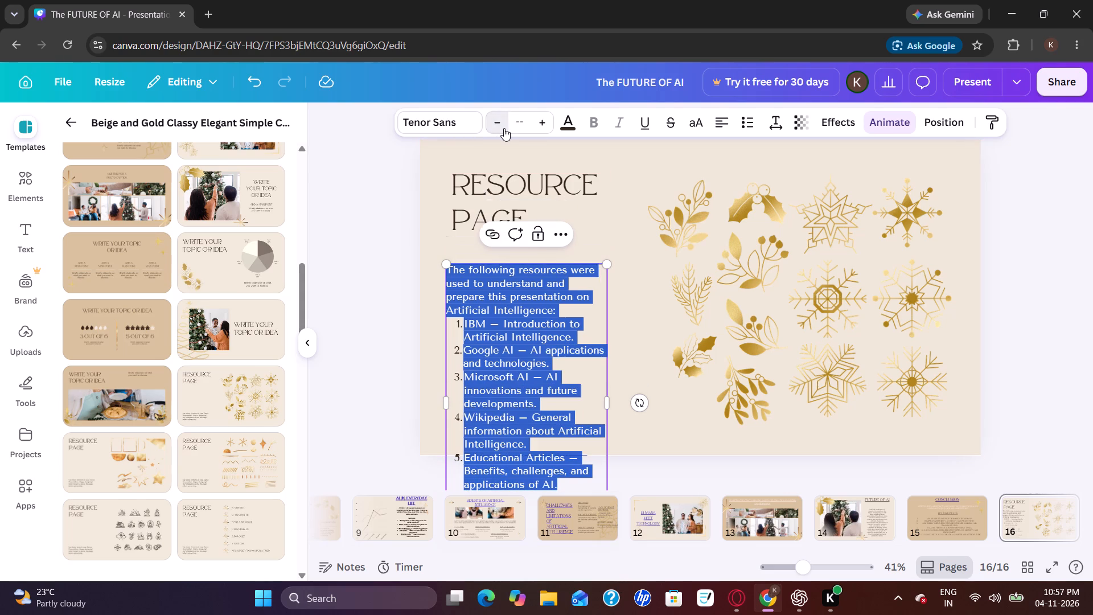
{"action": "left_click", "coordinate": [504, 128]}
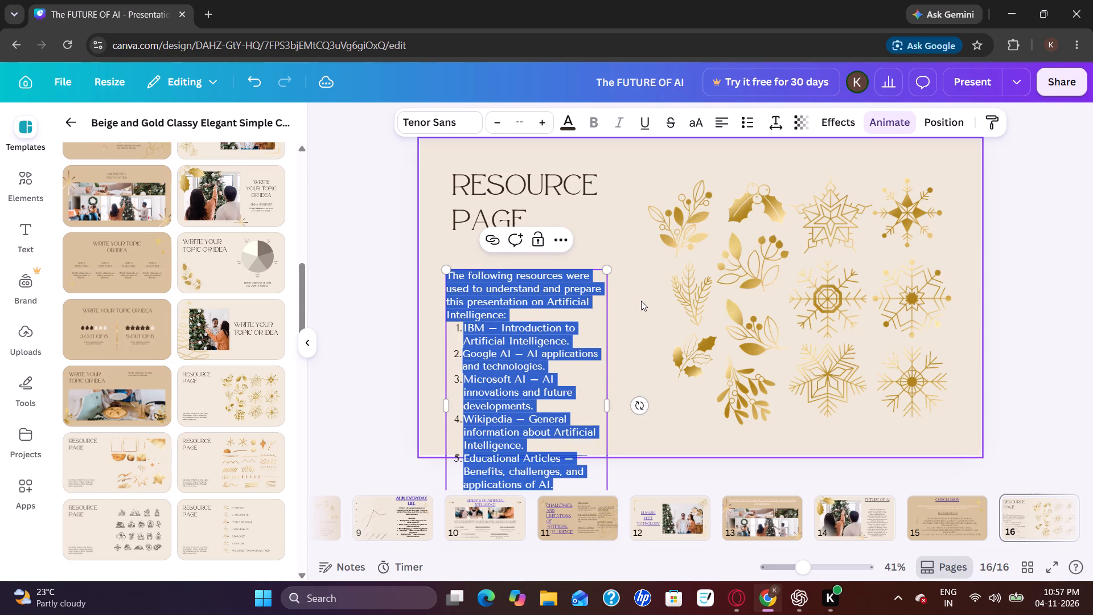
Shift the RESOURCE PAGE heading and the resources text up so the full list fits on page 16.
{"action": "left_click", "coordinate": [641, 301]}
{"action": "left_click_drag", "start_coordinate": [590, 314], "coordinate": [593, 277]}
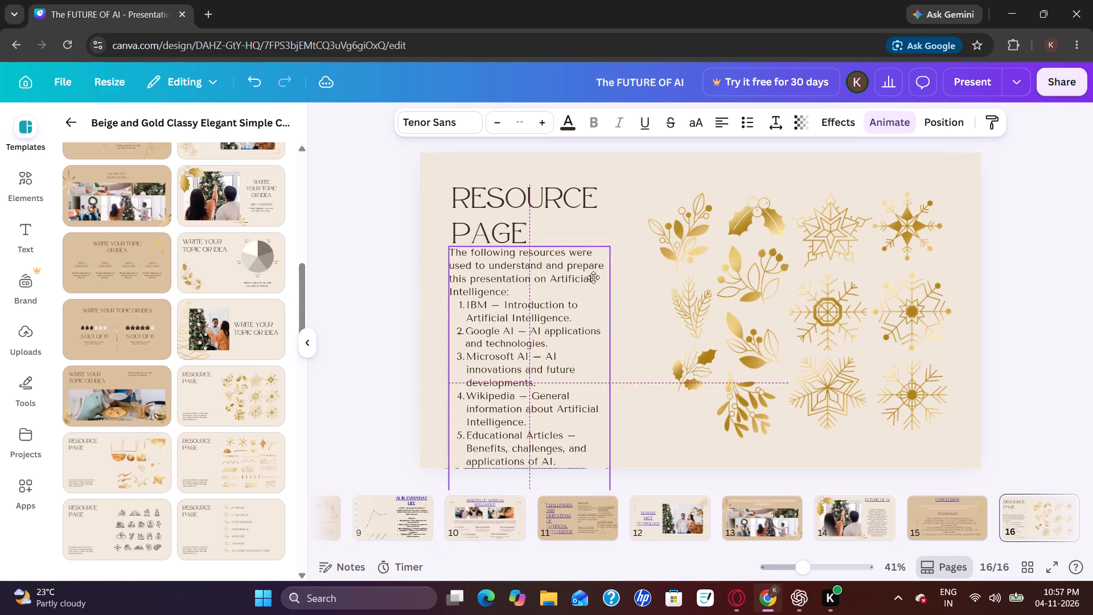
{"action": "left_click_drag", "start_coordinate": [593, 277], "coordinate": [593, 284]}
{"action": "left_click", "coordinate": [552, 202]}
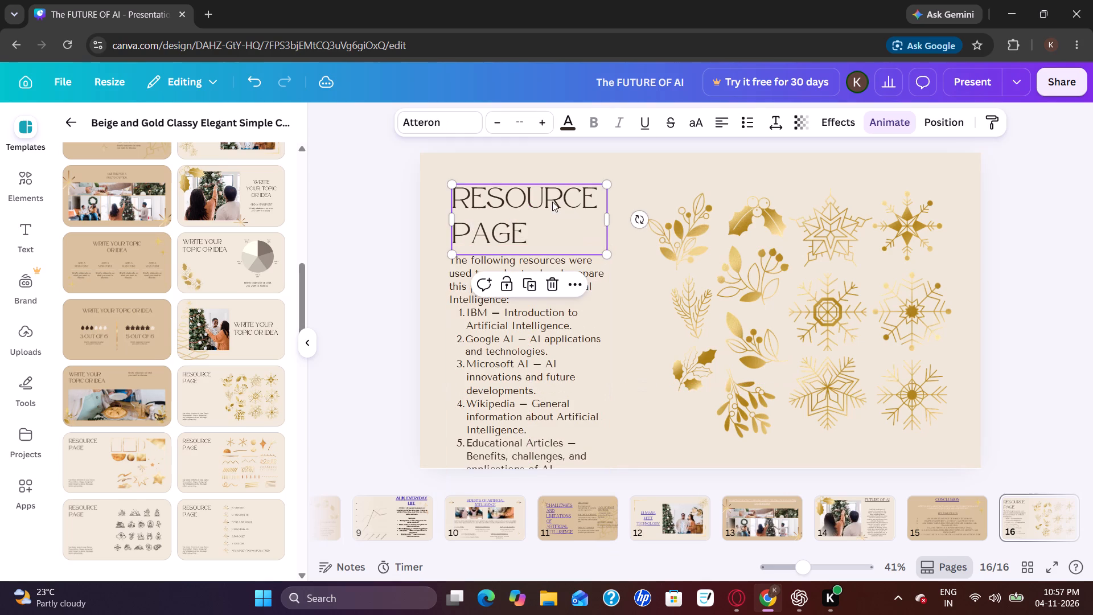
{"action": "left_click_drag", "start_coordinate": [552, 202], "coordinate": [549, 175]}
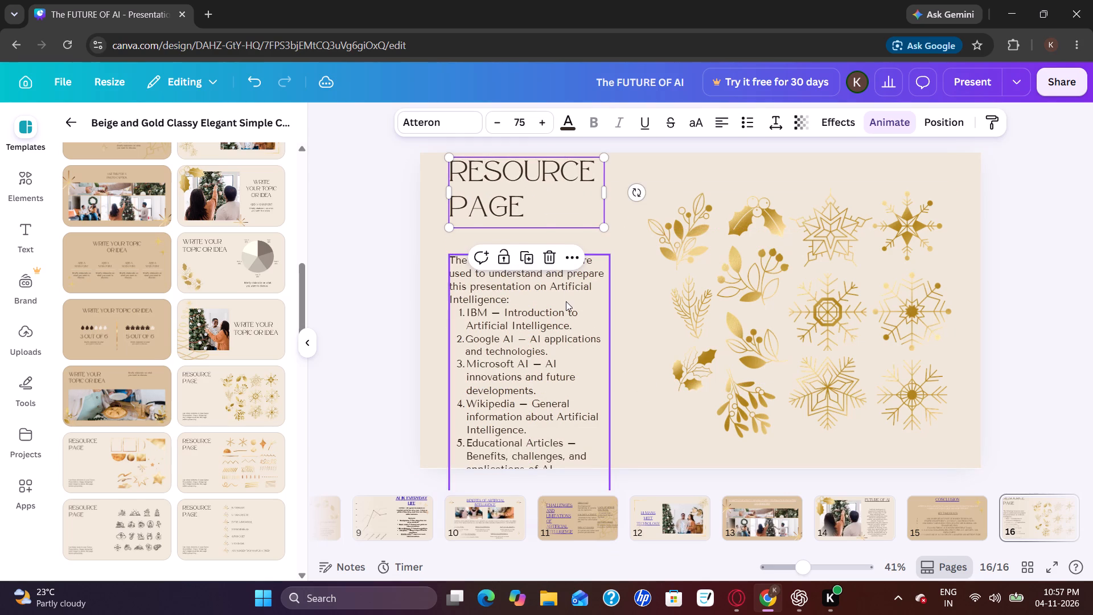
{"action": "left_click", "coordinate": [566, 301]}
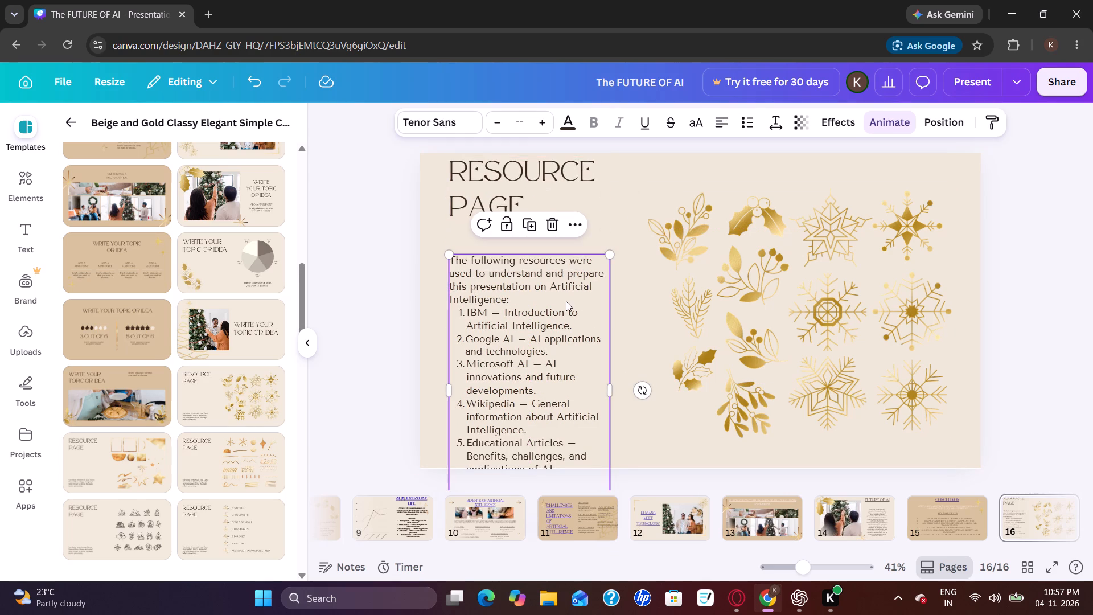
{"action": "left_click_drag", "start_coordinate": [566, 301], "coordinate": [565, 277]}
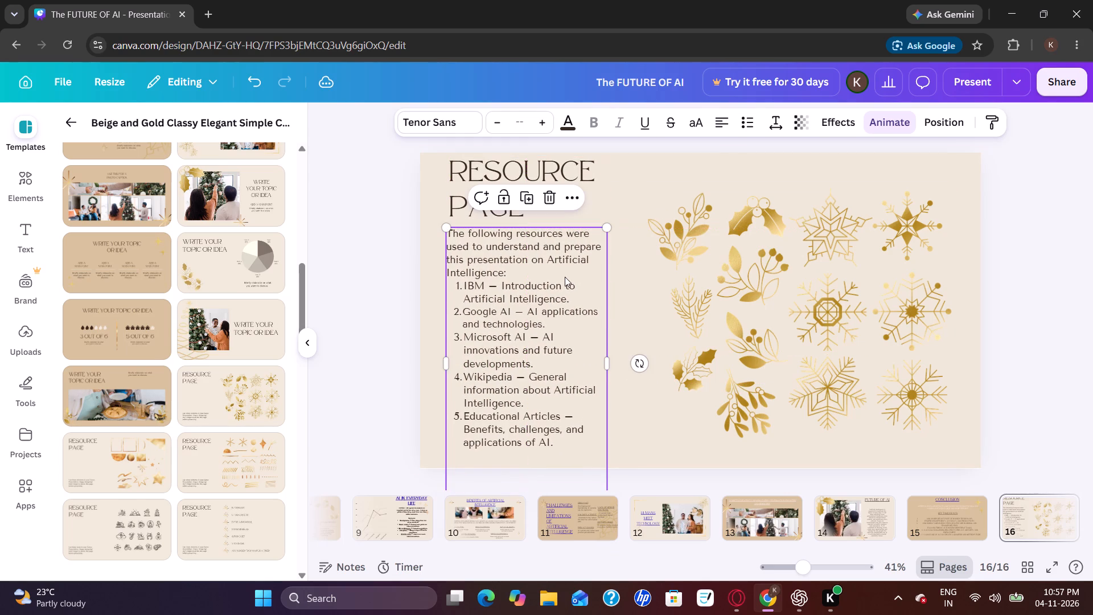
Widen the resources text box on page 16 slightly towards the gold plant graphics.
{"action": "left_click_drag", "start_coordinate": [610, 360], "coordinate": [627, 362]}
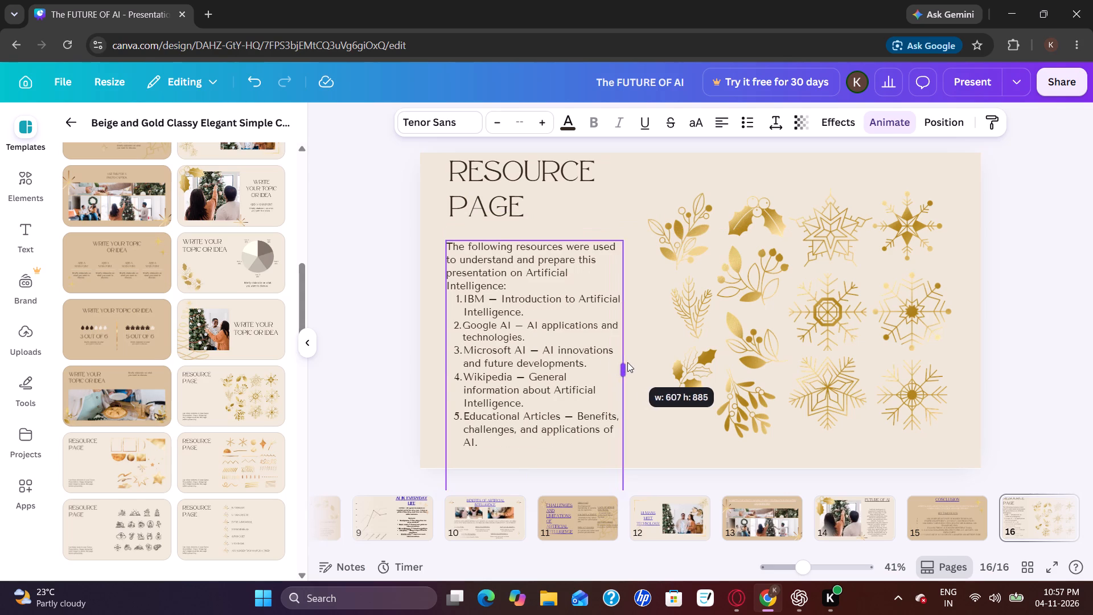
{"action": "left_click_drag", "start_coordinate": [627, 362], "coordinate": [626, 347]}
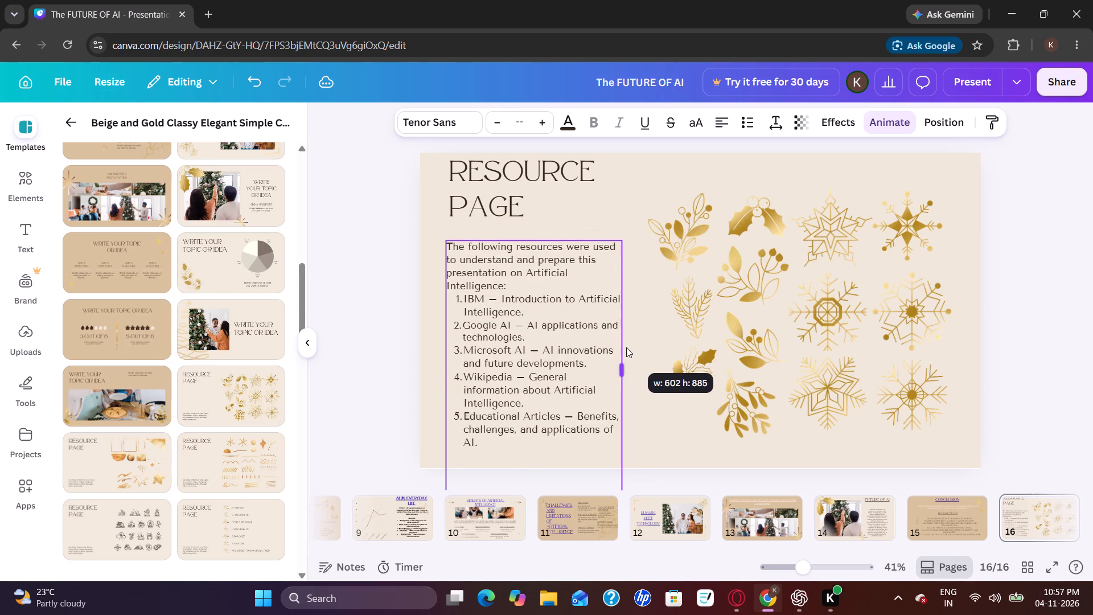
{"action": "left_click_drag", "start_coordinate": [626, 347], "coordinate": [631, 347]}
{"action": "scroll", "coordinate": [723, 372], "scroll_direction": "right", "scroll_amount": 4}
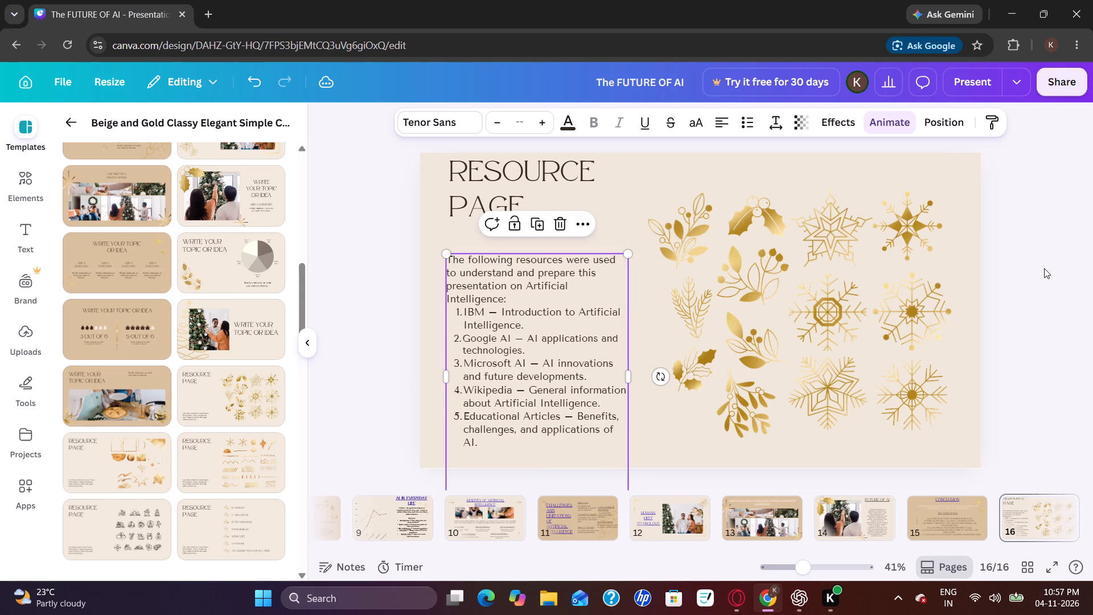
{"action": "left_click", "coordinate": [1044, 268]}
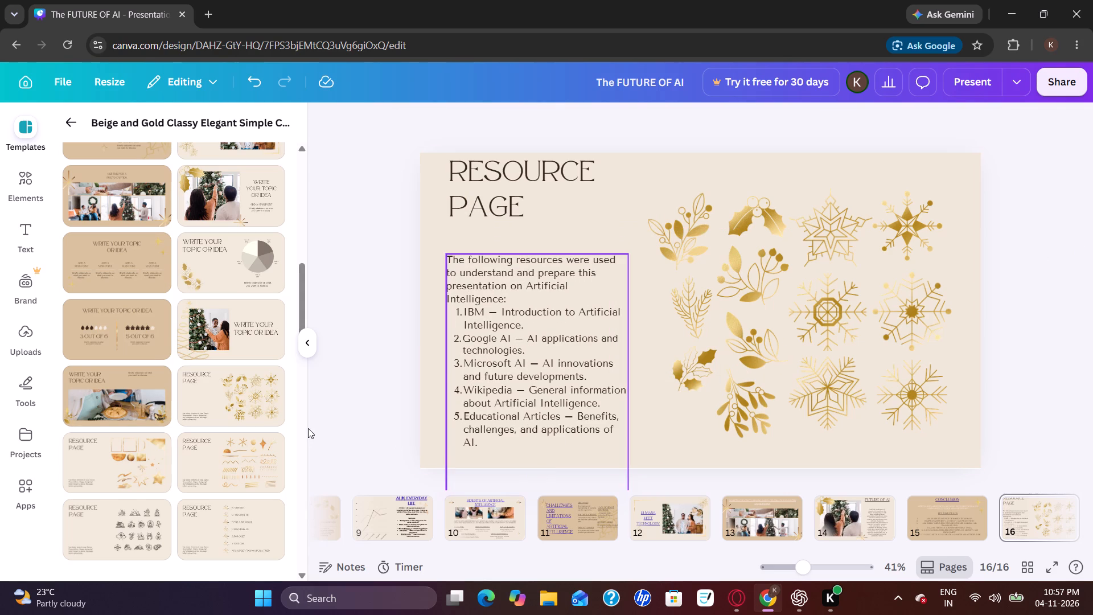
Underline the RESOURCE PAGE heading on page 16 and colour it vivid indigo #1800ad.
{"action": "left_click", "coordinate": [453, 178]}
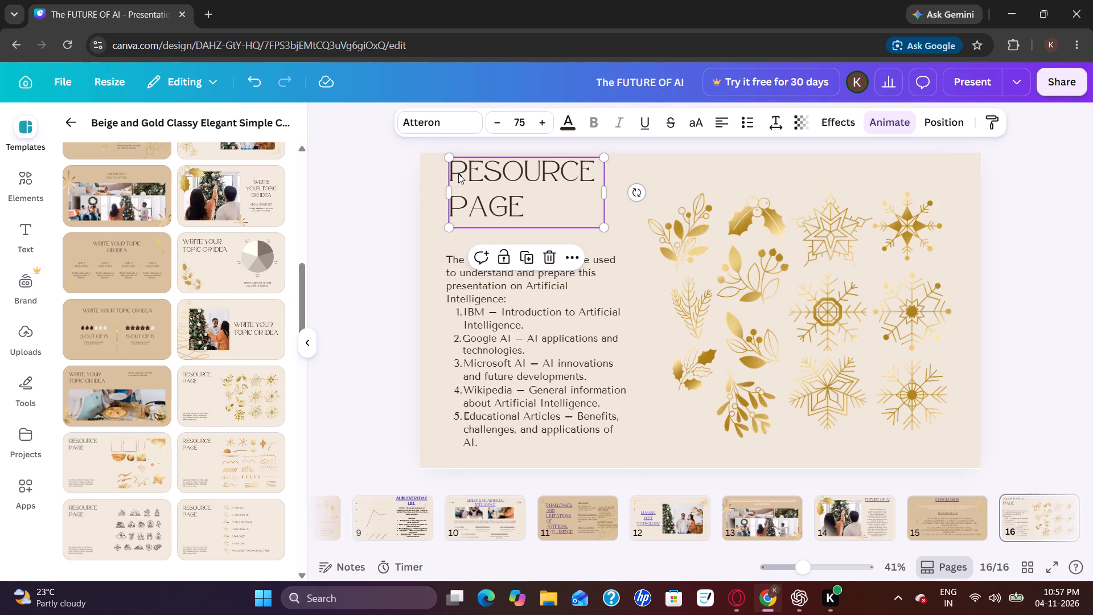
{"action": "left_click", "coordinate": [456, 171]}
{"action": "left_click", "coordinate": [456, 171]}
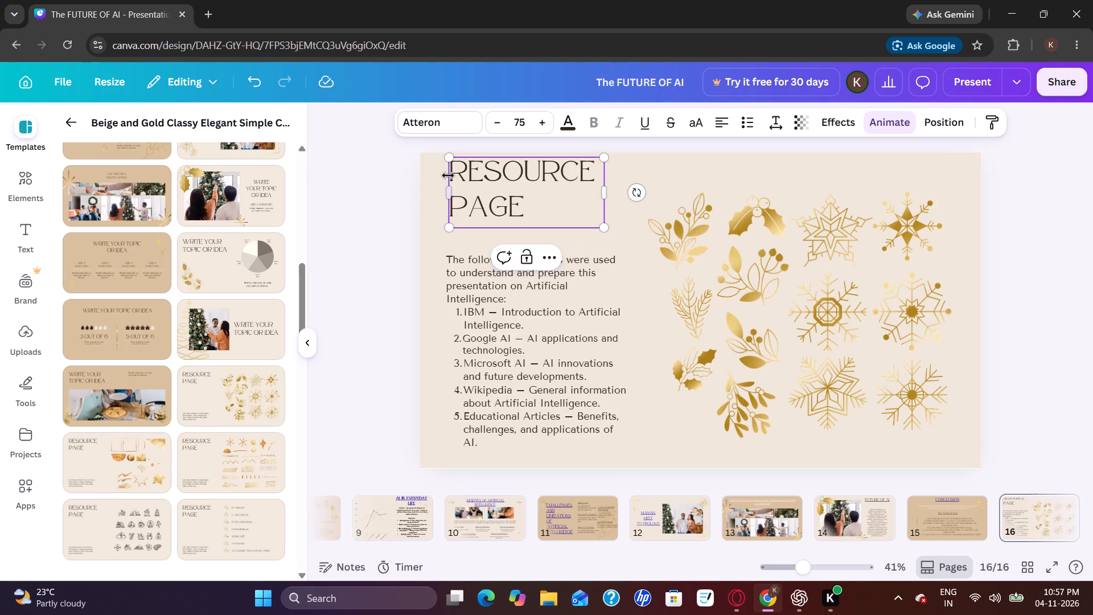
{"action": "left_click_drag", "start_coordinate": [454, 171], "coordinate": [546, 219]}
{"action": "left_click", "coordinate": [643, 113]}
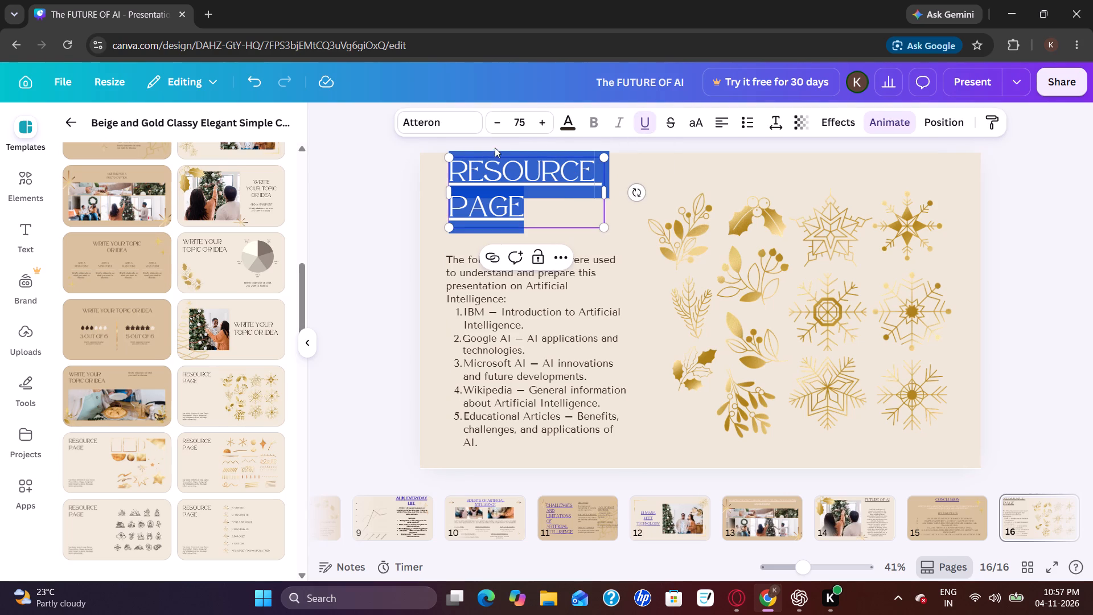
{"action": "left_click", "coordinate": [570, 118]}
{"action": "left_click", "coordinate": [143, 233]}
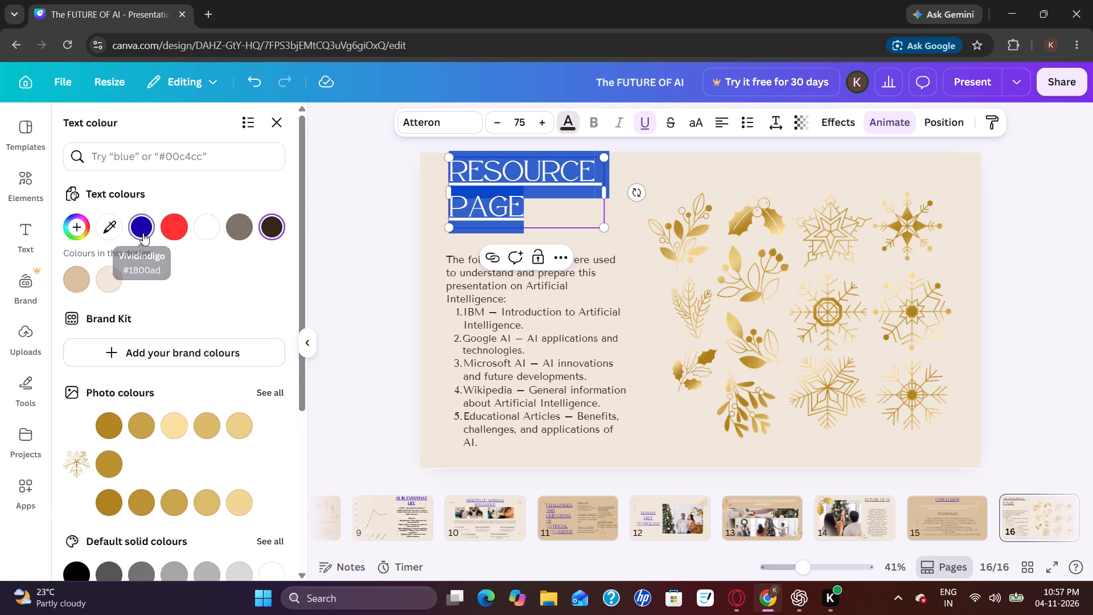
{"action": "left_click", "coordinate": [350, 285]}
{"action": "left_click", "coordinate": [350, 285]}
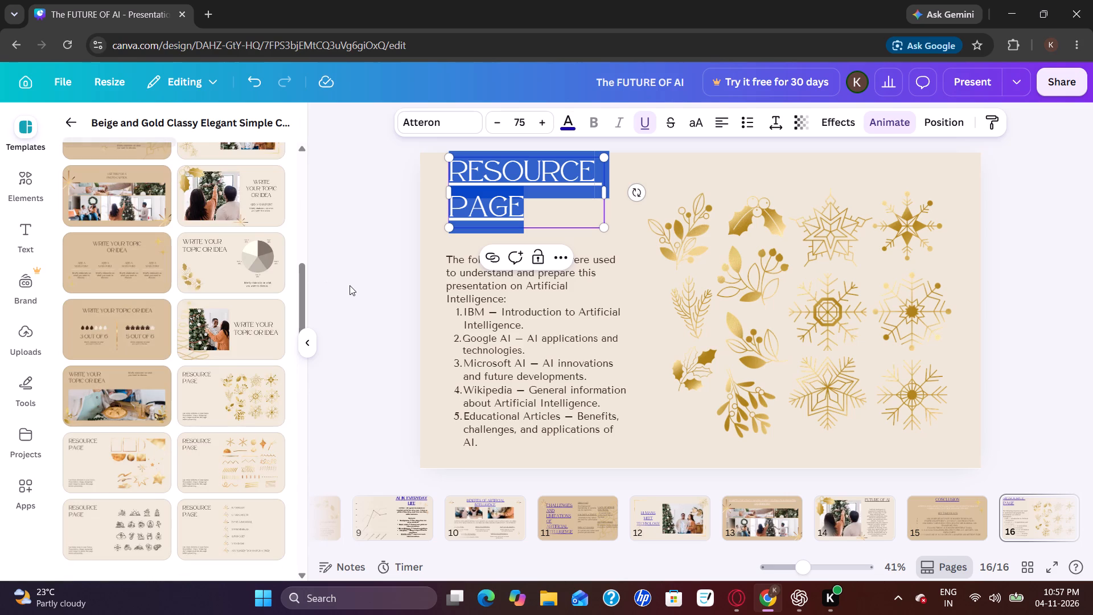
{"action": "left_click", "coordinate": [116, 447]}
{"action": "left_click", "coordinate": [606, 351]}
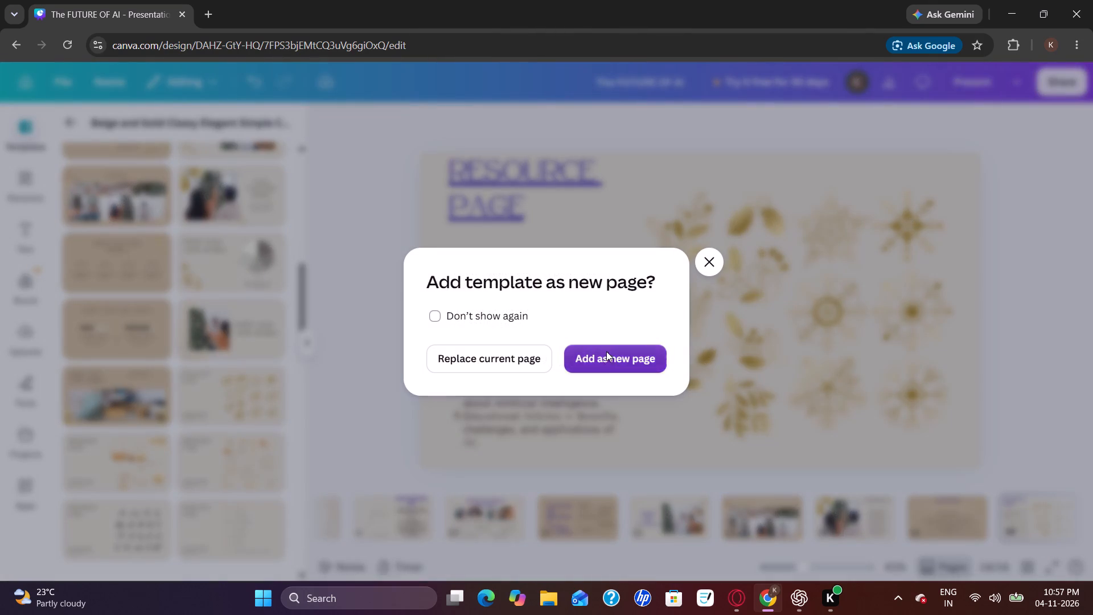
{"action": "left_click", "coordinate": [503, 219]}
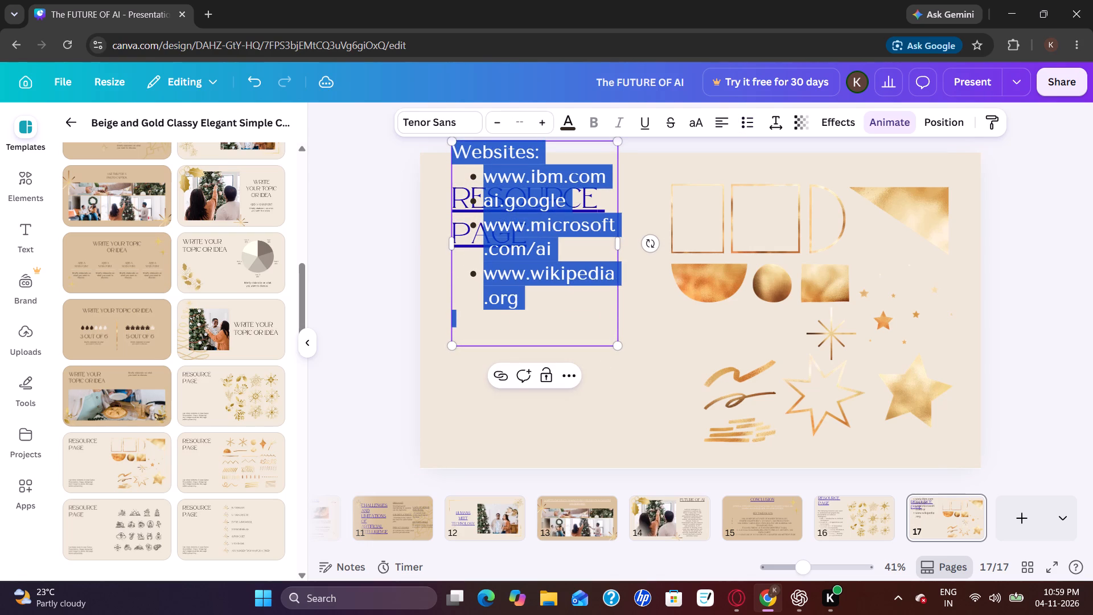
Move the websites text box down so it sits clear below the "RESOURCE PAGE" heading.
{"action": "left_click", "coordinate": [651, 180]}
{"action": "left_click_drag", "start_coordinate": [591, 166], "coordinate": [591, 174]}
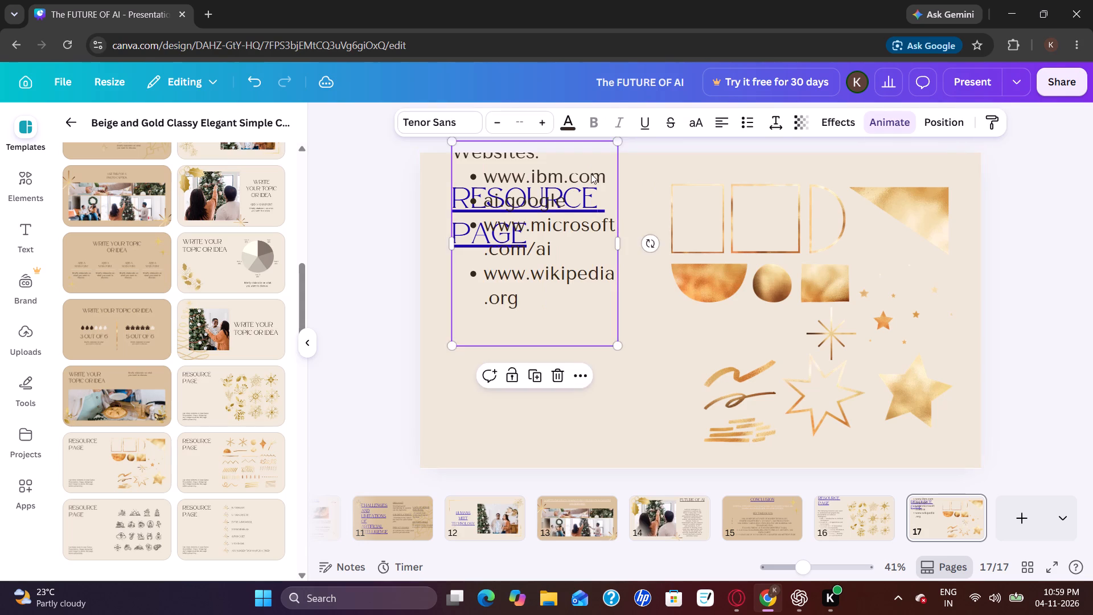
{"action": "left_click_drag", "start_coordinate": [591, 174], "coordinate": [584, 289]}
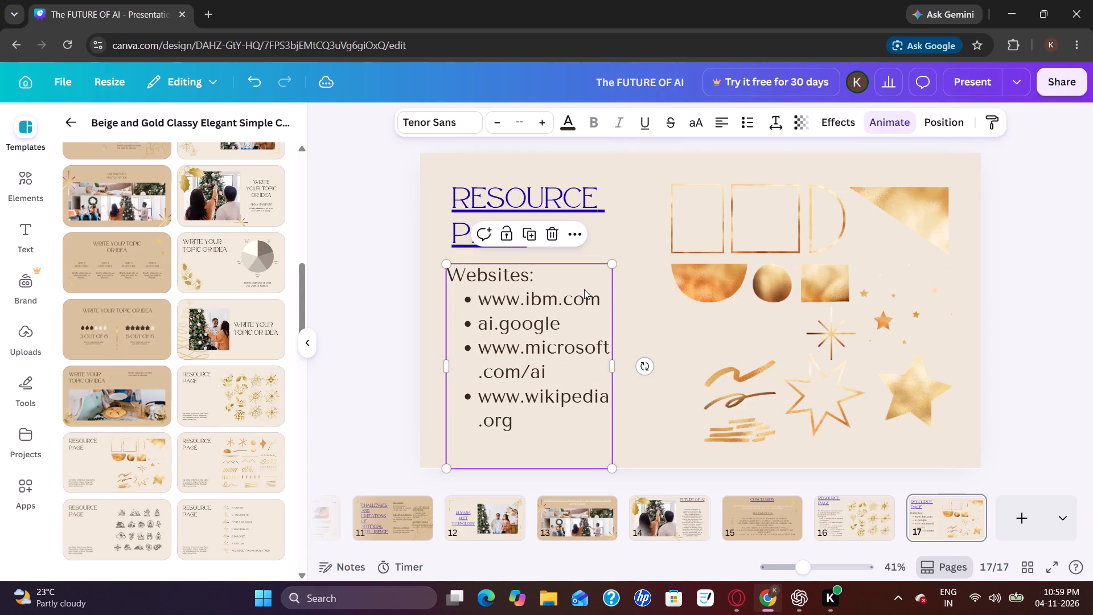
Set the "Websites:" line and all four website bullets on page 17 to font size 40.
{"action": "left_click", "coordinate": [457, 272]}
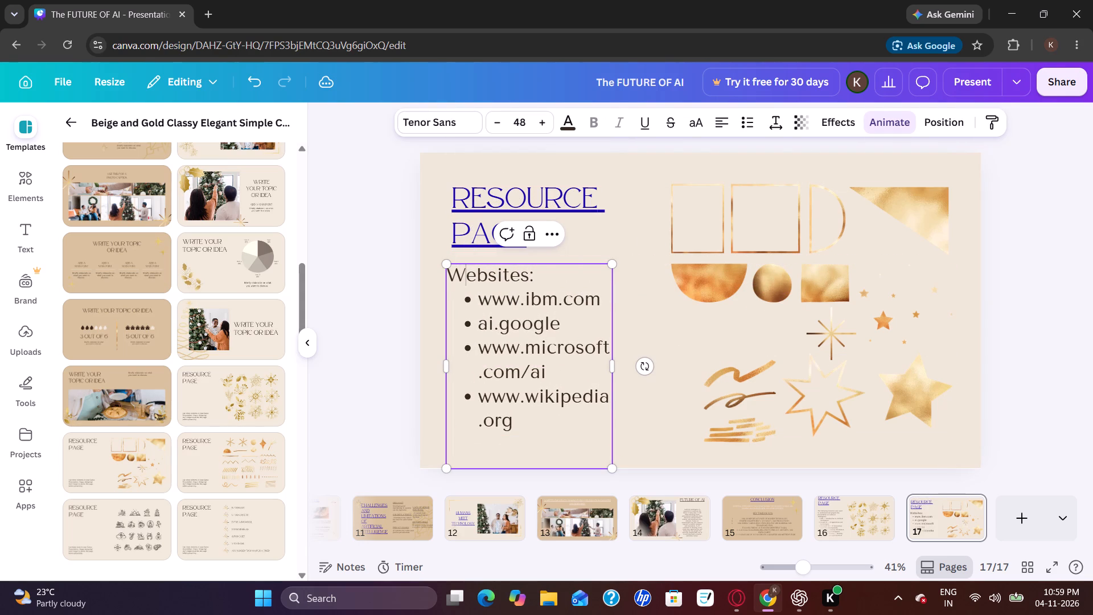
{"action": "left_click_drag", "start_coordinate": [451, 276], "coordinate": [528, 460]}
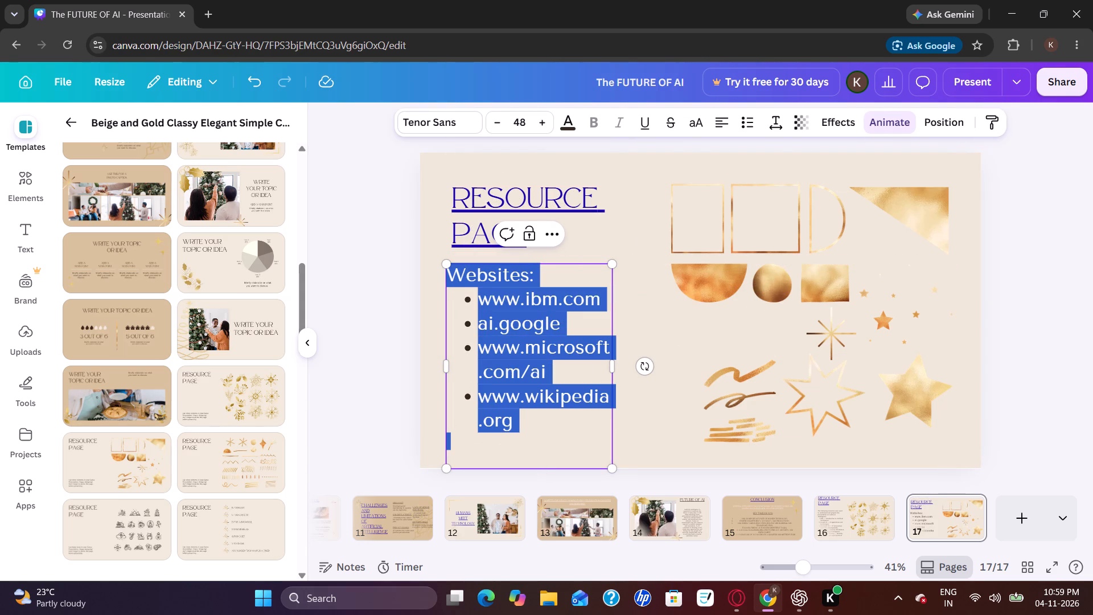
{"action": "left_click_drag", "start_coordinate": [528, 460], "coordinate": [522, 457]}
{"action": "triple_click", "coordinate": [491, 126]}
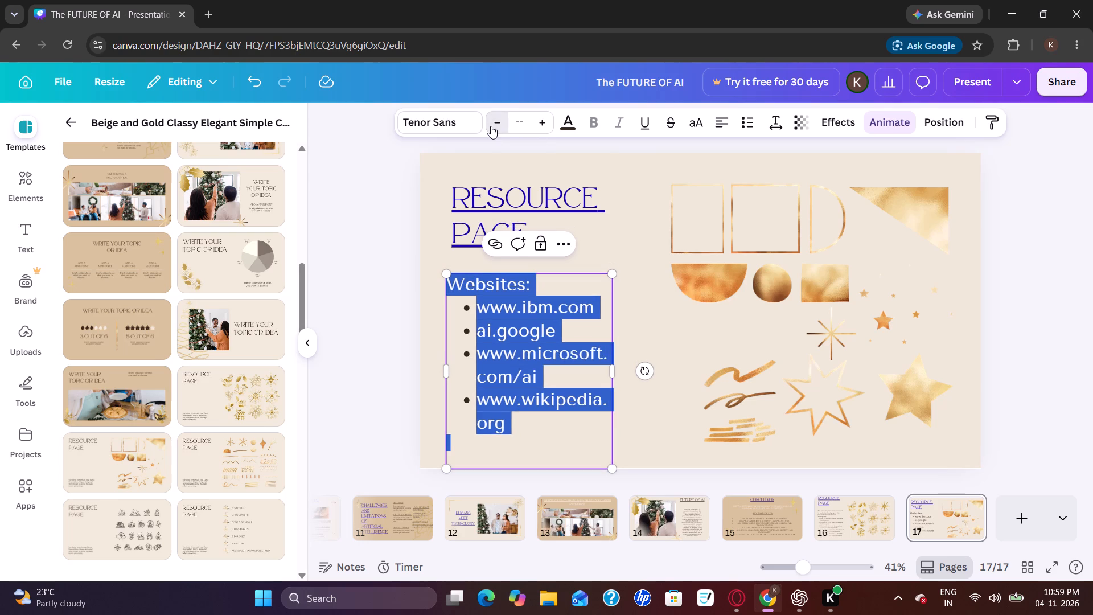
{"action": "triple_click", "coordinate": [491, 126]}
{"action": "triple_click", "coordinate": [491, 126]}
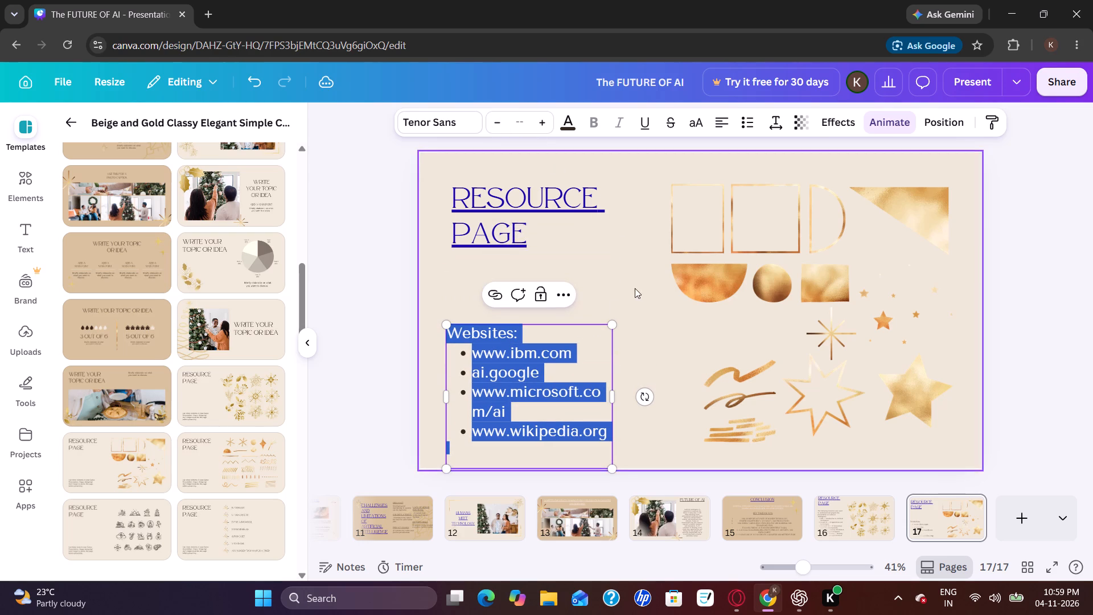
{"action": "left_click", "coordinate": [540, 126]}
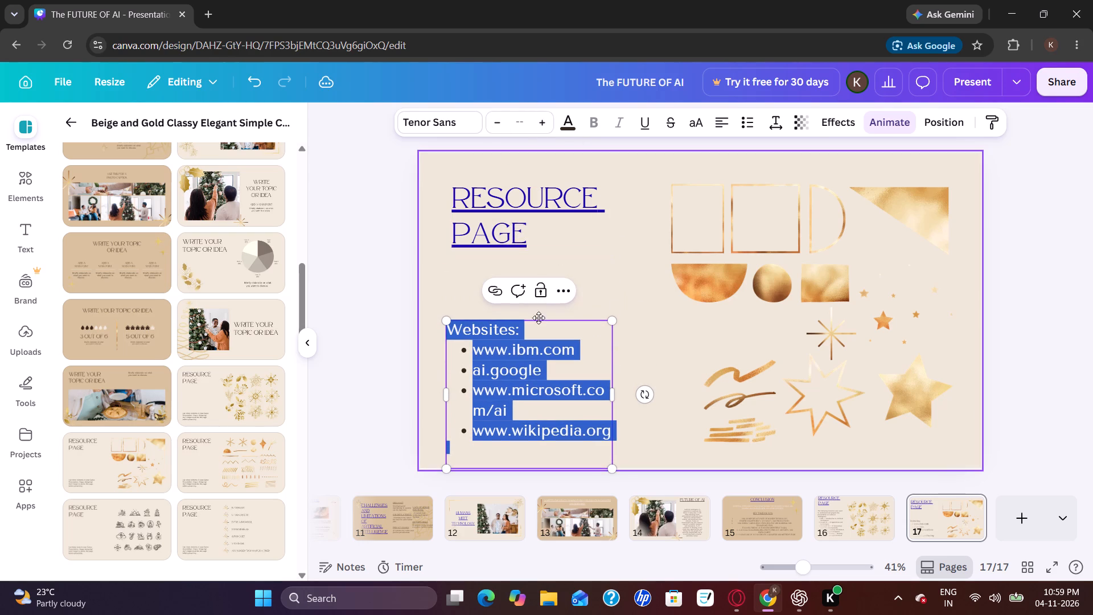
{"action": "left_click", "coordinate": [539, 338]}
{"action": "left_click", "coordinate": [586, 303]}
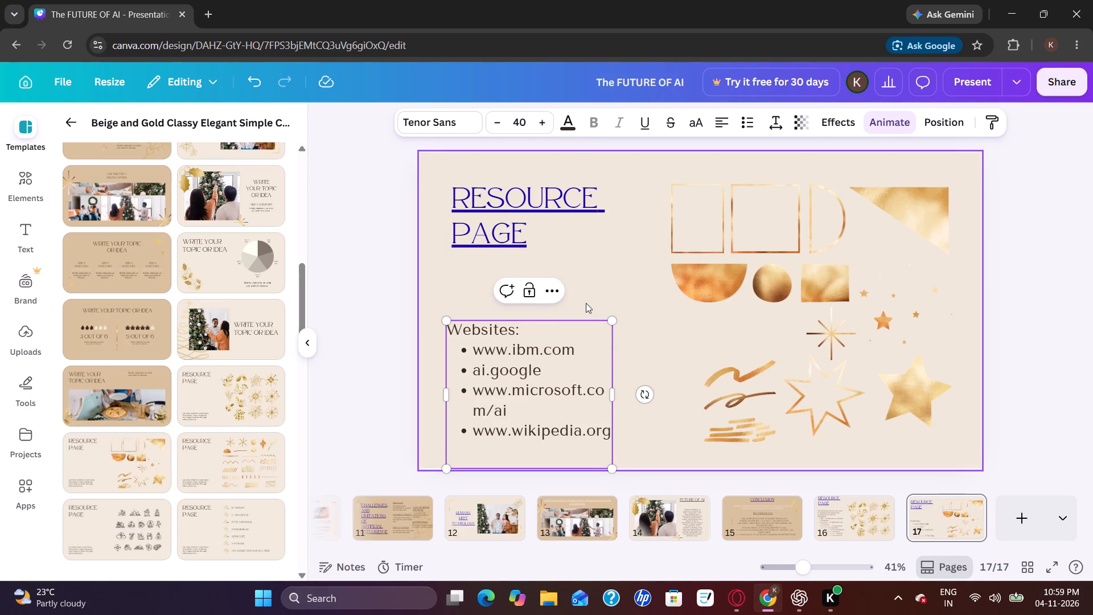
{"action": "left_click", "coordinate": [570, 338]}
{"action": "left_click_drag", "start_coordinate": [570, 338], "coordinate": [570, 307]}
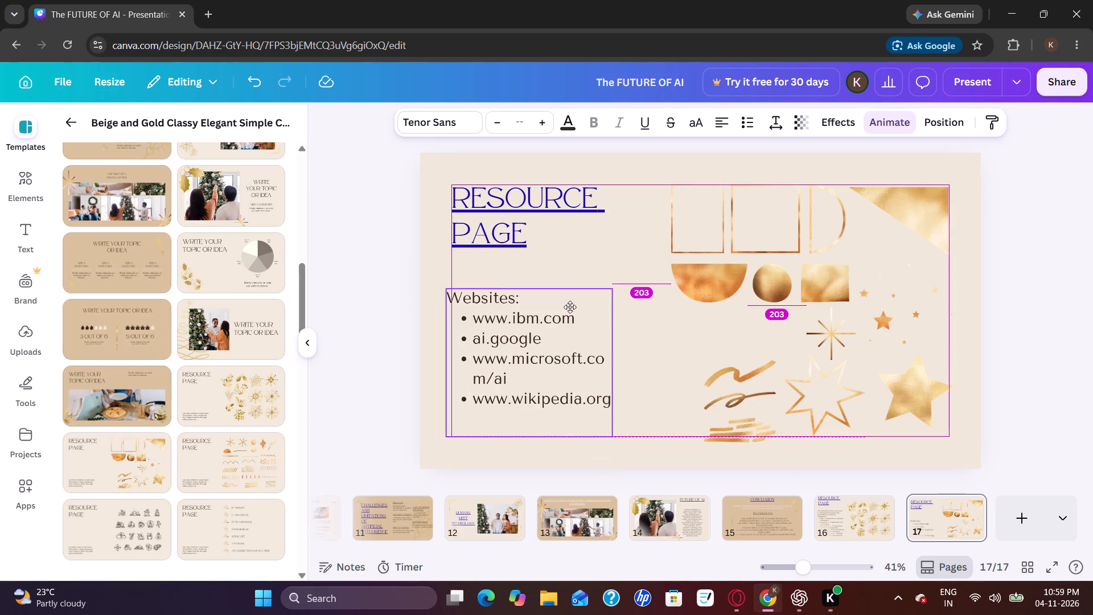
{"action": "left_click_drag", "start_coordinate": [570, 307], "coordinate": [573, 307]}
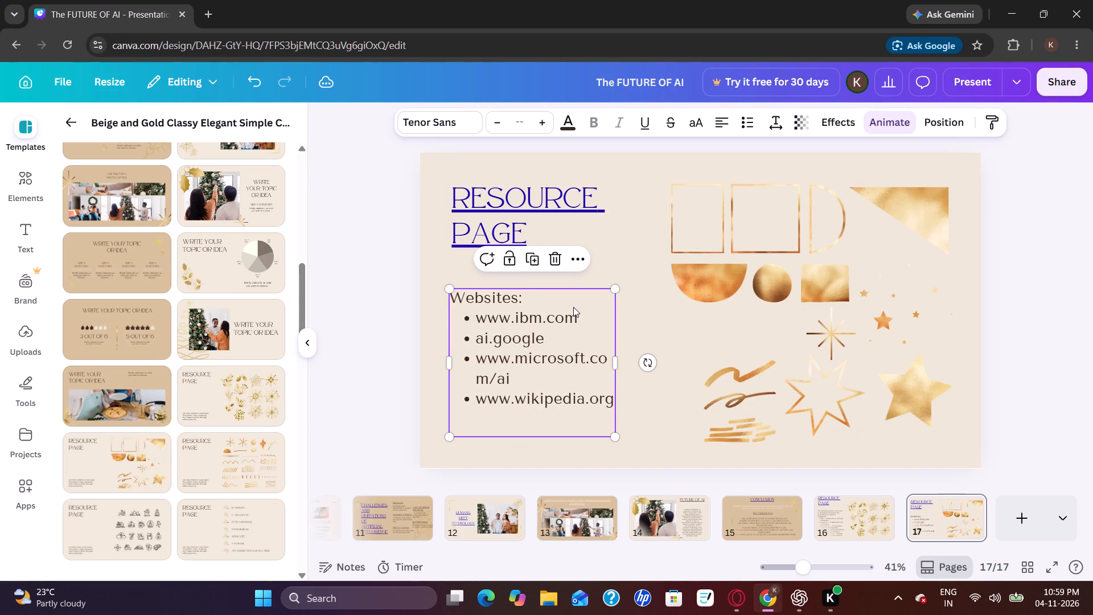
{"action": "left_click", "coordinate": [541, 381]}
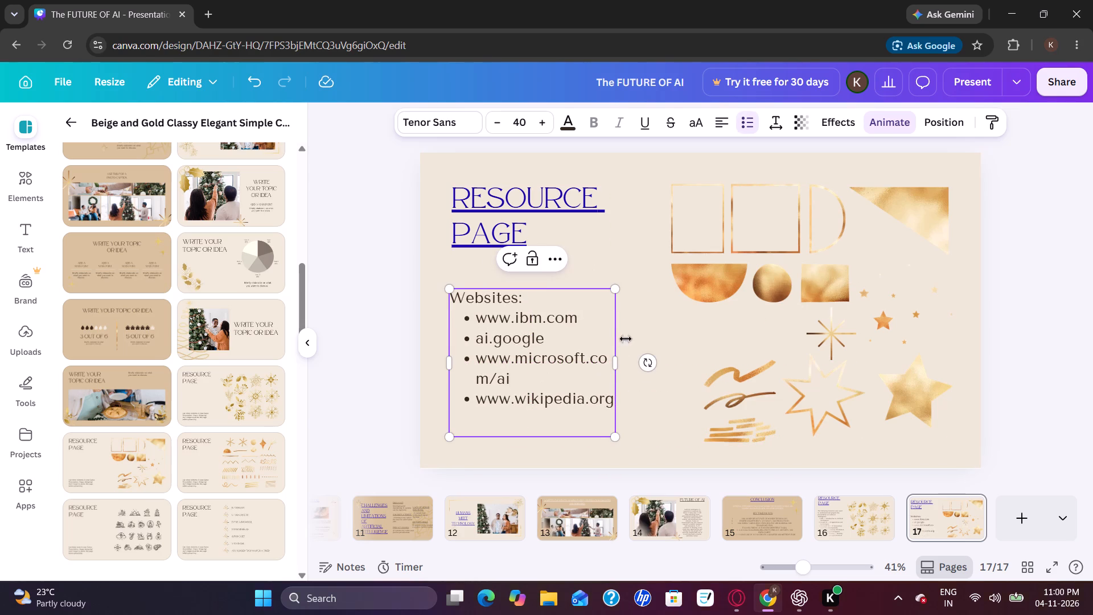
{"action": "left_click_drag", "start_coordinate": [615, 359], "coordinate": [655, 352]}
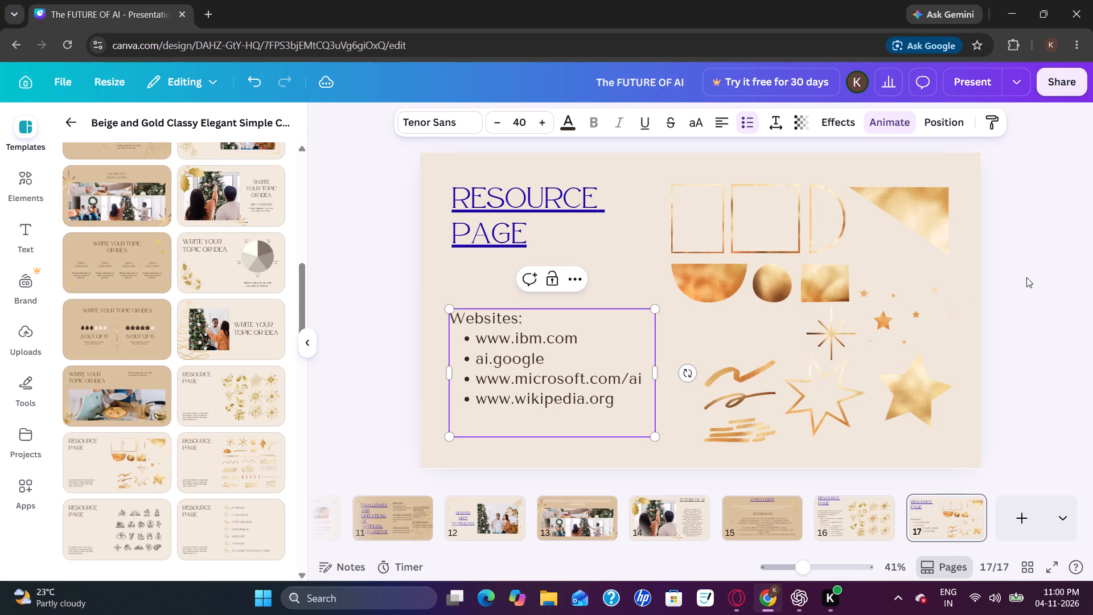
{"action": "left_click", "coordinate": [1026, 277]}
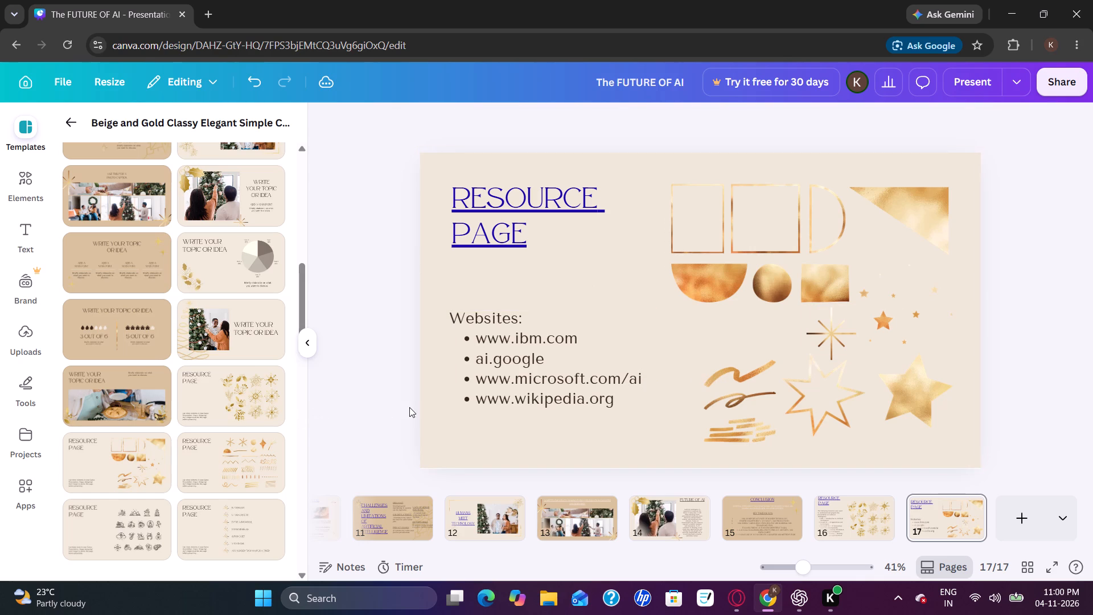
Review the presentation's slides in order from page 1 to page 17, checking their headings, text and layout.
{"action": "scroll", "coordinate": [706, 515], "scroll_direction": "right", "scroll_amount": 10}
{"action": "left_click", "coordinate": [385, 520]}
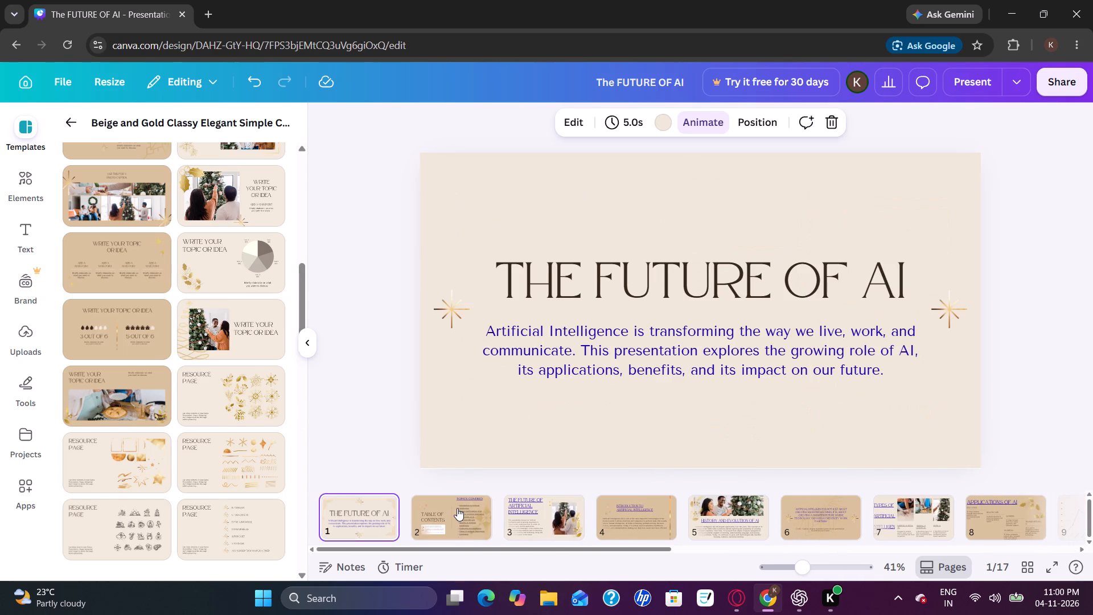
{"action": "left_click", "coordinate": [457, 508]}
{"action": "left_click", "coordinate": [547, 505]}
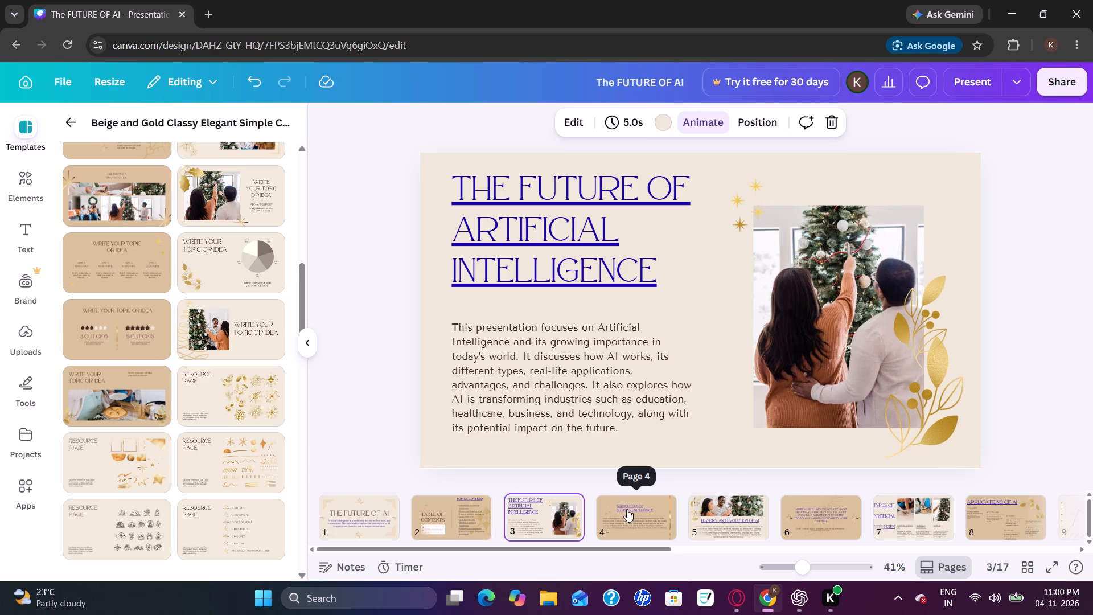
{"action": "left_click", "coordinate": [627, 509]}
{"action": "left_click", "coordinate": [717, 519]}
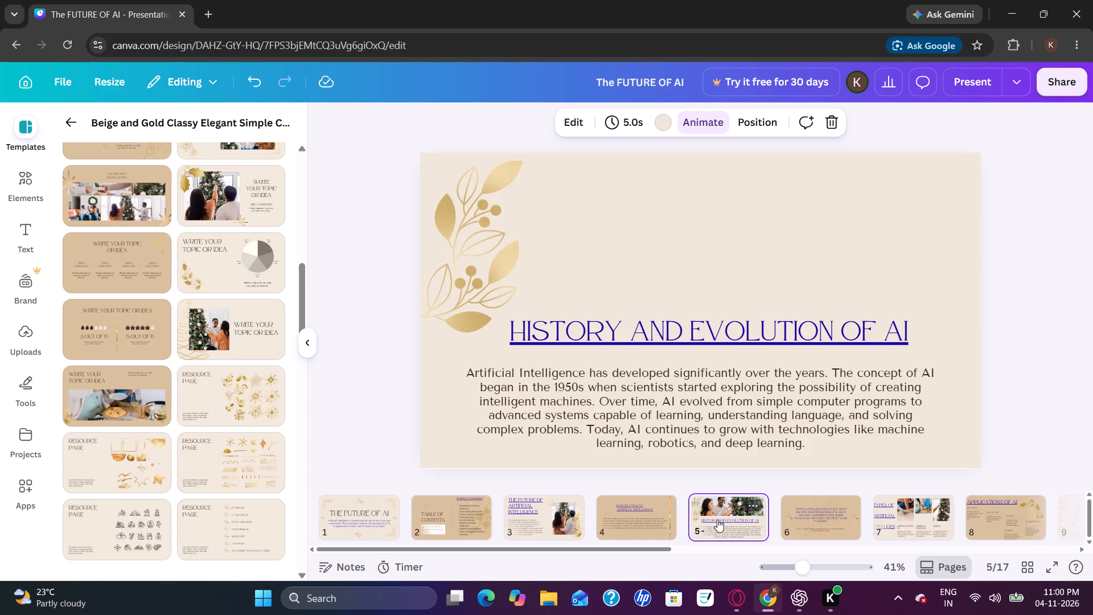
{"action": "scroll", "coordinate": [717, 519], "scroll_direction": "left", "scroll_amount": 4}
{"action": "left_click", "coordinate": [622, 528]}
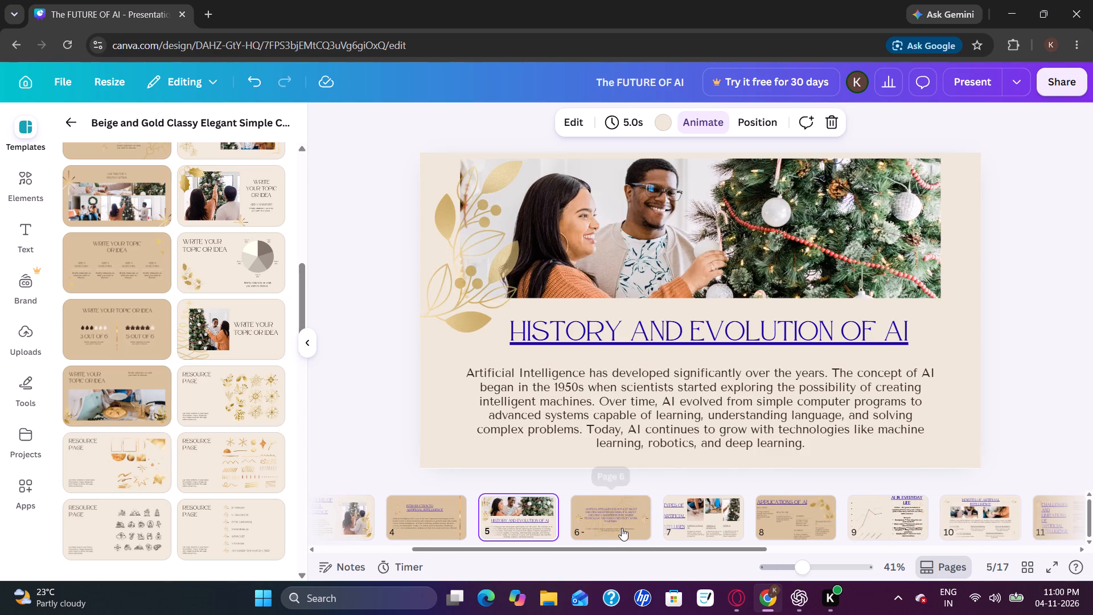
{"action": "left_click", "coordinate": [700, 514]}
{"action": "scroll", "coordinate": [700, 514], "scroll_direction": "left", "scroll_amount": 1}
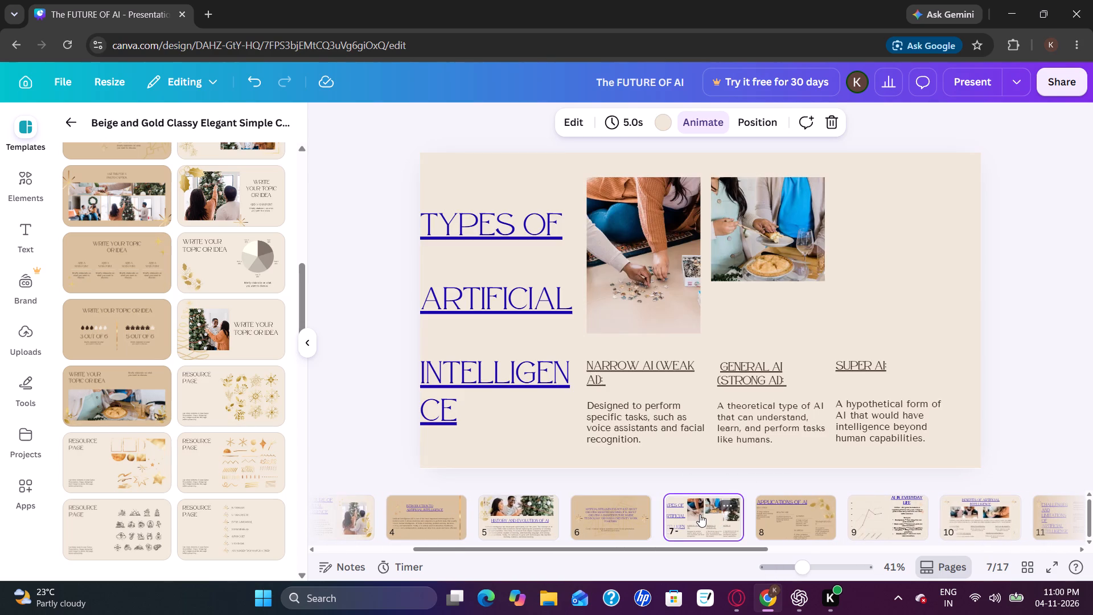
{"action": "scroll", "coordinate": [700, 514], "scroll_direction": "left", "scroll_amount": 3}
{"action": "left_click", "coordinate": [571, 516]}
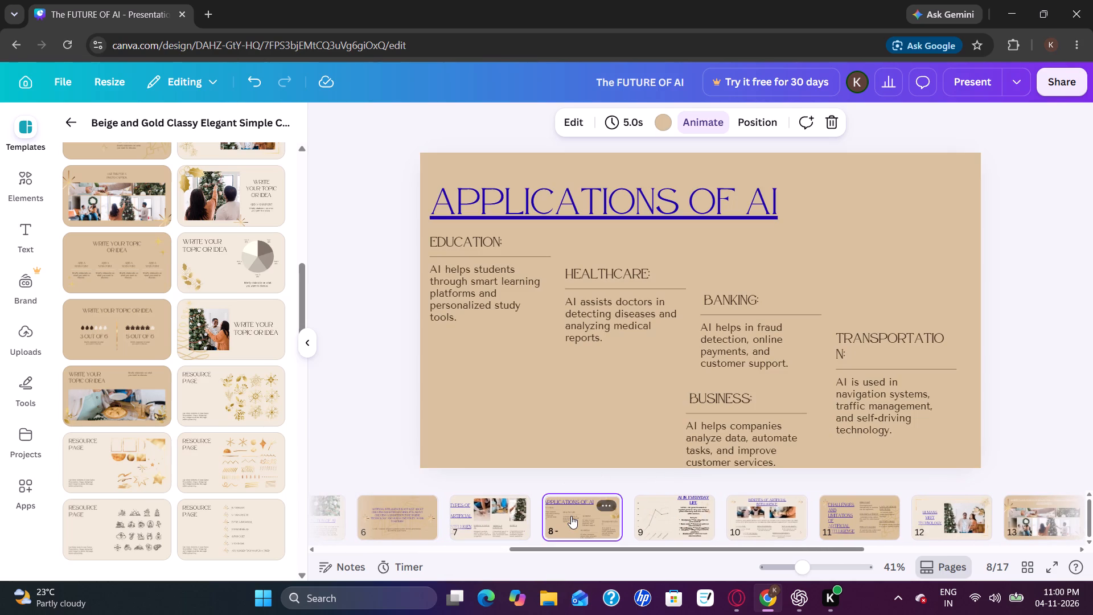
{"action": "left_click", "coordinate": [685, 511]}
{"action": "scroll", "coordinate": [685, 511], "scroll_direction": "left", "scroll_amount": 2}
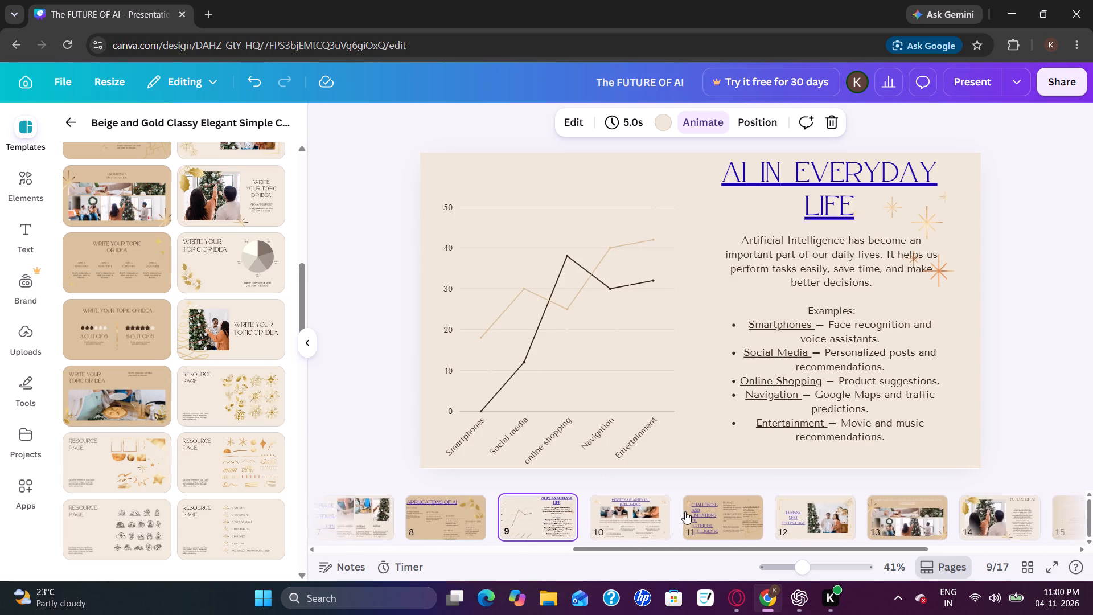
{"action": "scroll", "coordinate": [685, 511], "scroll_direction": "left", "scroll_amount": 2}
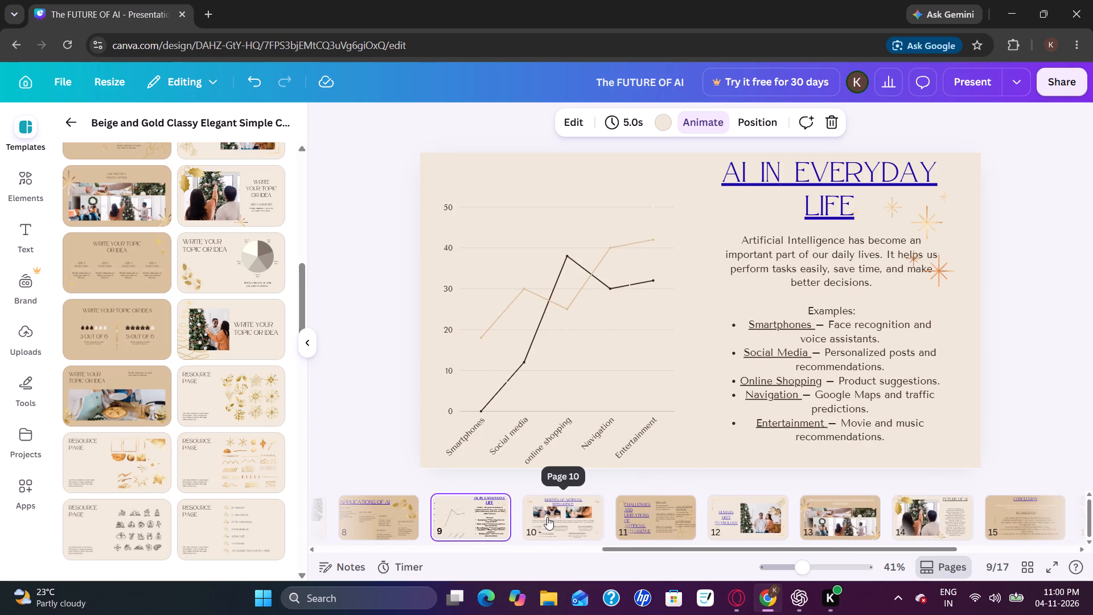
{"action": "left_click", "coordinate": [547, 517]}
{"action": "left_click", "coordinate": [658, 511]}
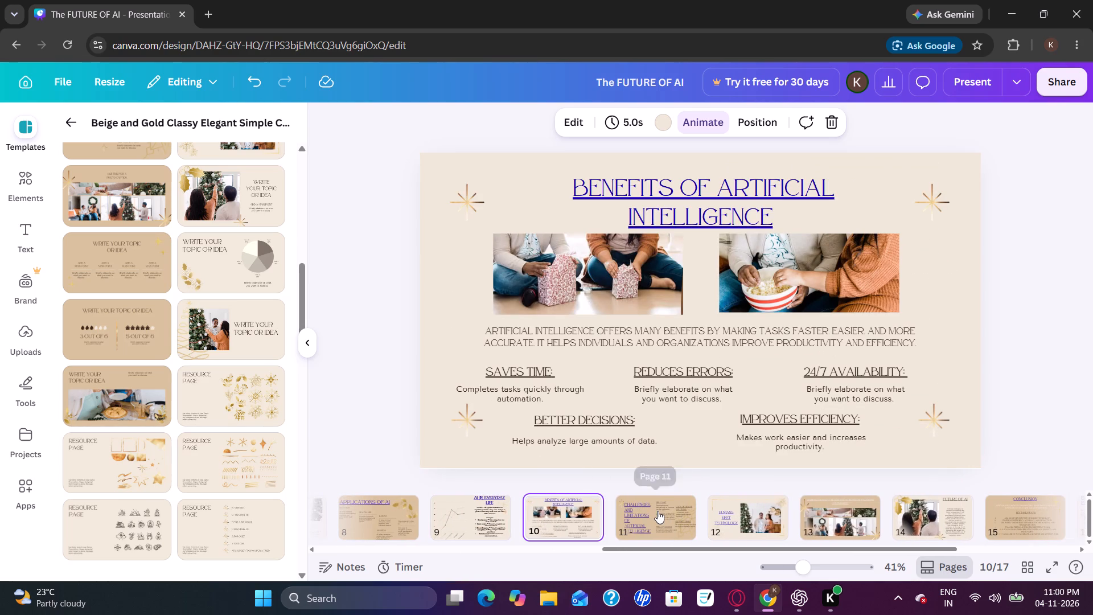
{"action": "scroll", "coordinate": [658, 511], "scroll_direction": "left", "scroll_amount": 3}
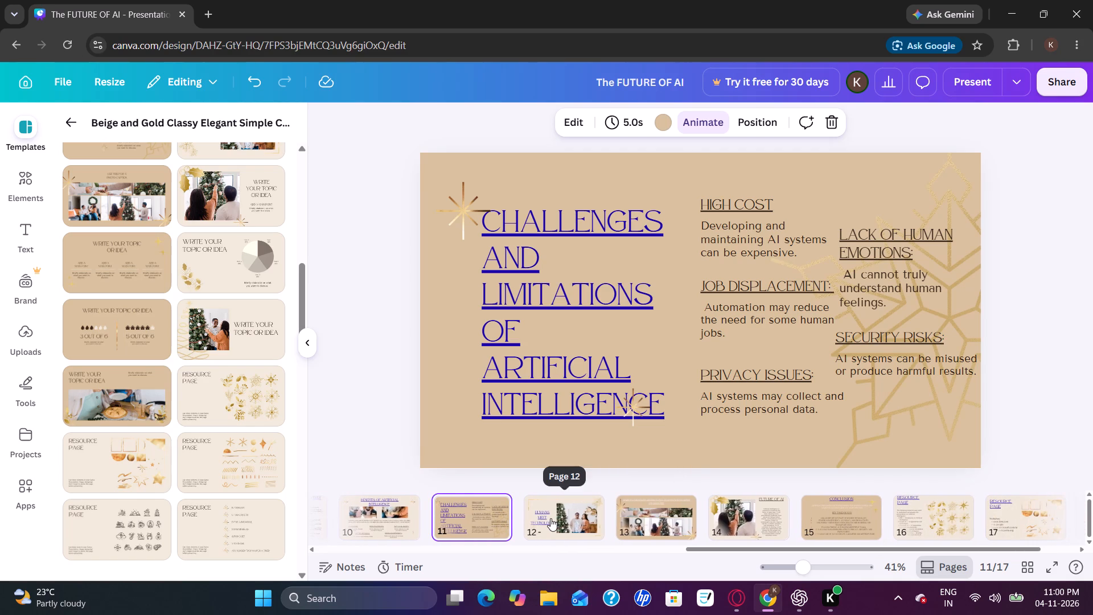
{"action": "left_click", "coordinate": [550, 518]}
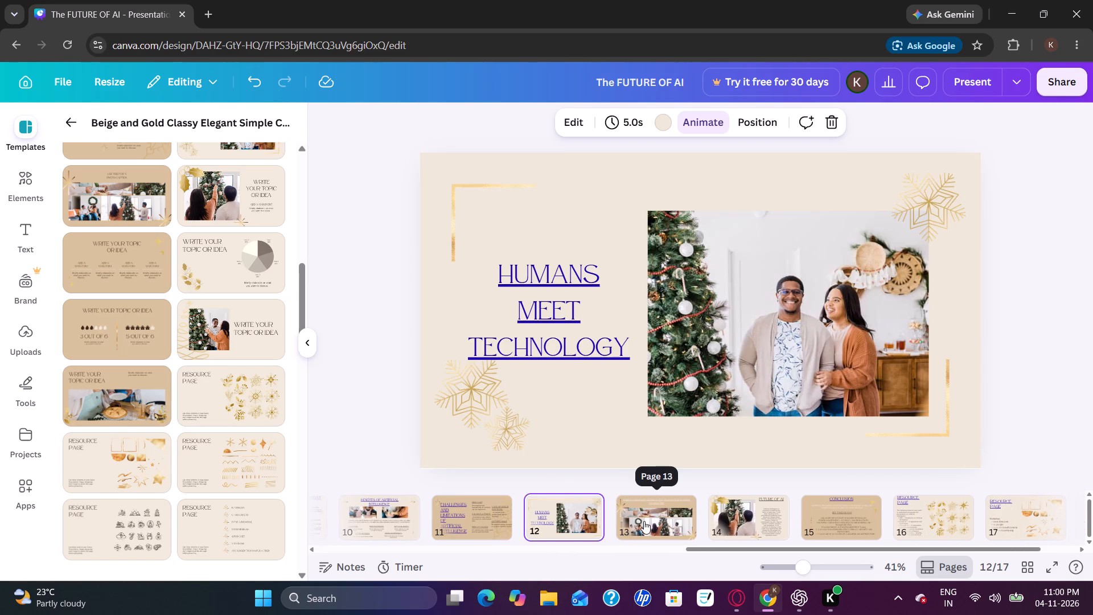
{"action": "left_click", "coordinate": [644, 521]}
{"action": "scroll", "coordinate": [644, 521], "scroll_direction": "left", "scroll_amount": 3}
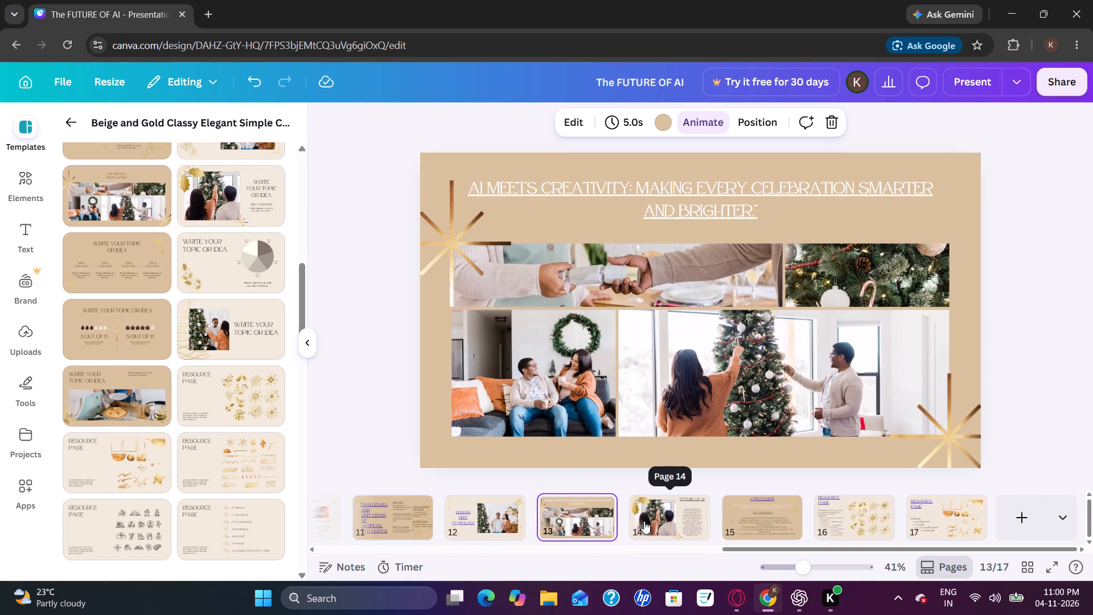
{"action": "left_click", "coordinate": [664, 521]}
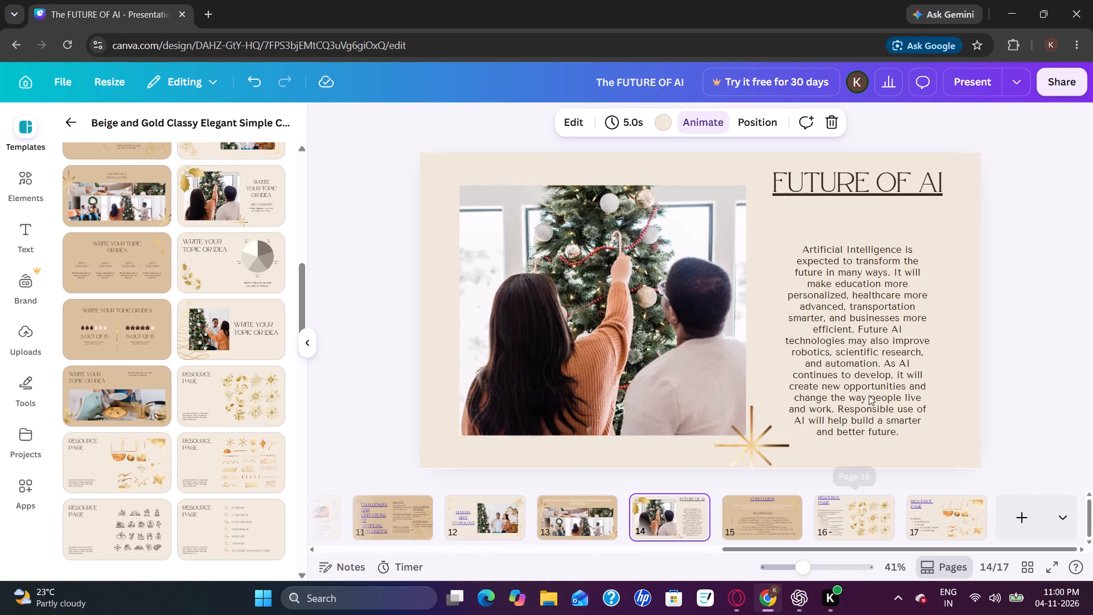
{"action": "left_click", "coordinate": [765, 527]}
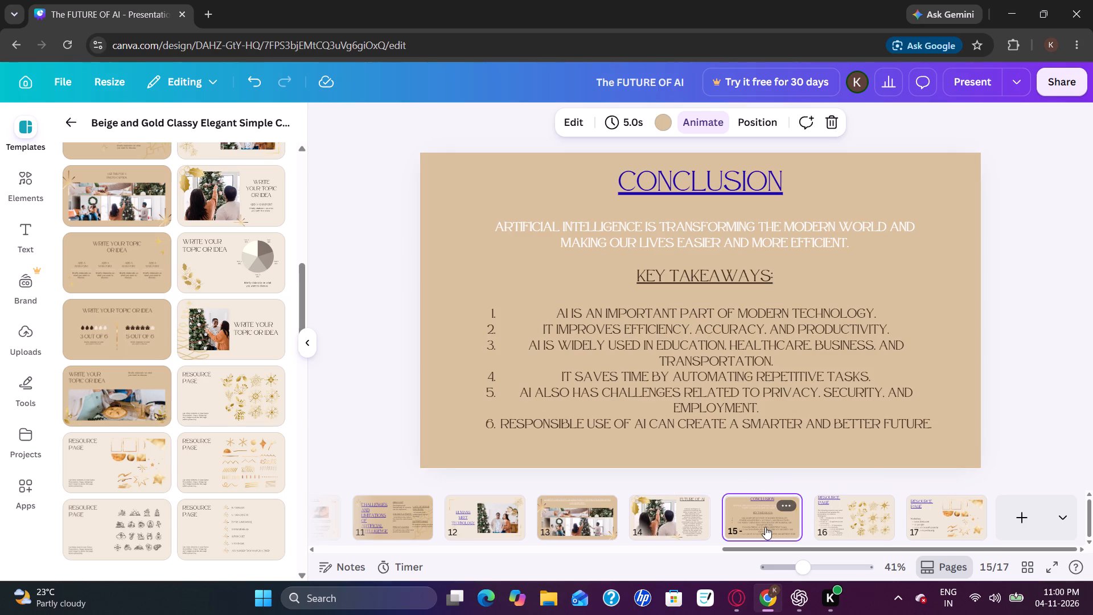
{"action": "left_click", "coordinate": [866, 518]}
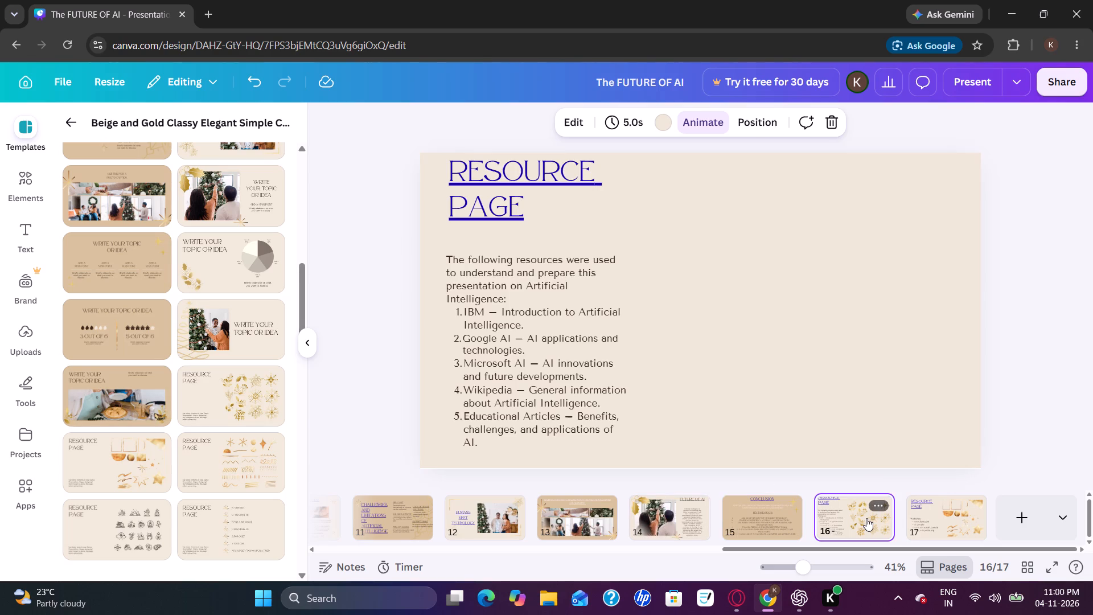
{"action": "left_click", "coordinate": [967, 505]}
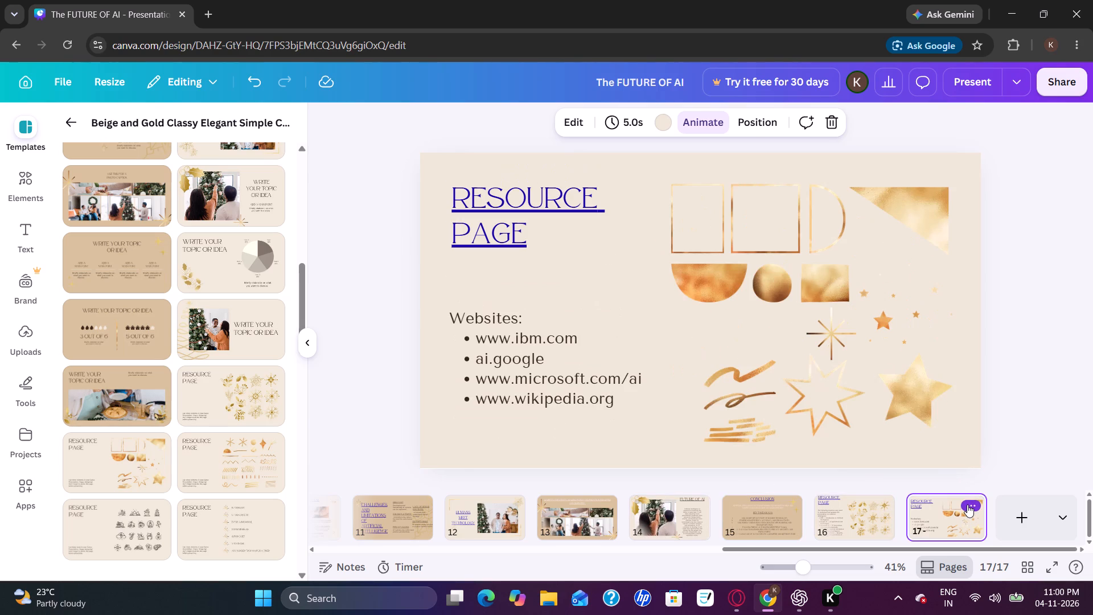